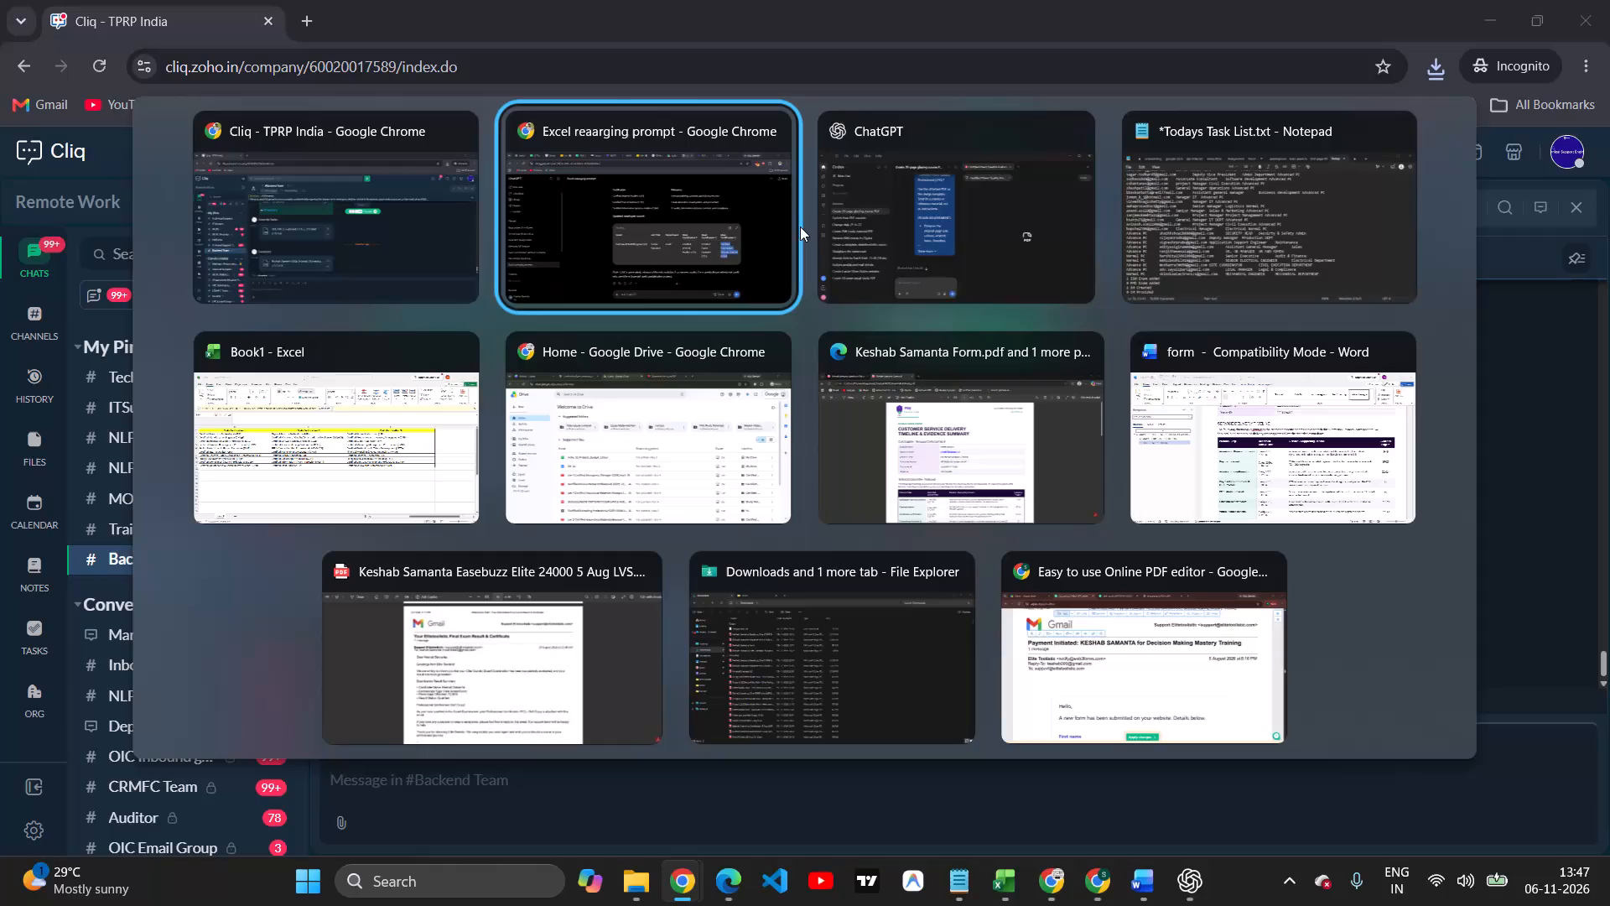
Switch to the iLovePDF page and load the Elite Toolistic branded summary and today's Easebuzz Elite 24000 5 Aug PDF for merging.
{"action": "left_click", "coordinate": [627, 442]}
{"action": "left_click", "coordinate": [880, 10]}
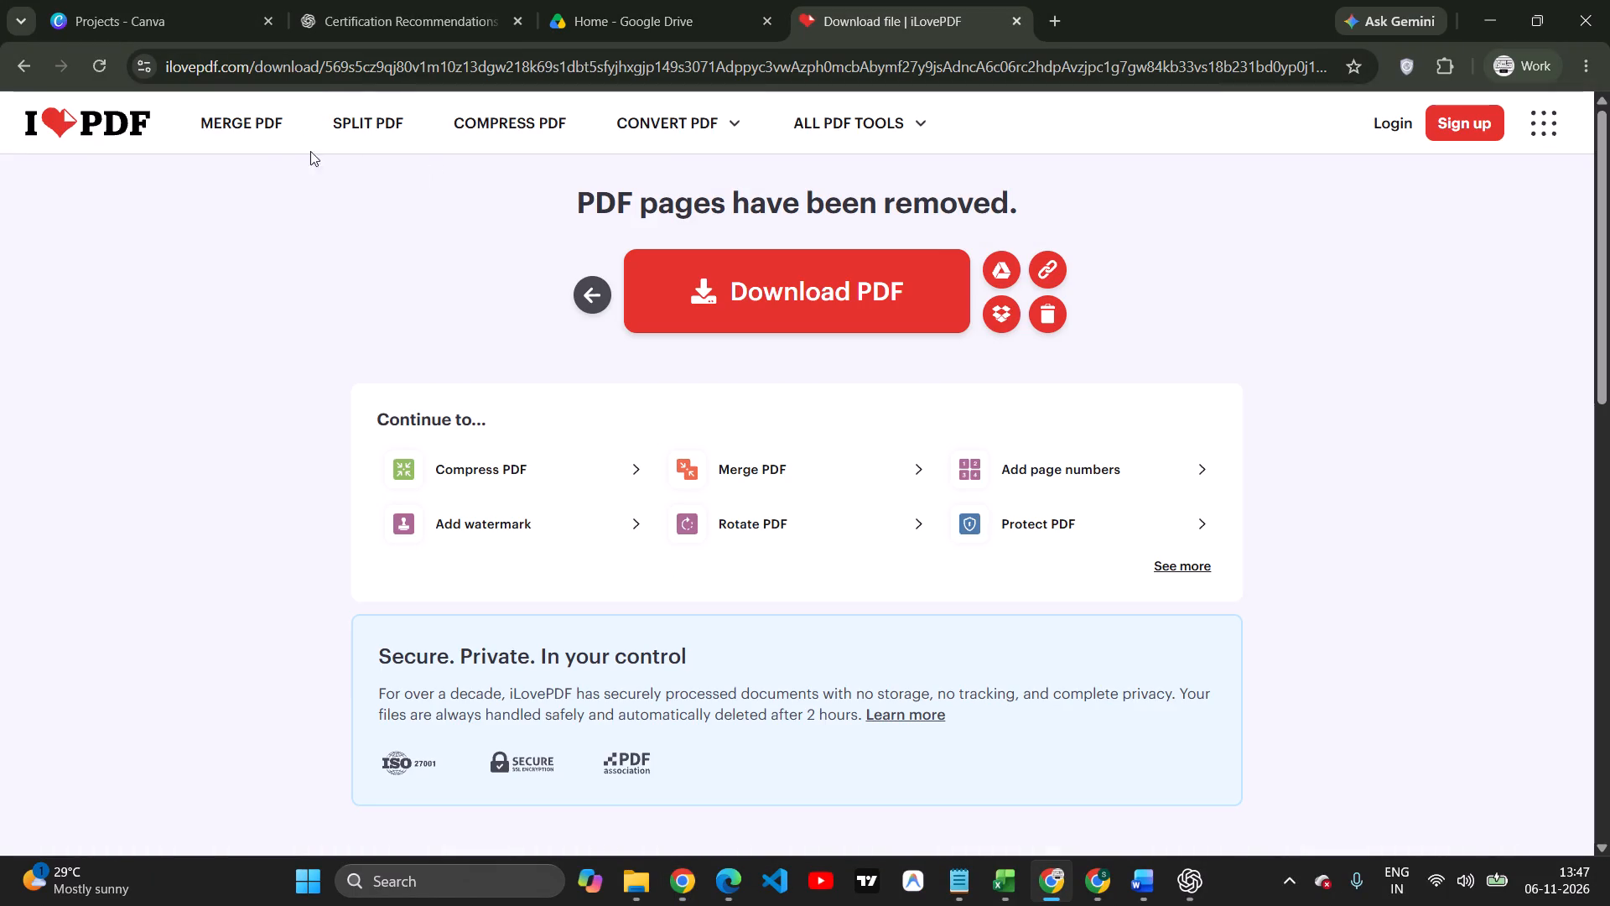
{"action": "left_click", "coordinate": [262, 132]}
{"action": "left_click", "coordinate": [770, 344]}
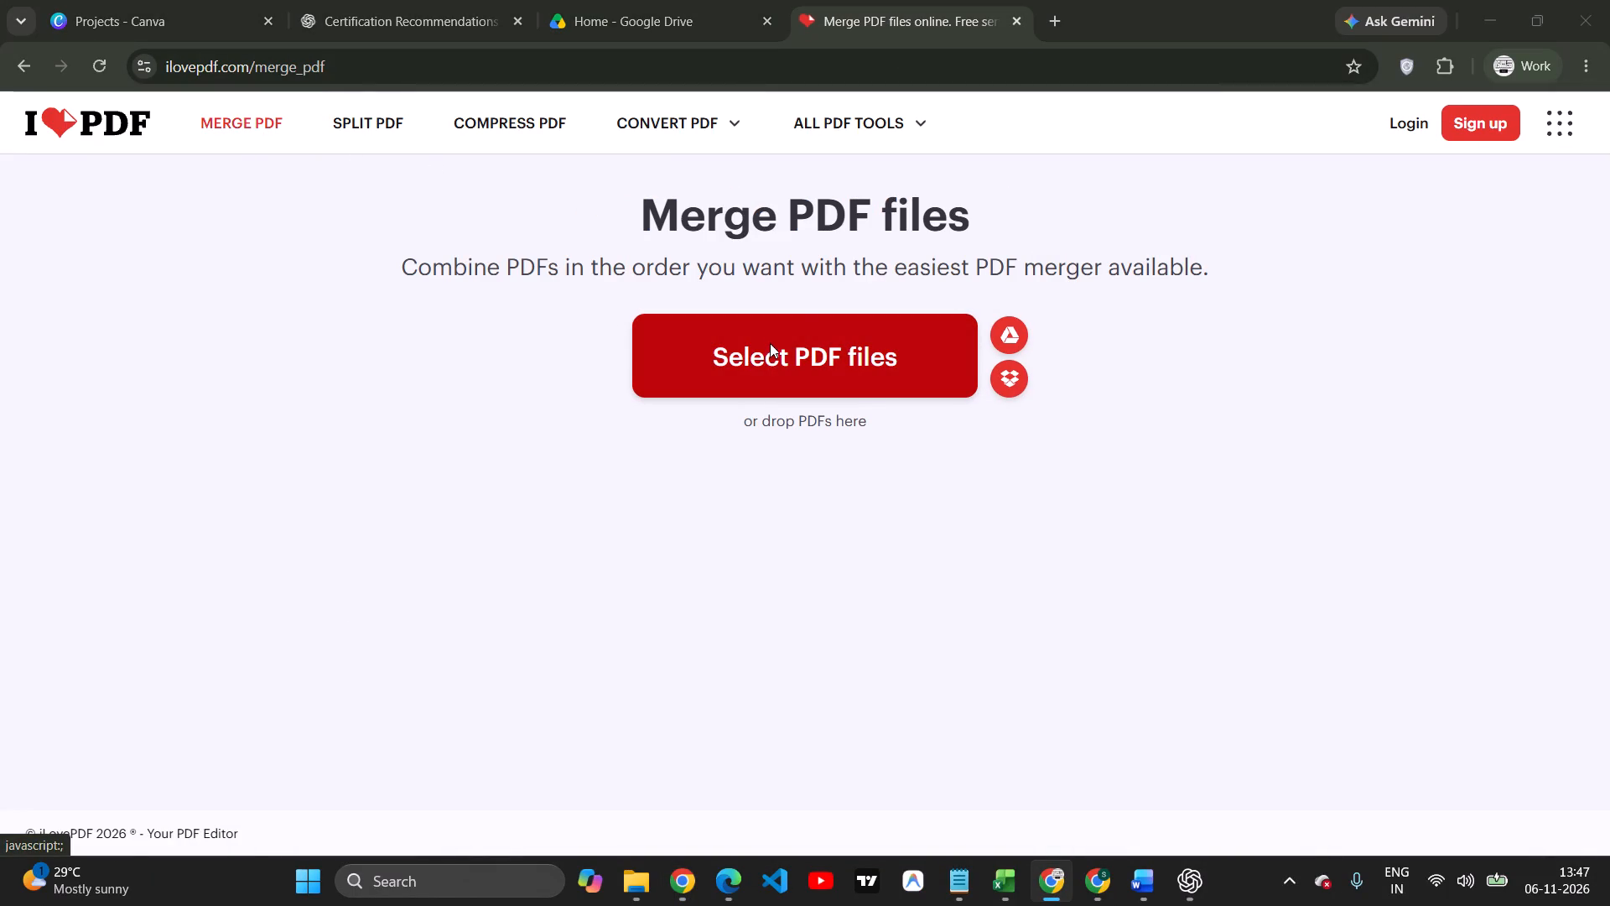
{"action": "left_click", "coordinate": [369, 299]}
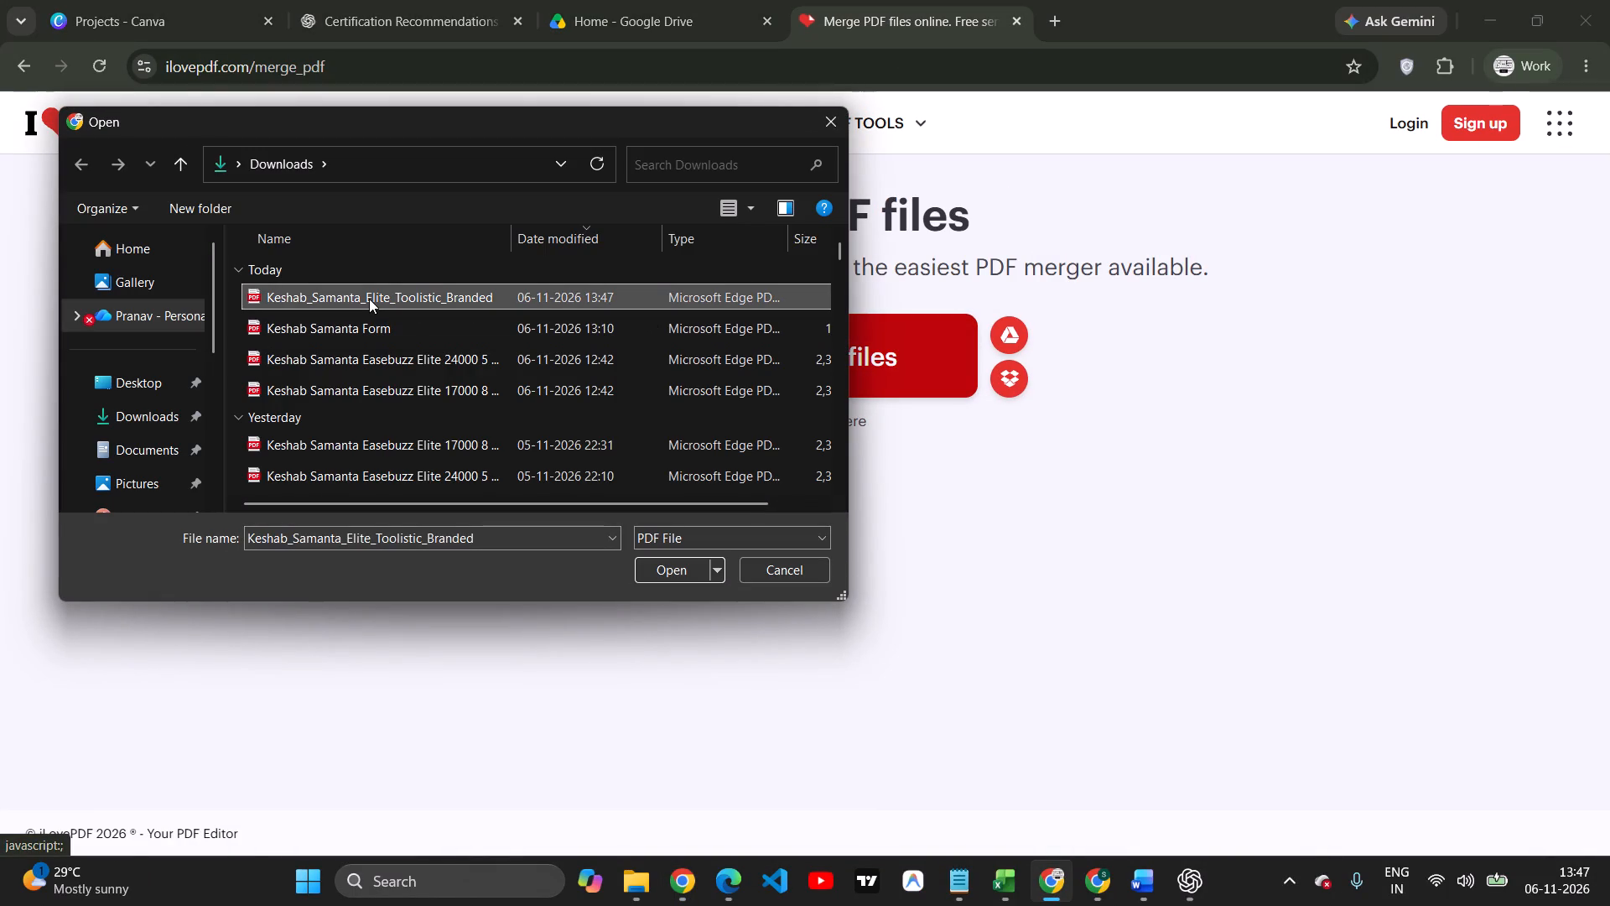
{"action": "left_click", "coordinate": [399, 357], "text": "ctrl"}
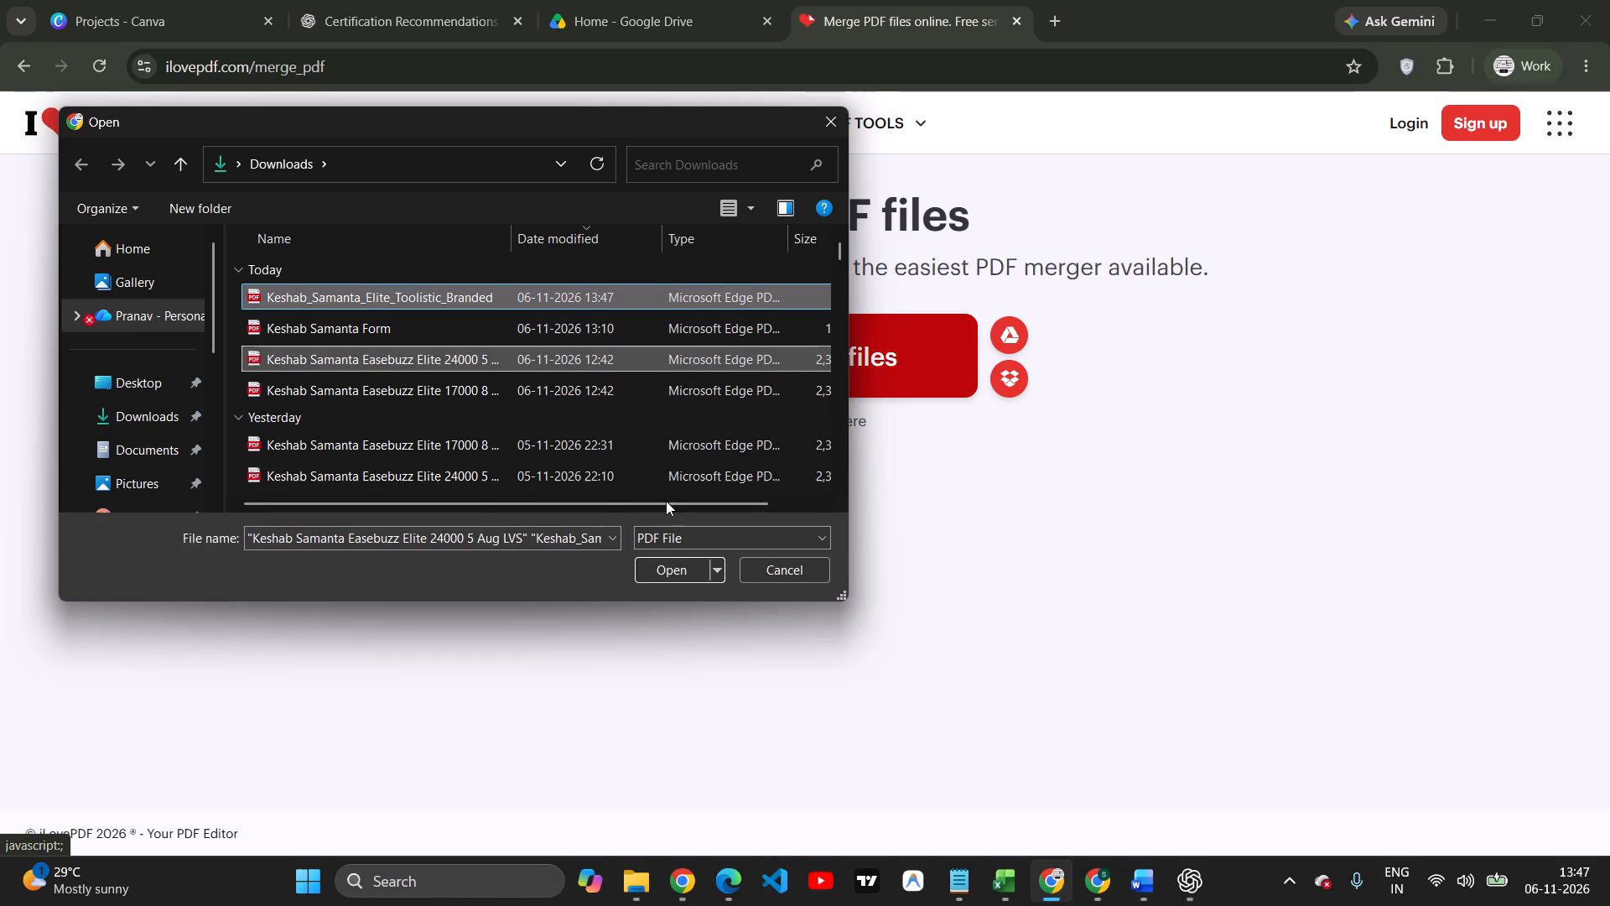
{"action": "left_click", "coordinate": [659, 565]}
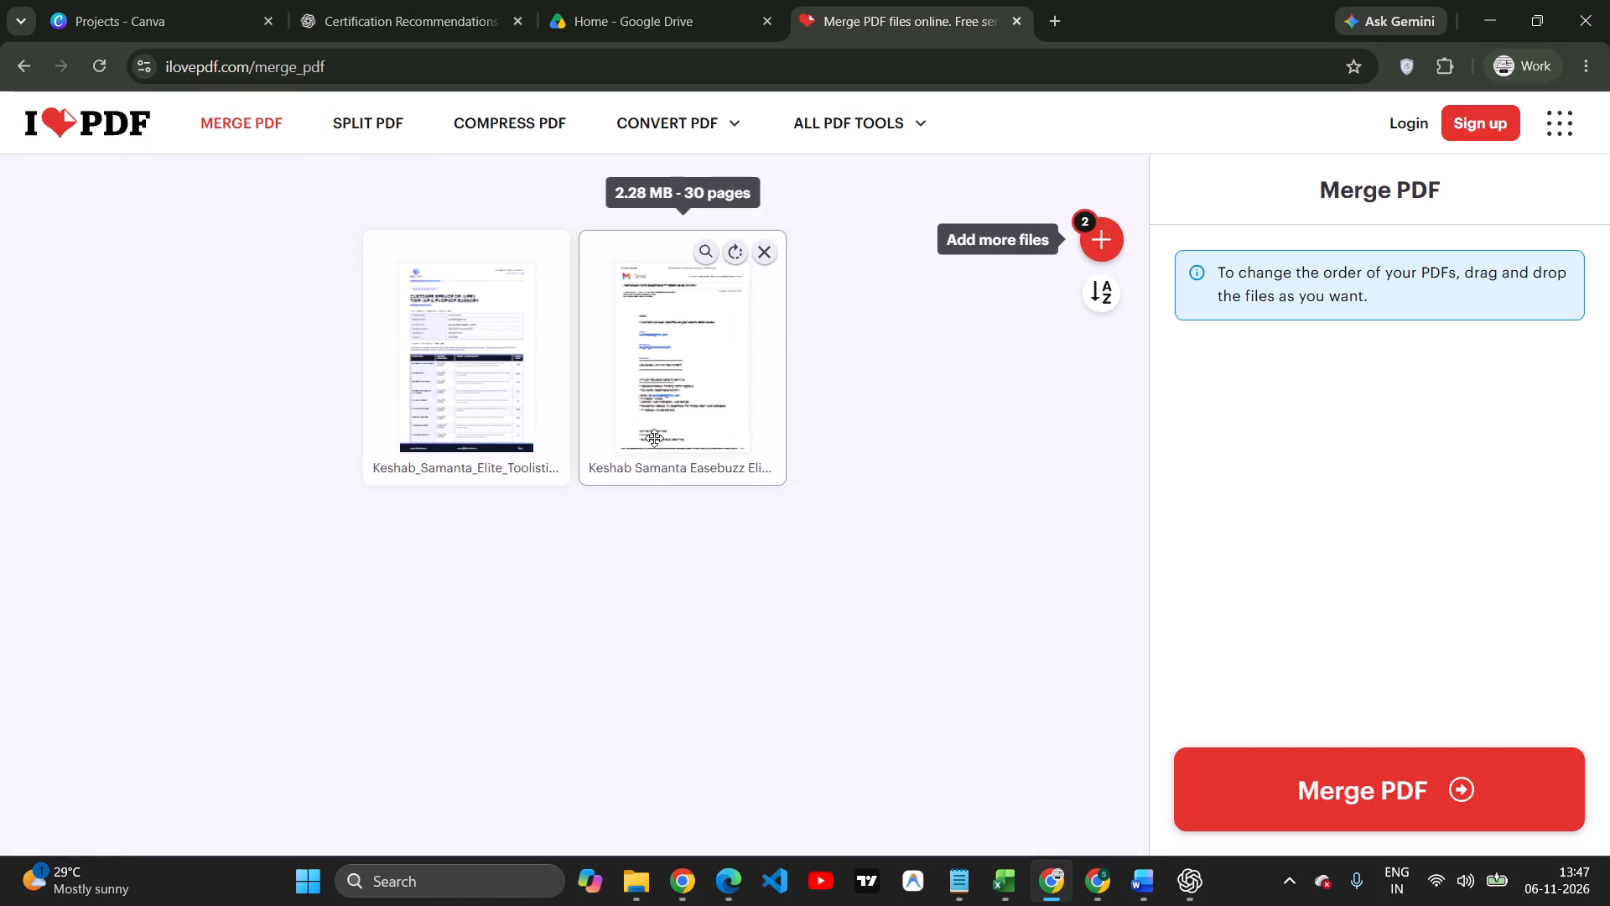
Merge the two loaded PDFs, keeping the branded summary first, and download the merged file.
{"action": "left_click", "coordinate": [1514, 782]}
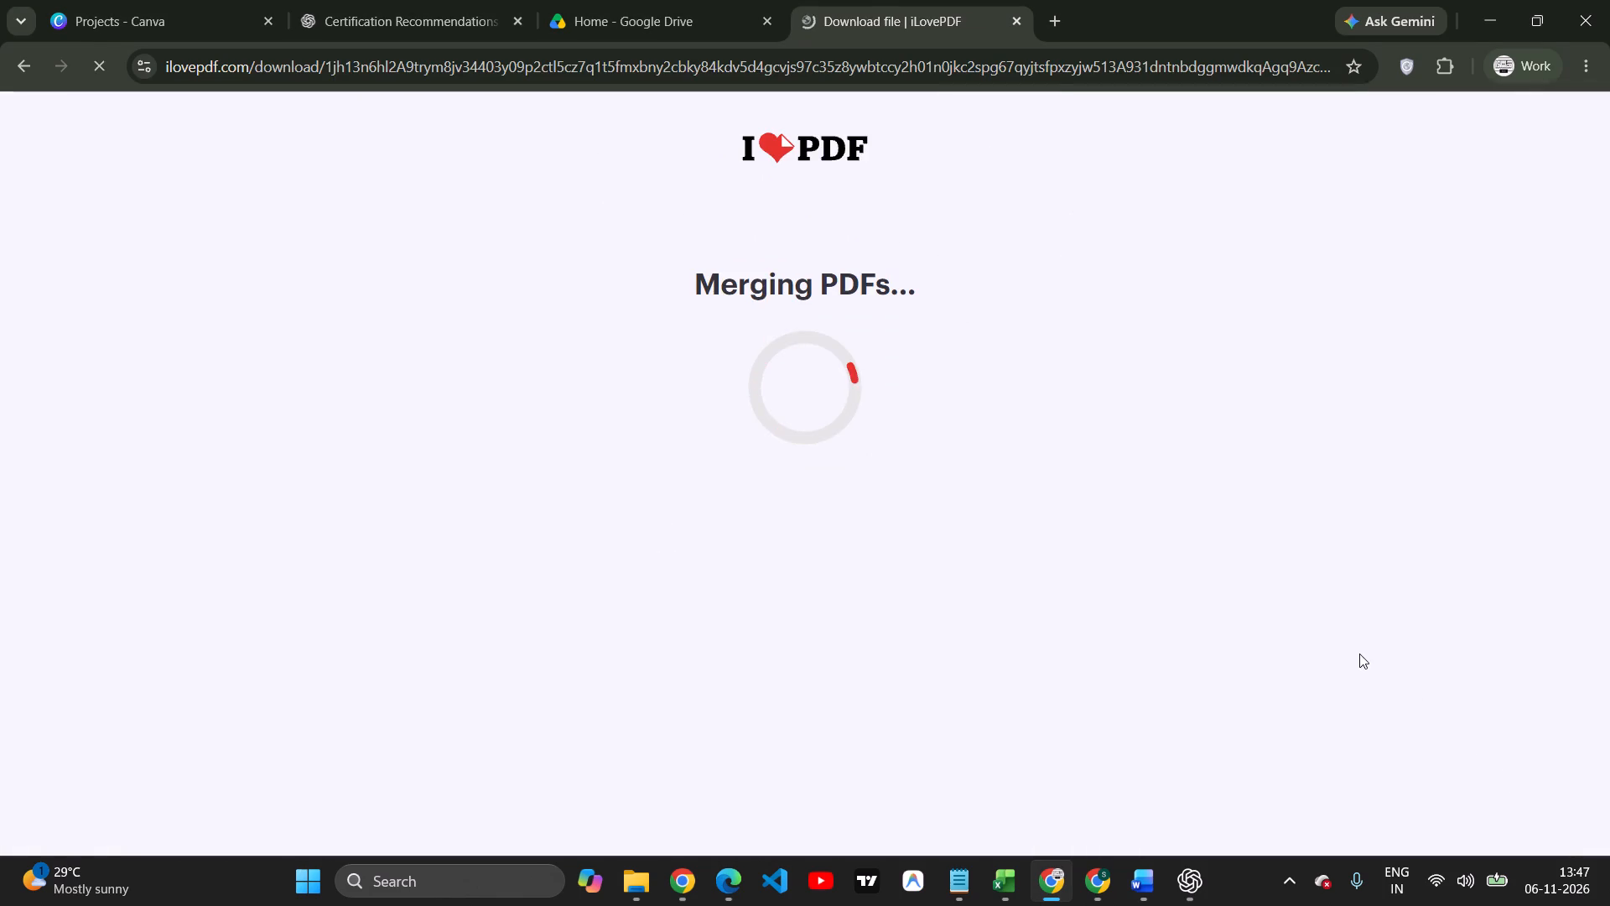
{"action": "left_click", "coordinate": [810, 313]}
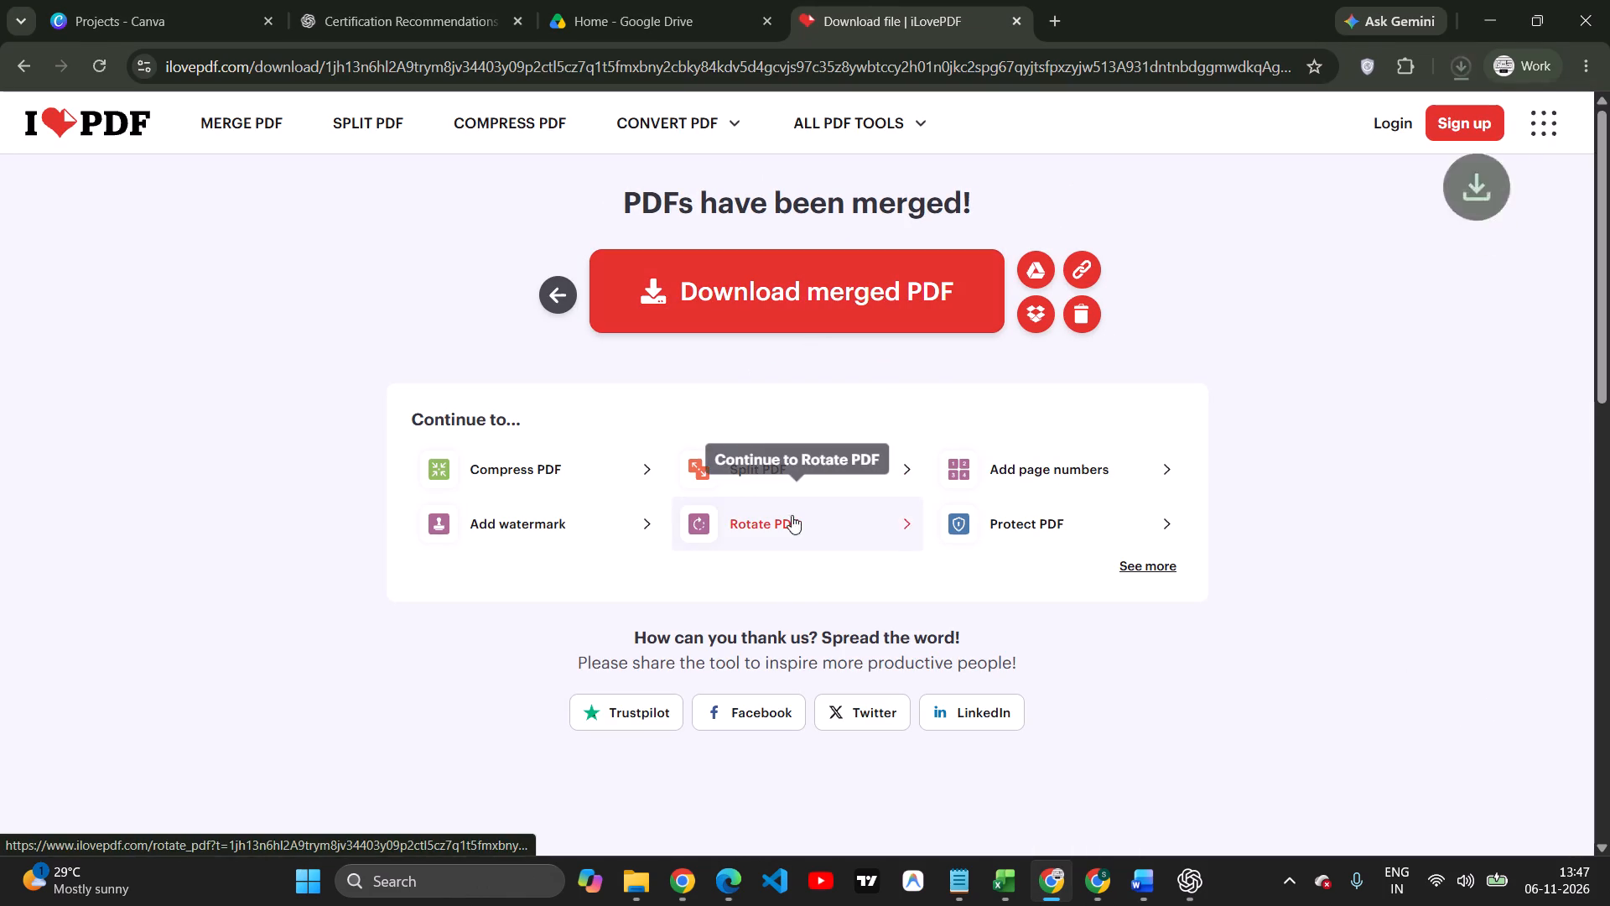
Open the newly merged PDF from the Downloads folder.
{"action": "left_click", "coordinate": [638, 884]}
{"action": "left_click", "coordinate": [174, 53]}
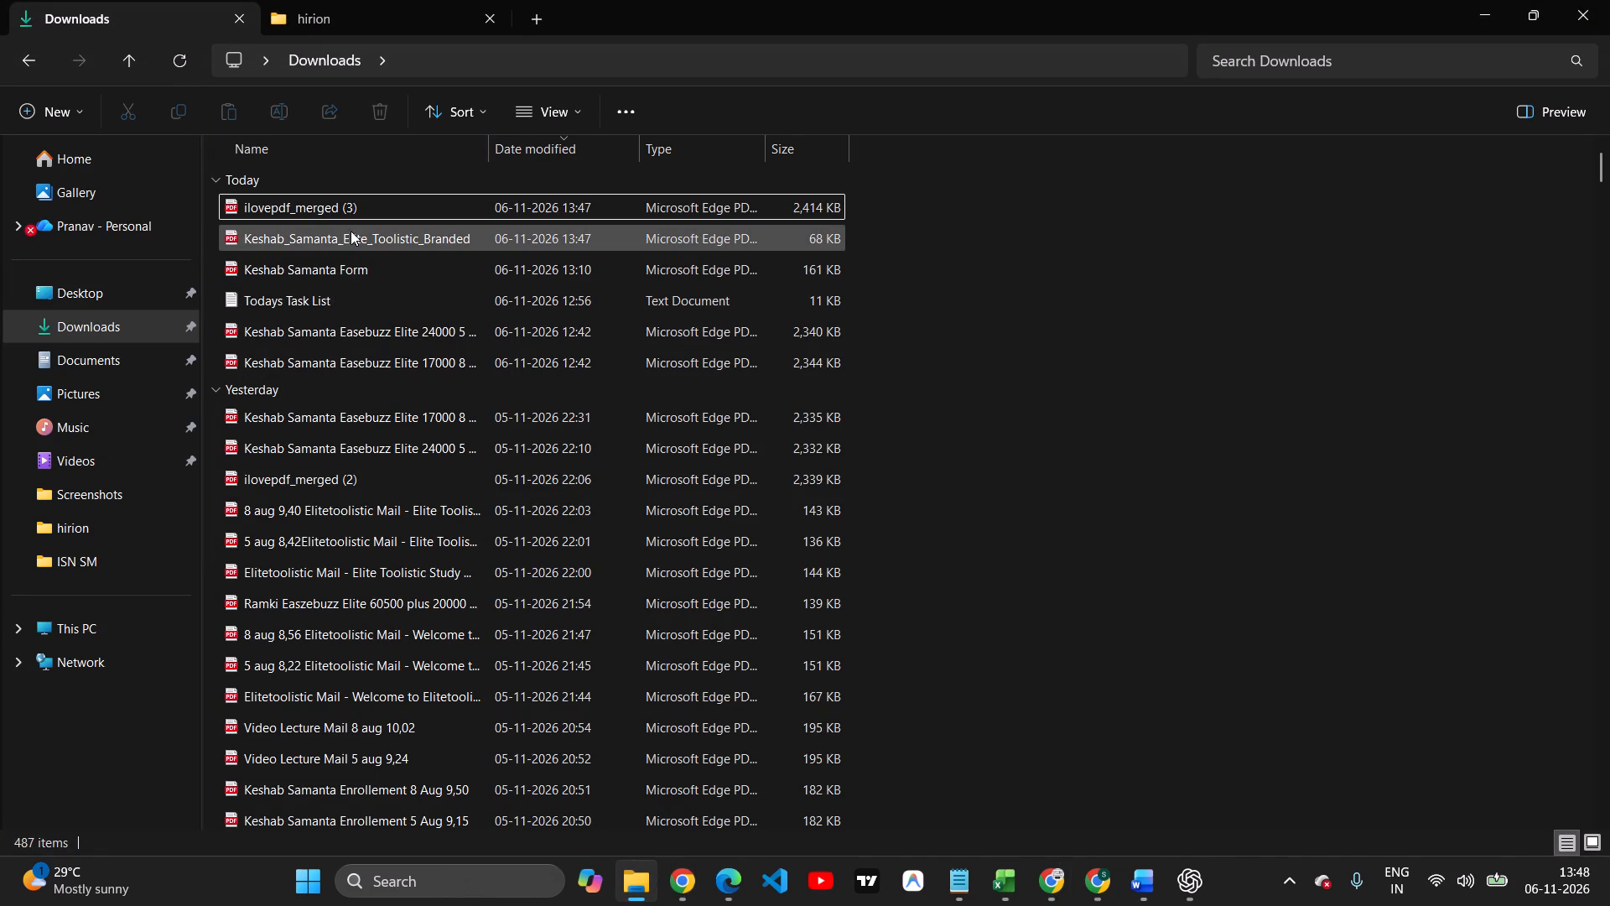
{"action": "double_click", "coordinate": [334, 204]}
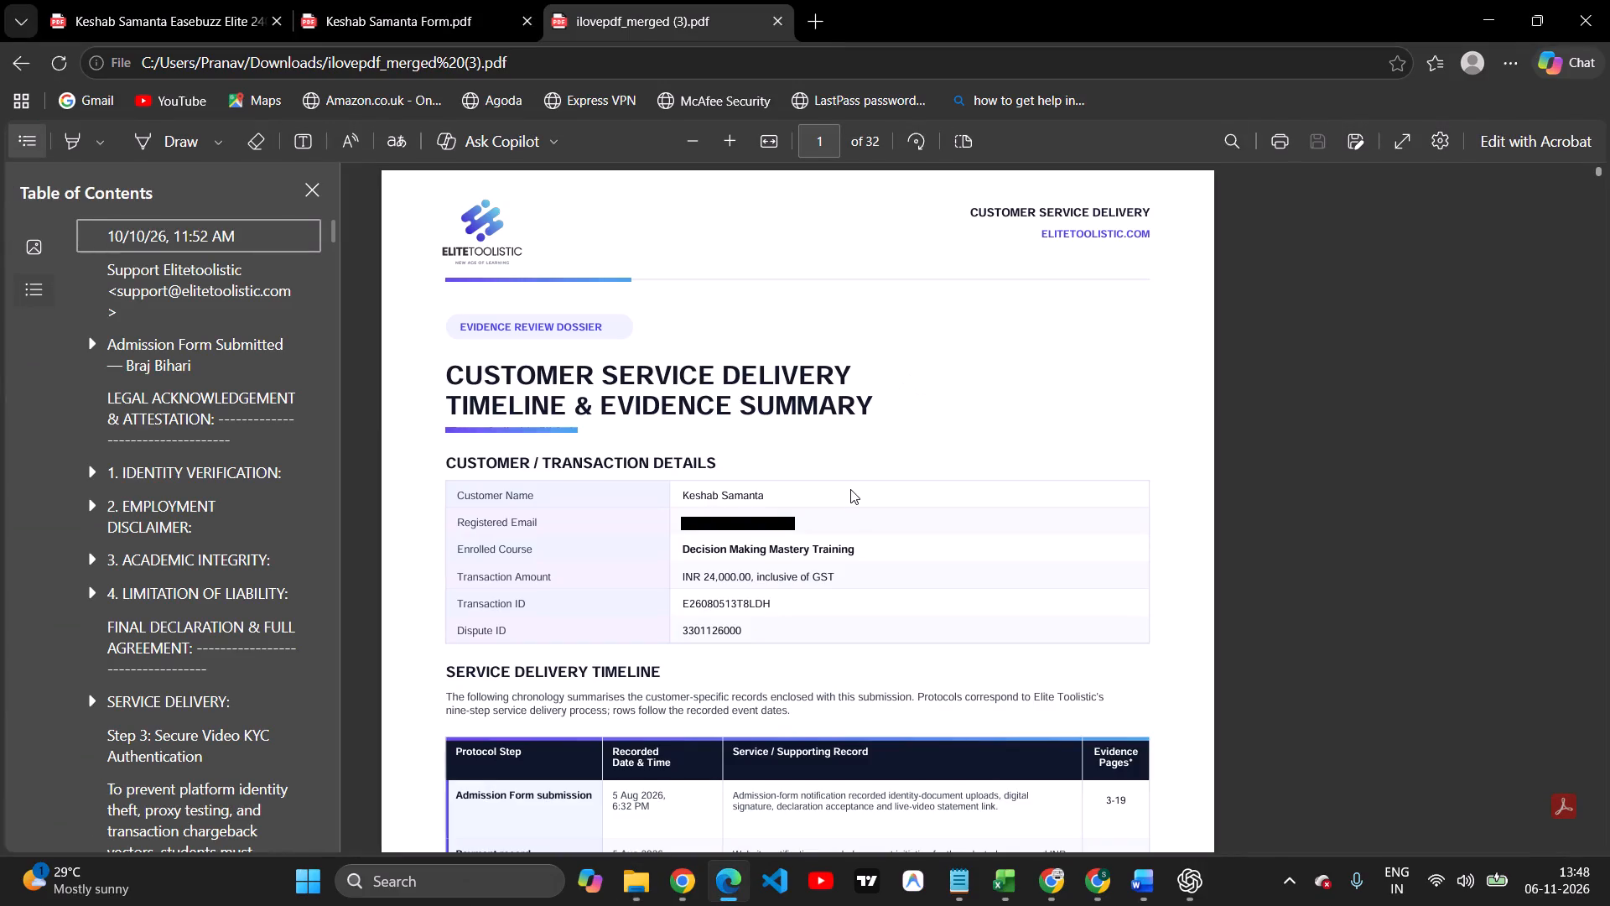
Review the customer details and the service delivery timeline table on page 1 of the merged PDF.
{"action": "scroll", "coordinate": [850, 488], "scroll_direction": "down", "scroll_amount": 3}
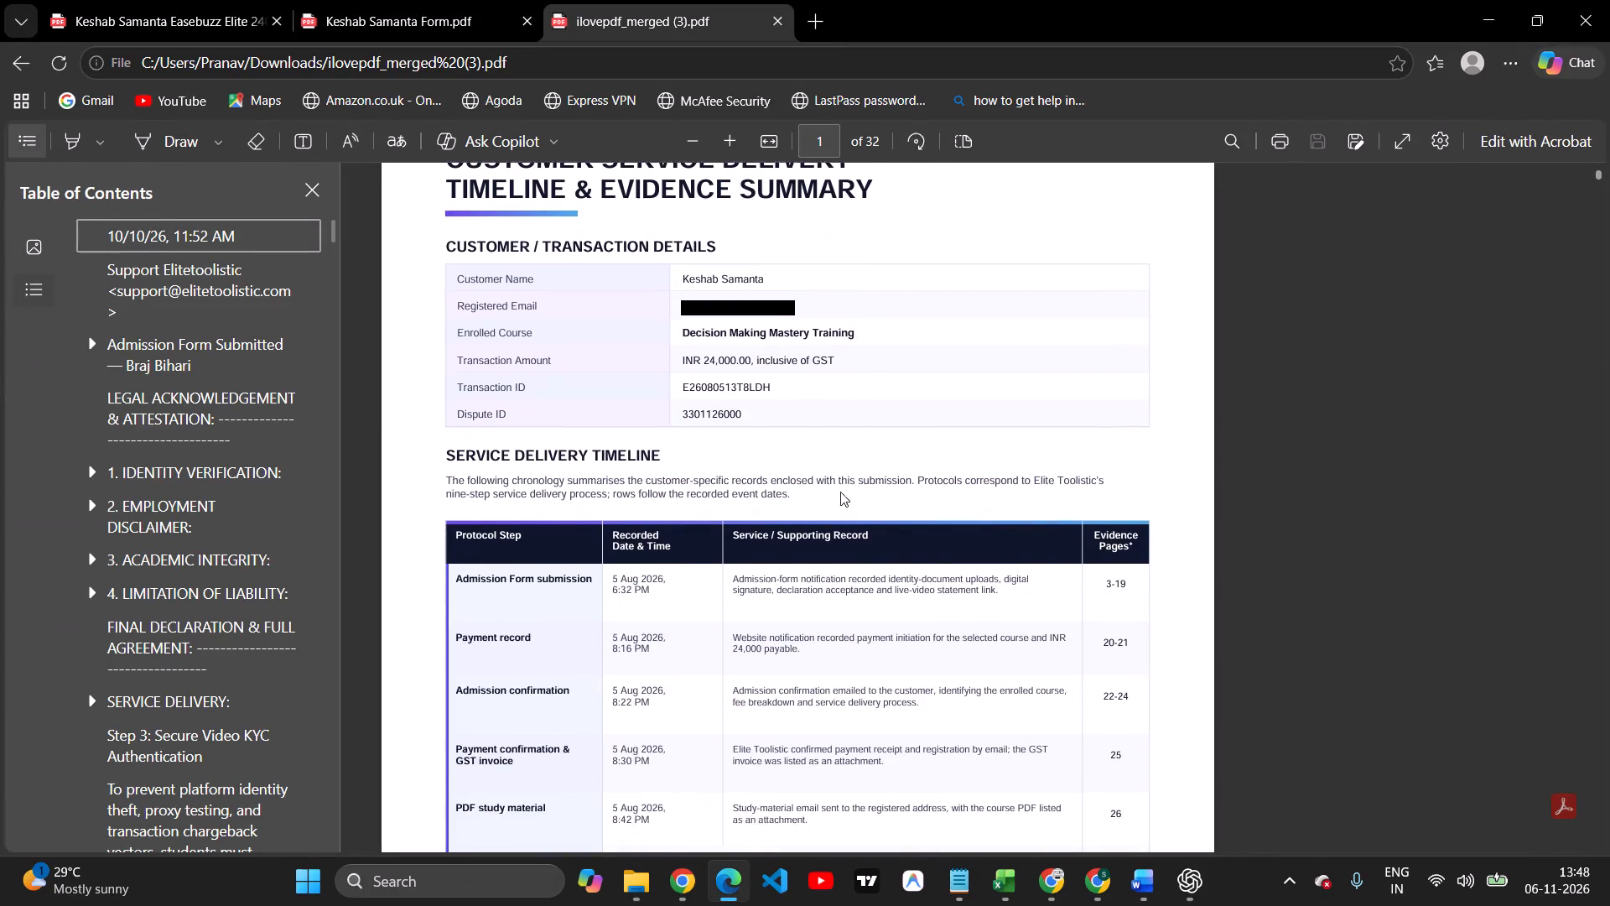
{"action": "scroll", "coordinate": [840, 492], "scroll_direction": "down", "scroll_amount": 2}
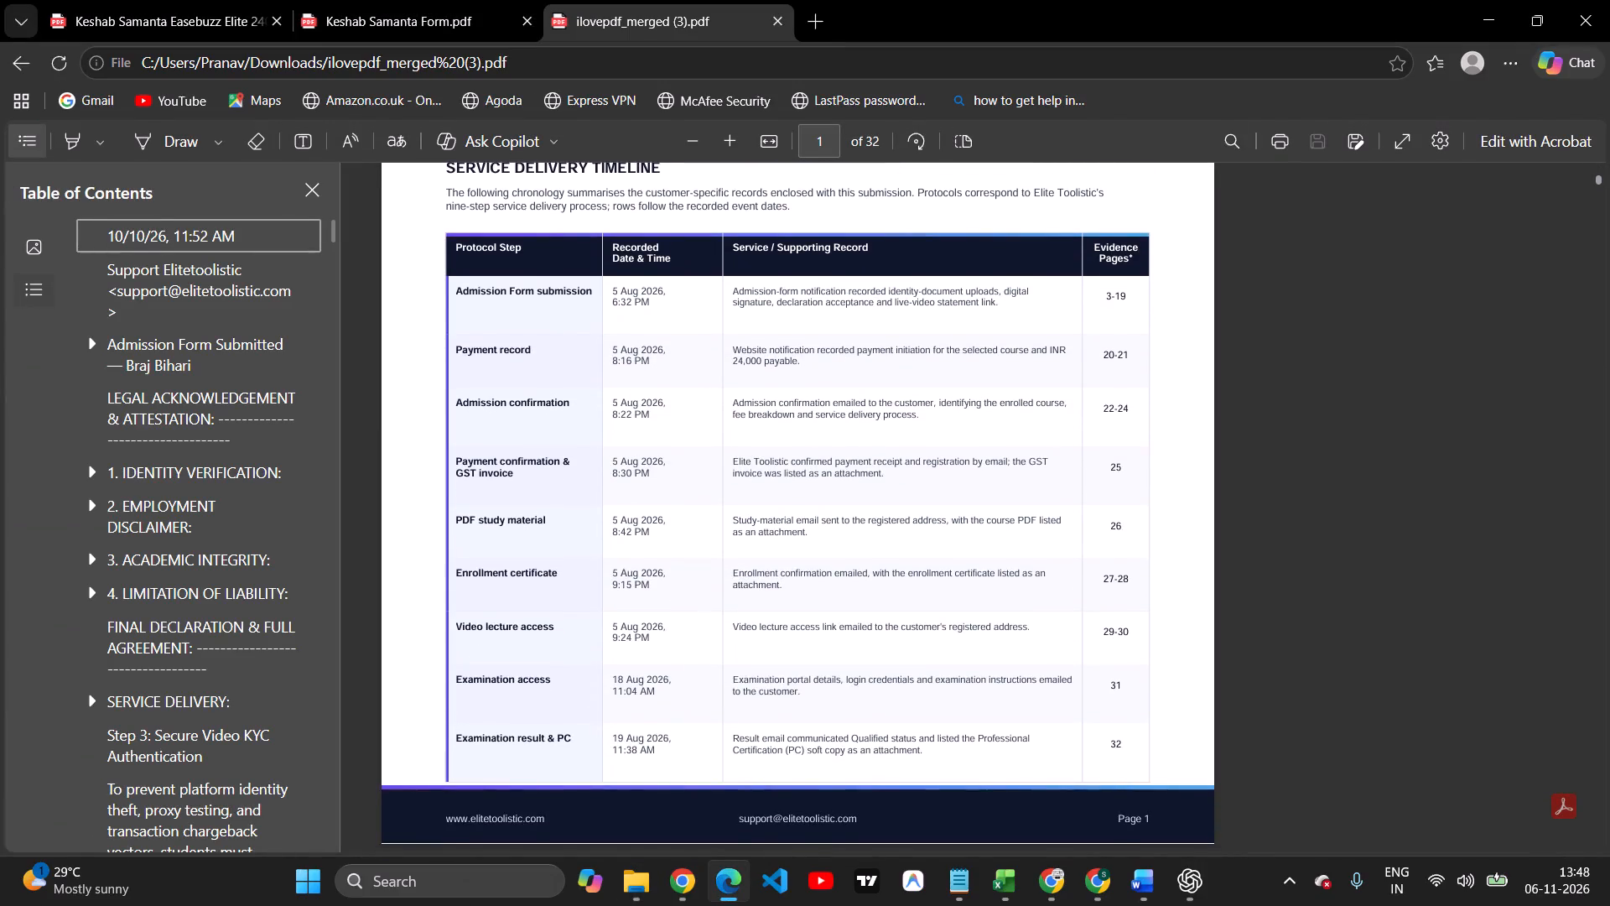
{"action": "left_click_drag", "start_coordinate": [621, 727], "coordinate": [657, 730]}
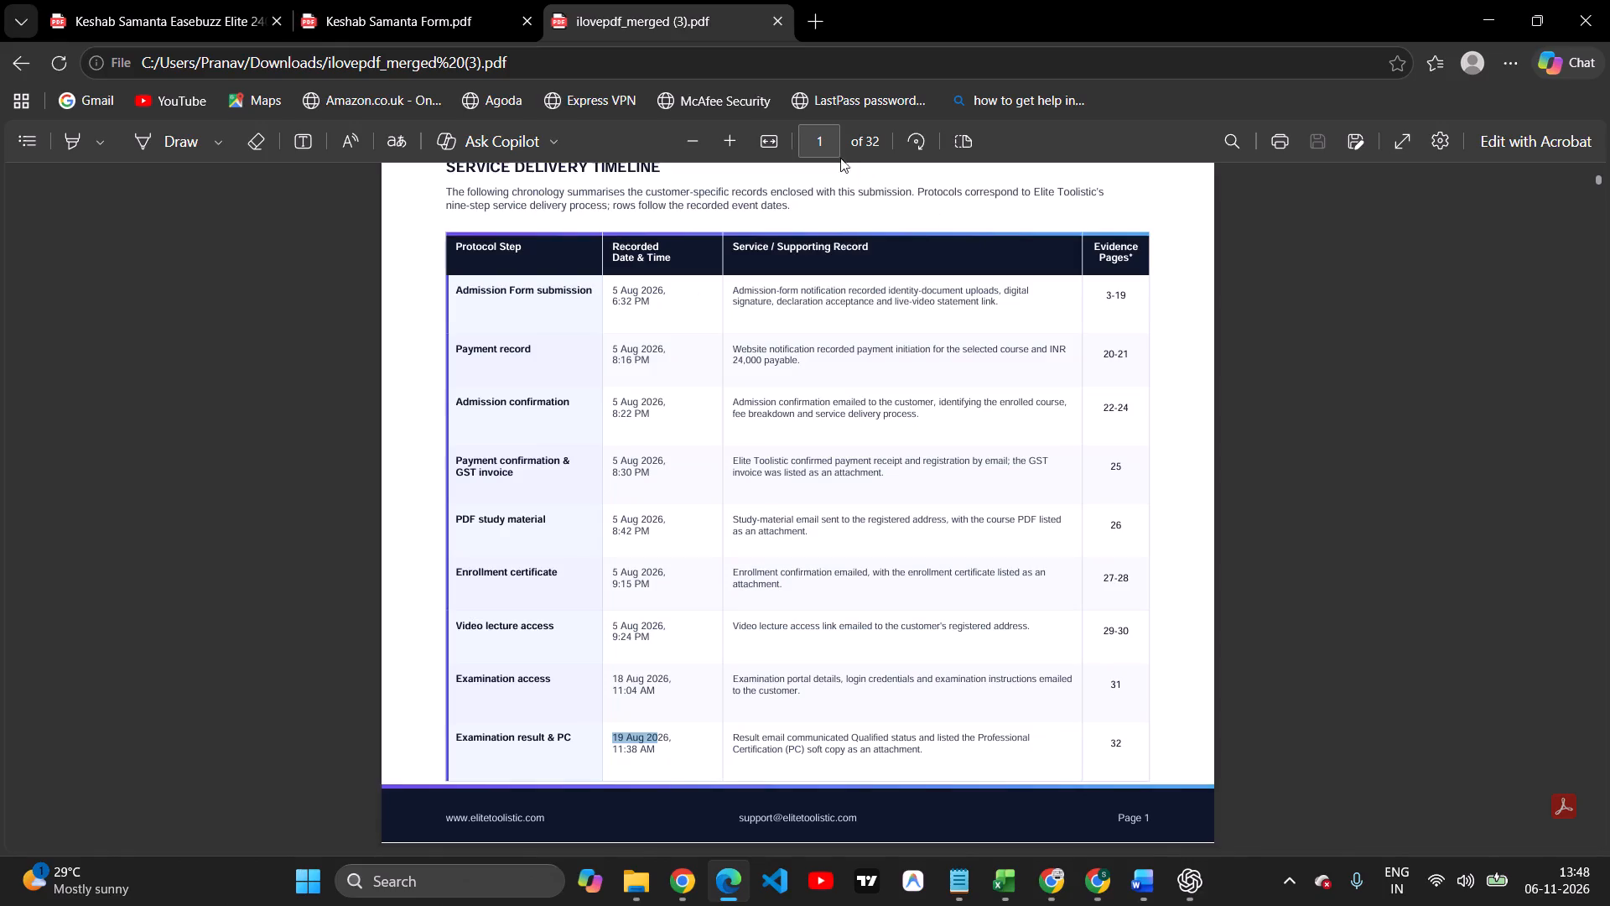
Go to page 3 to check the start of the admission form evidence, and return to page 1.
{"action": "left_click", "coordinate": [834, 144]}
{"action": "key", "text": "3"}
{"action": "key", "text": "Return"}
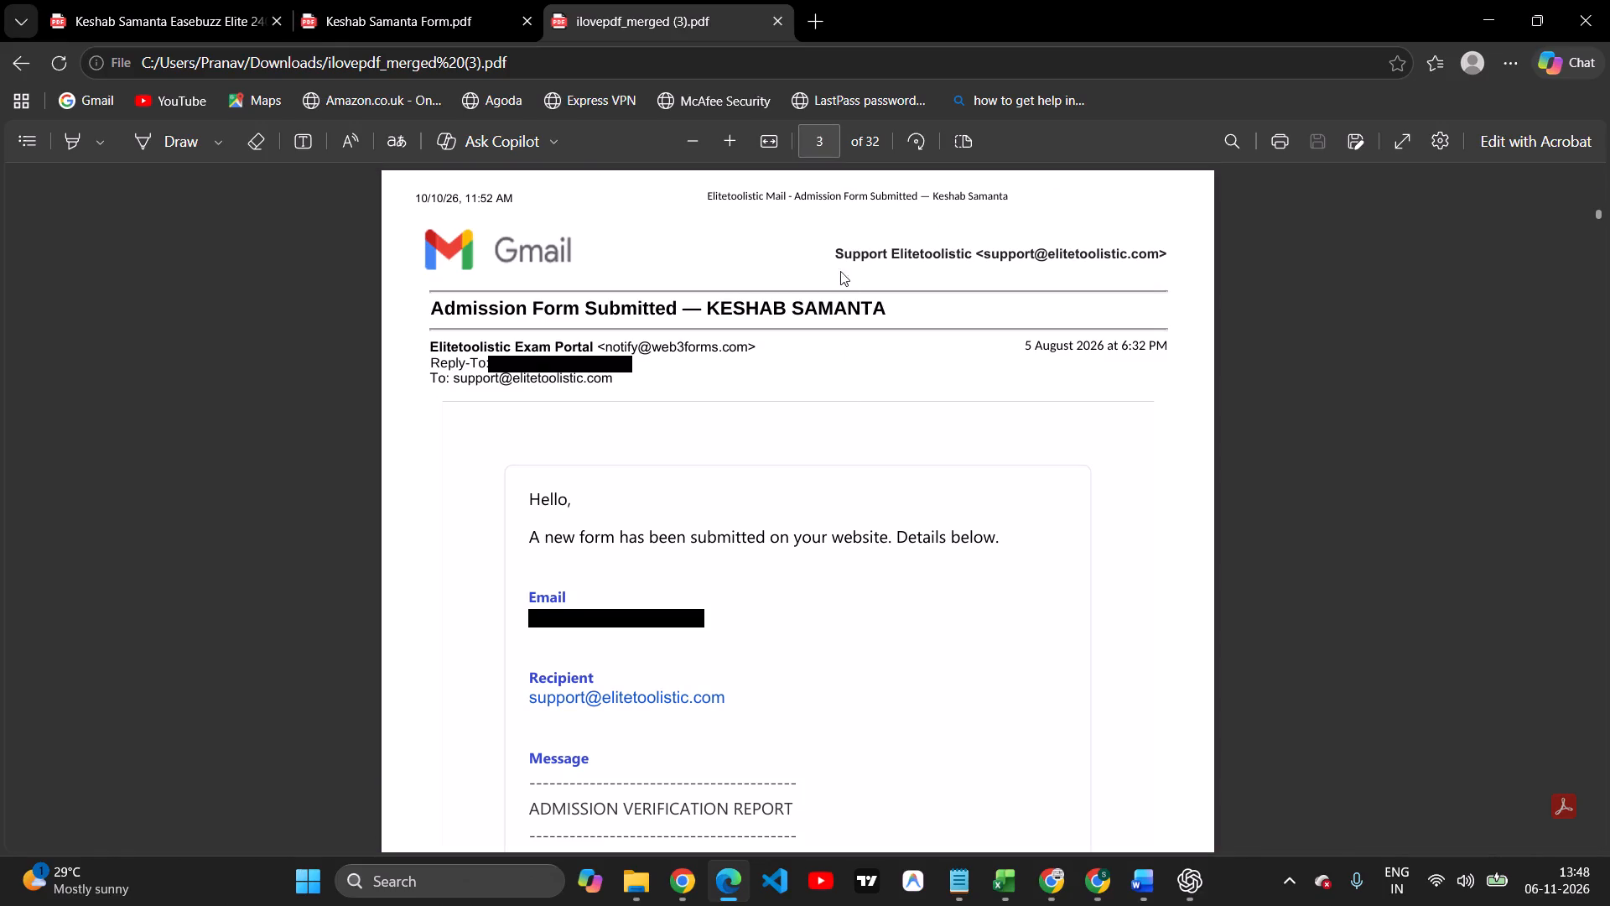
{"action": "left_click", "coordinate": [826, 146]}
{"action": "key", "text": "BackSpace"}
{"action": "key", "text": "1"}
{"action": "key", "text": "Return"}
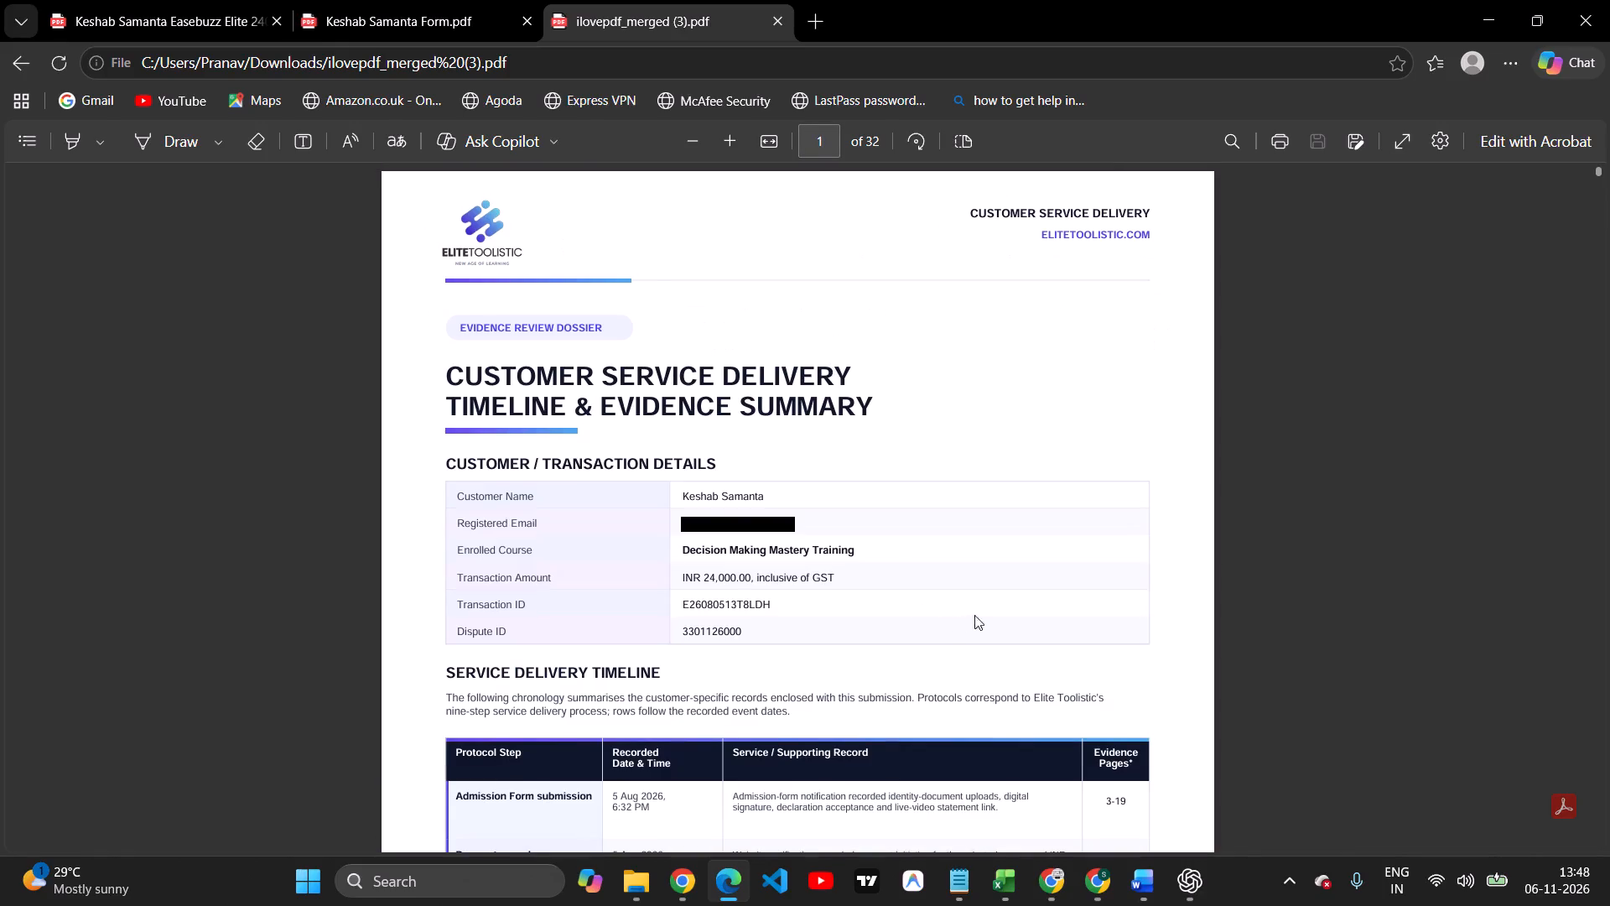
Go to page 19 to check where the admission form evidence ends, and return to page 1.
{"action": "scroll", "coordinate": [976, 596], "scroll_direction": "down", "scroll_amount": 1}
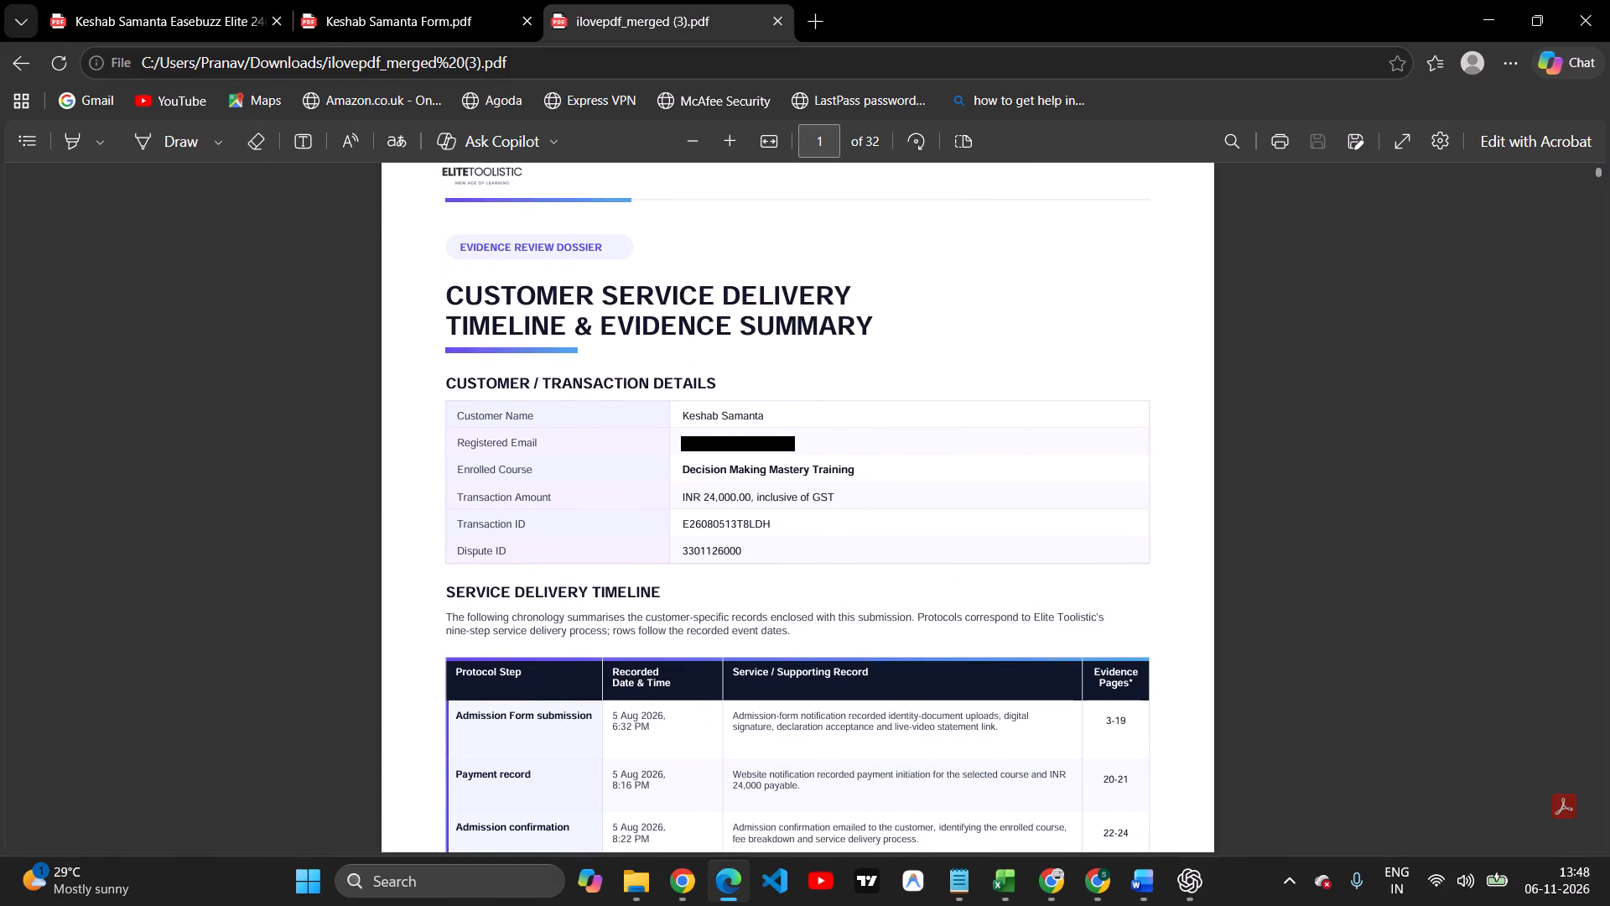
{"action": "left_click", "coordinate": [821, 148]}
{"action": "type", "text": "19"}
{"action": "key", "text": "Return"}
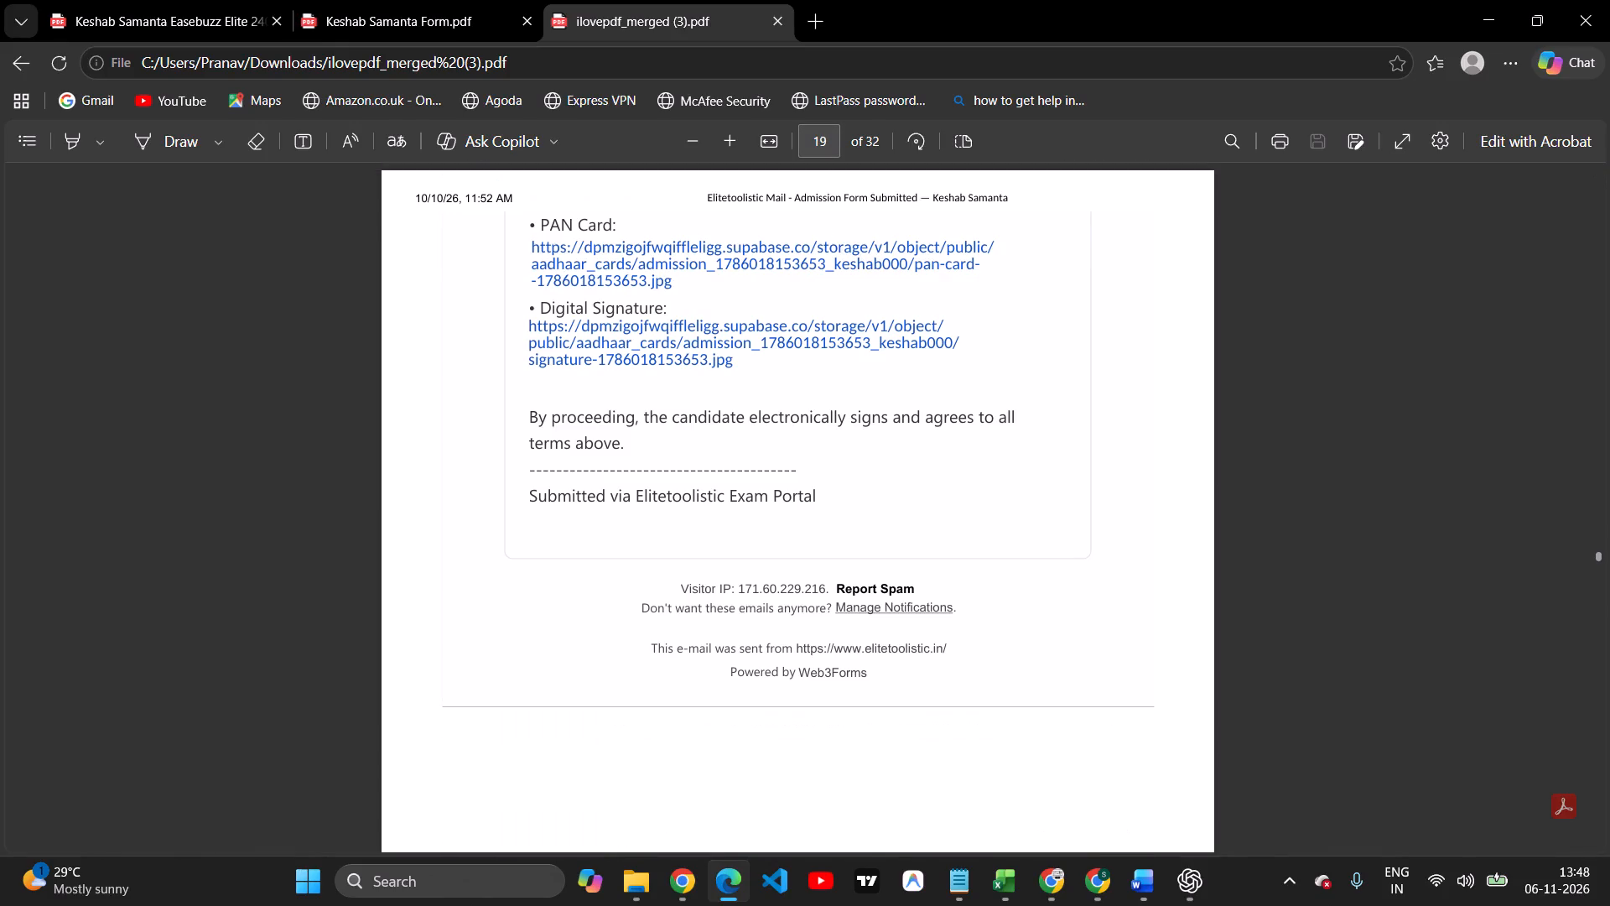
{"action": "scroll", "coordinate": [834, 403], "scroll_direction": "down", "scroll_amount": 7}
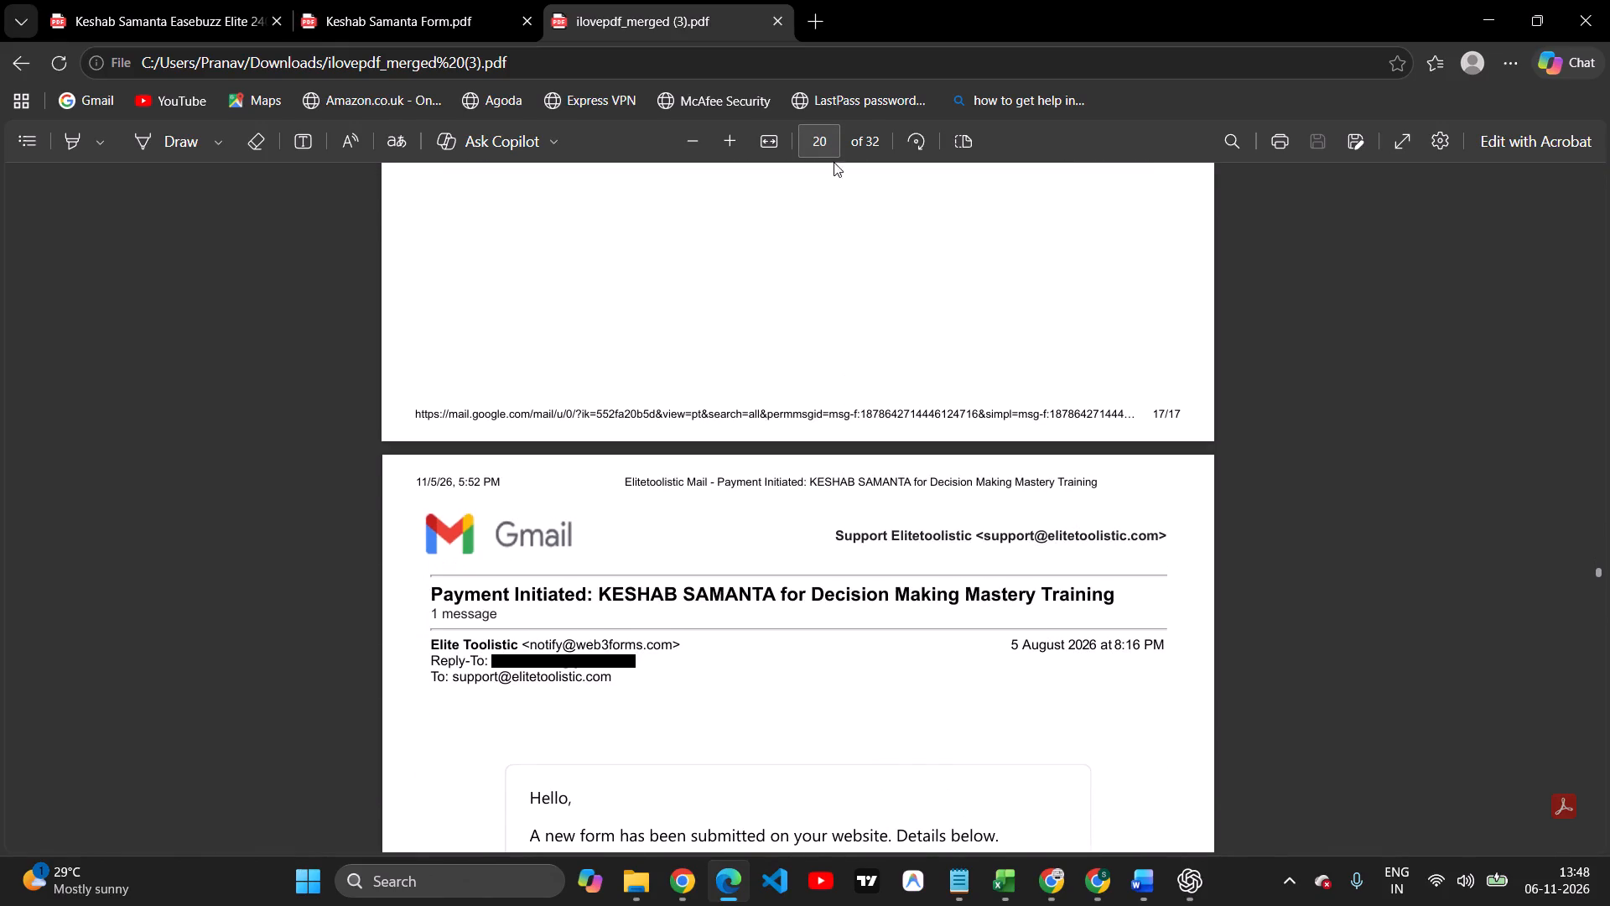
{"action": "left_click", "coordinate": [829, 141]}
{"action": "key", "text": "BackSpace"}
{"action": "key", "text": "1"}
{"action": "key", "text": "Return"}
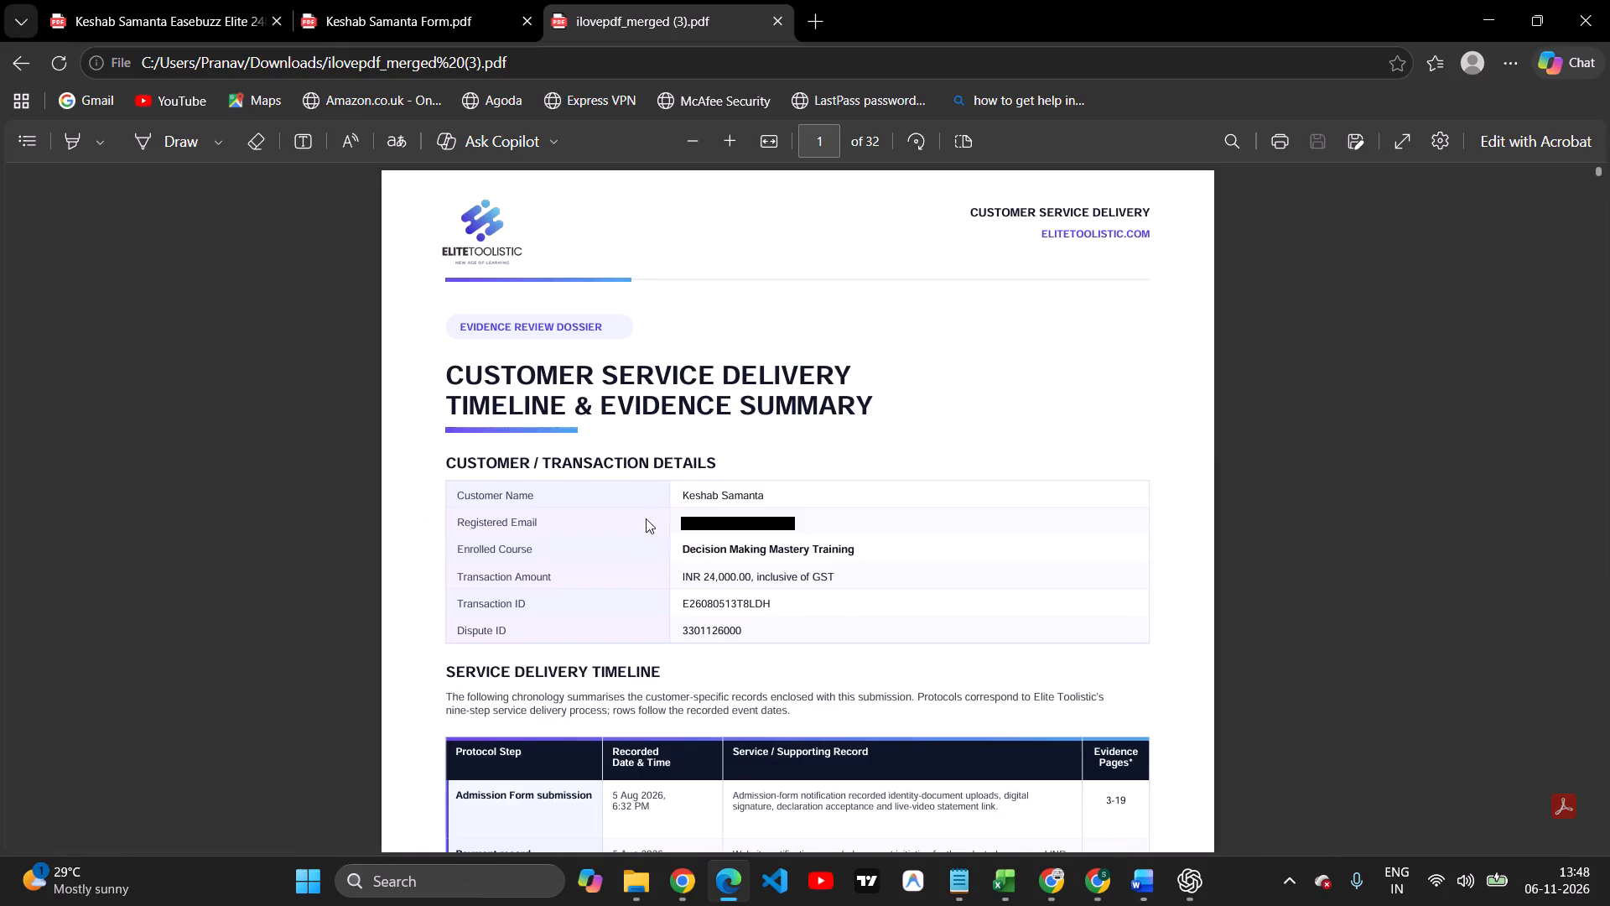
Check the payment record's timeline entry against the payment email on pages 20 to 21, and return to page 1.
{"action": "scroll", "coordinate": [718, 558], "scroll_direction": "down", "scroll_amount": 3}
{"action": "left_click_drag", "start_coordinate": [629, 452], "coordinate": [668, 464]}
{"action": "left_click", "coordinate": [832, 156]}
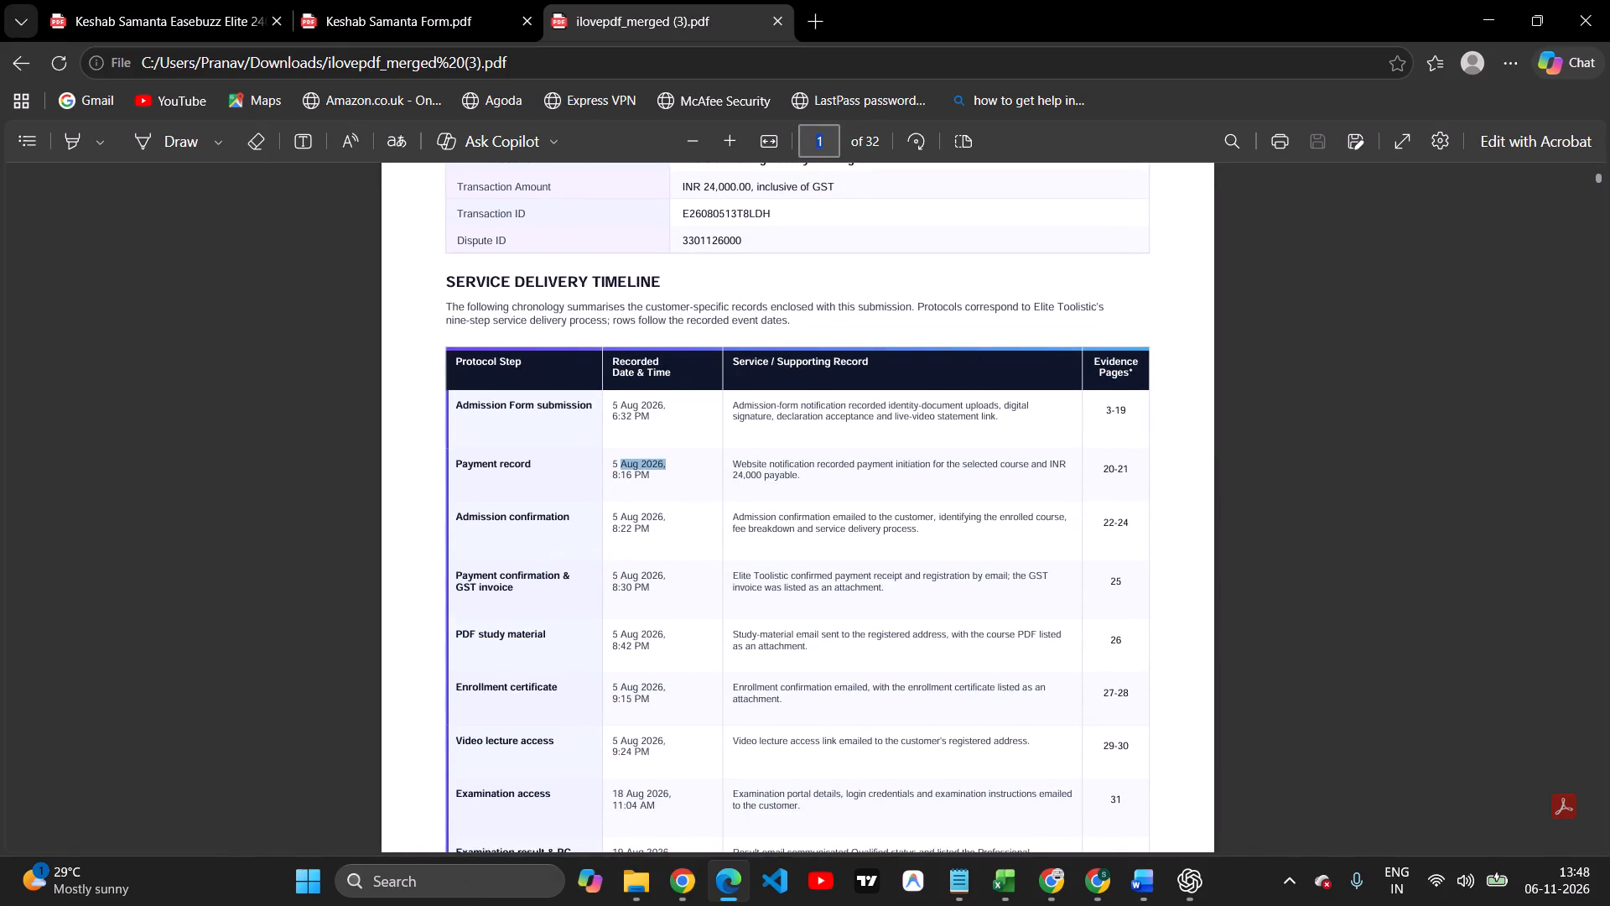
{"action": "type", "text": "20"}
{"action": "key", "text": "Return"}
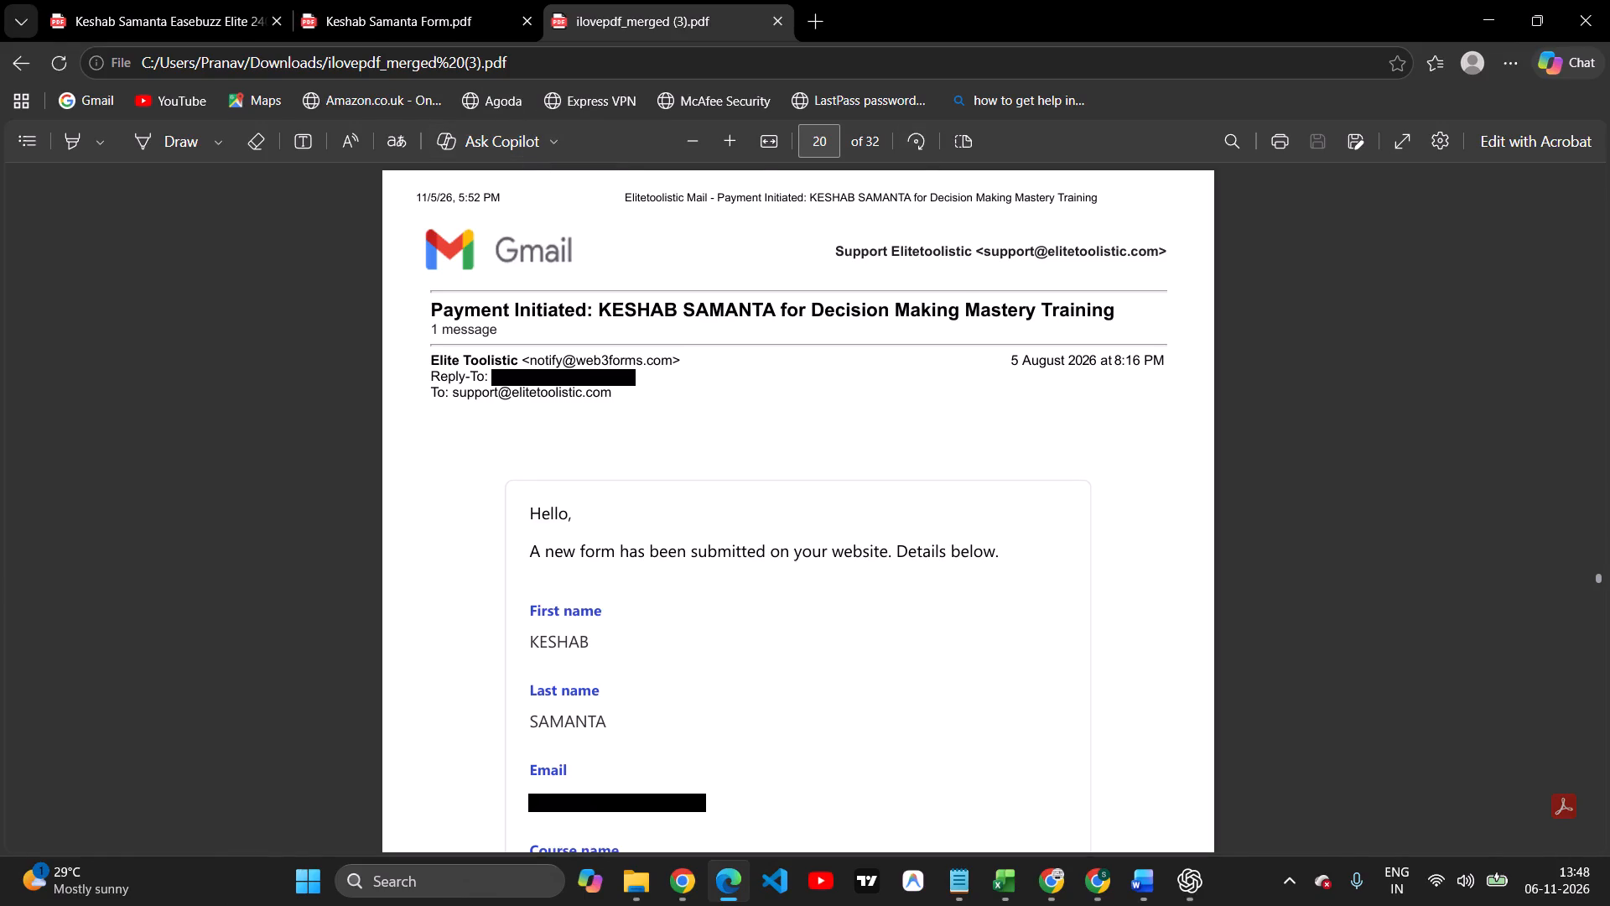
{"action": "key", "text": "Down"}
{"action": "key", "text": "Down"}
{"action": "key", "text": "Down"}
{"action": "key", "text": "Down"}
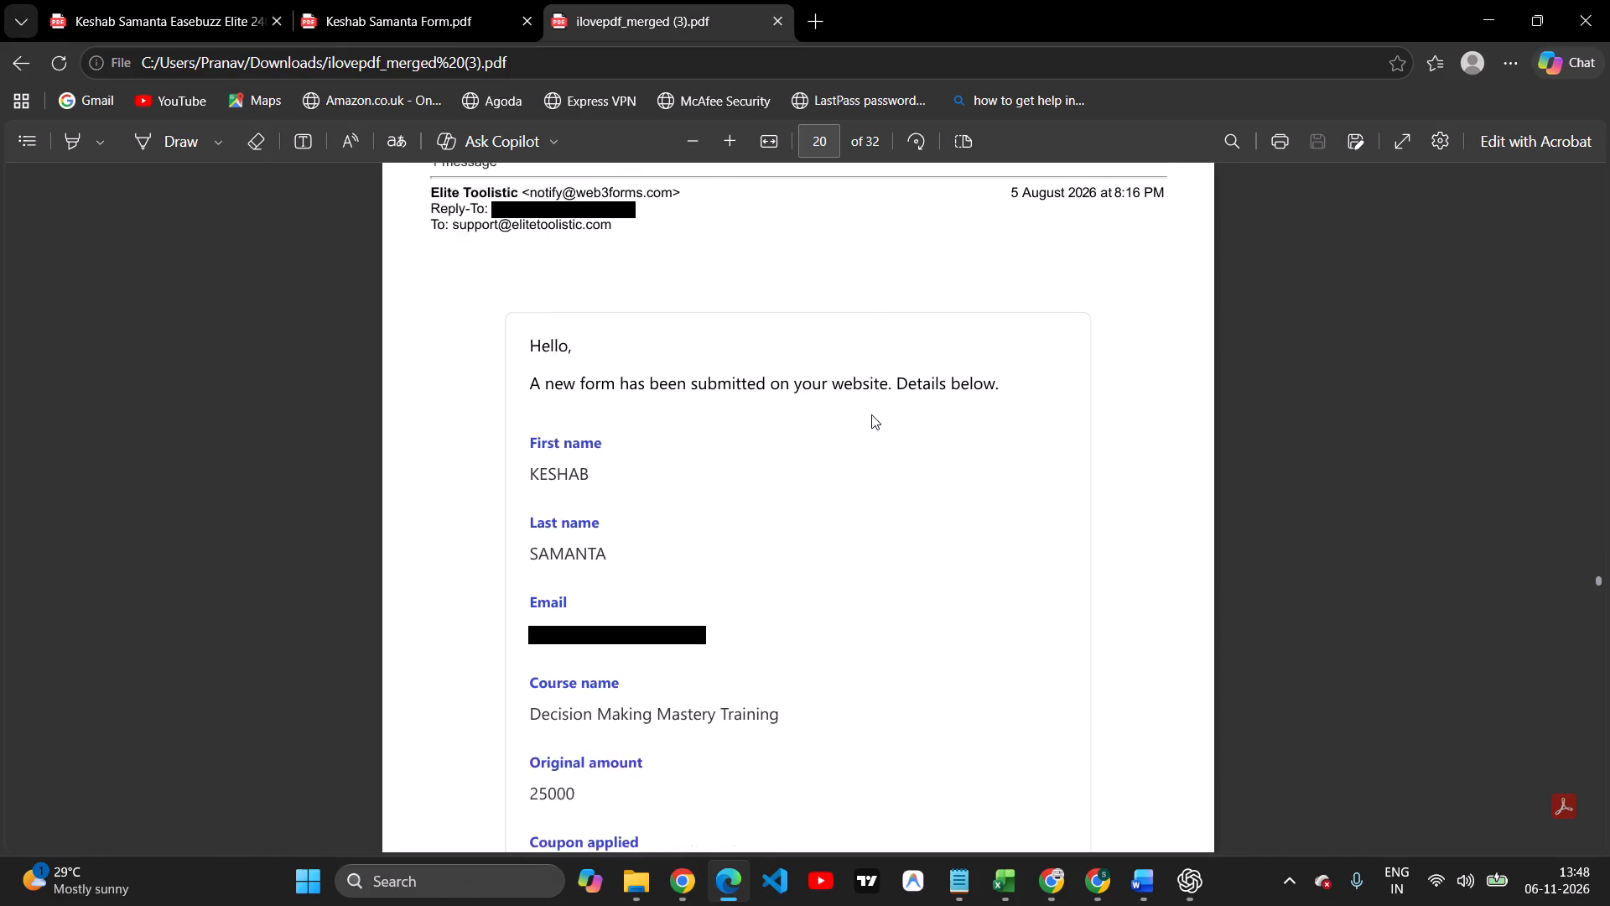
{"action": "key", "text": "Down"}
{"action": "key", "text": "Down"}
{"action": "key", "text": "Down"}
{"action": "key", "text": "Down"}
{"action": "key", "text": "Down"}
{"action": "key", "text": "Down"}
{"action": "key", "text": "Down"}
{"action": "key", "text": "Down"}
{"action": "key", "text": "Down"}
{"action": "key", "text": "Down"}
{"action": "key", "text": "Down"}
{"action": "key", "text": "Down"}
{"action": "key", "text": "Down"}
{"action": "key", "text": "Down"}
{"action": "key", "text": "Down"}
{"action": "key", "text": "Down"}
{"action": "key", "text": "Down"}
{"action": "key", "text": "Down"}
{"action": "key", "text": "Down"}
{"action": "key", "text": "Down"}
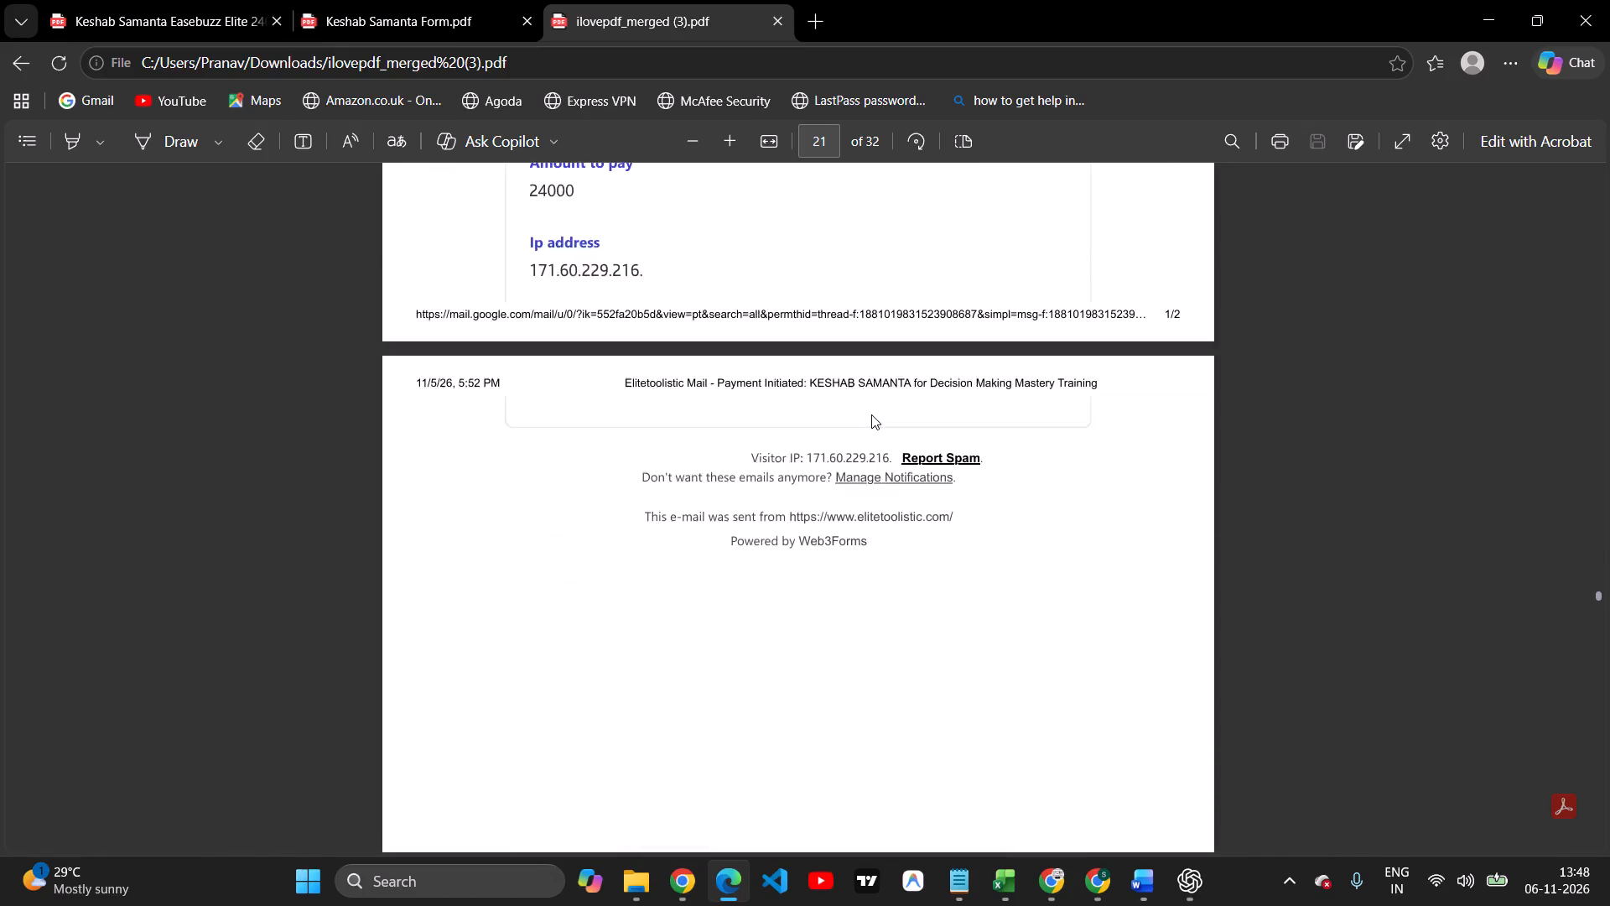
{"action": "key", "text": "Down"}
{"action": "key", "text": "Down"}
{"action": "key", "text": "Down"}
{"action": "key", "text": "Down"}
{"action": "key", "text": "Down"}
{"action": "key", "text": "Down"}
{"action": "key", "text": "Down"}
{"action": "key", "text": "Down"}
{"action": "key", "text": "Down"}
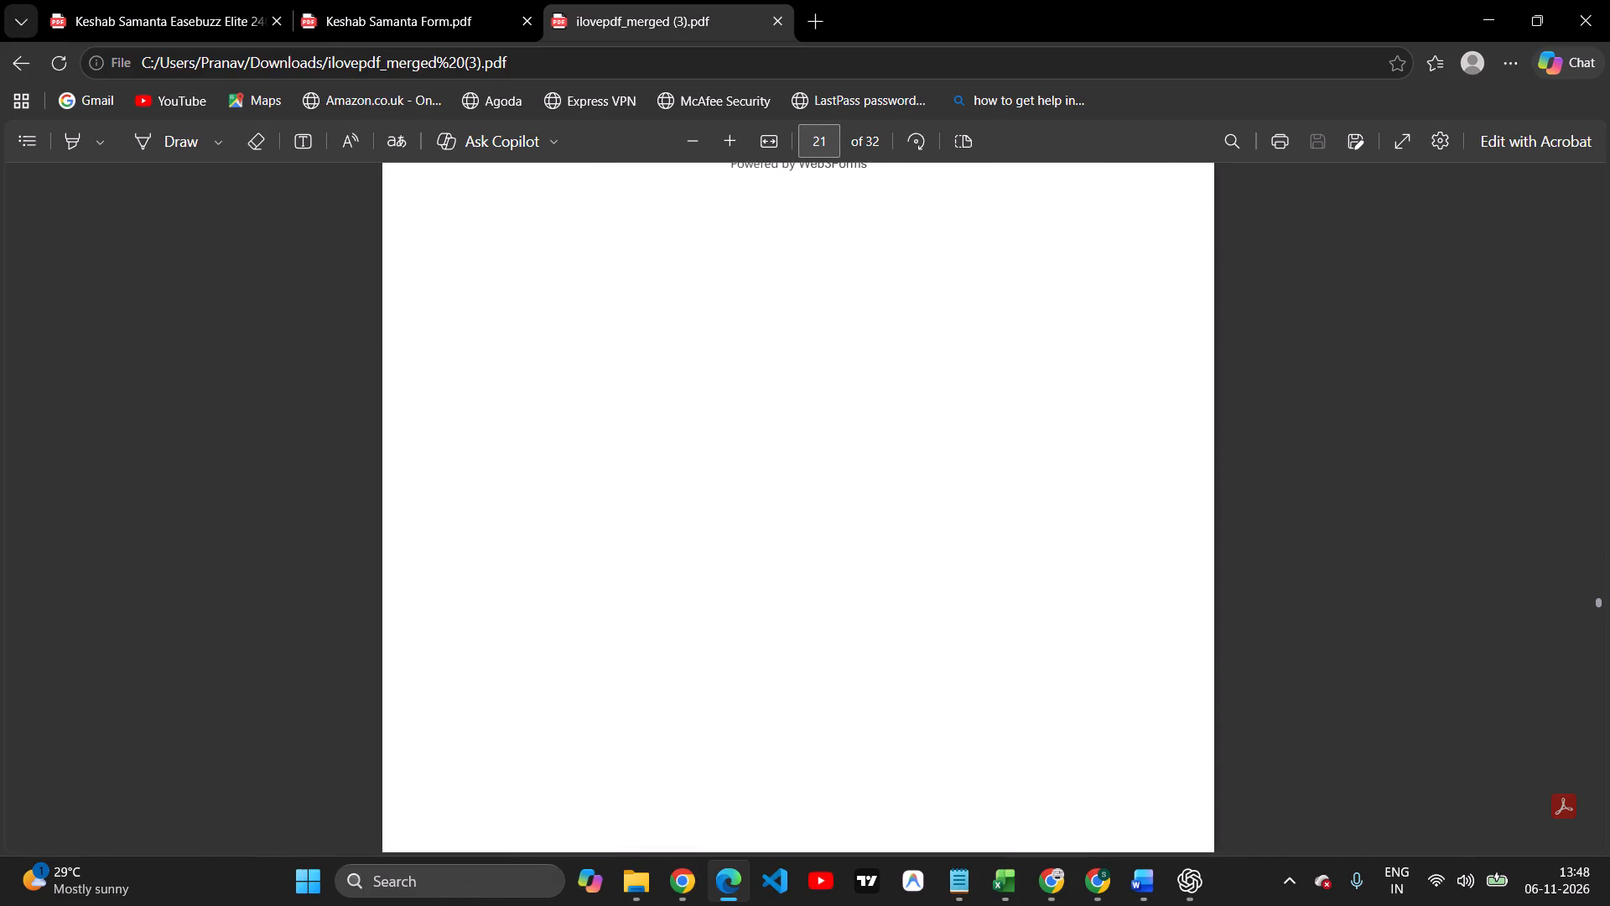
{"action": "key", "text": "Down"}
{"action": "left_click", "coordinate": [828, 367]}
{"action": "left_click", "coordinate": [828, 140]}
{"action": "key", "text": "1"}
{"action": "key", "text": "Return"}
Go to page 22 to check the admission confirmation email's date and time against its timeline entry.
{"action": "scroll", "coordinate": [916, 426], "scroll_direction": "down", "scroll_amount": 2}
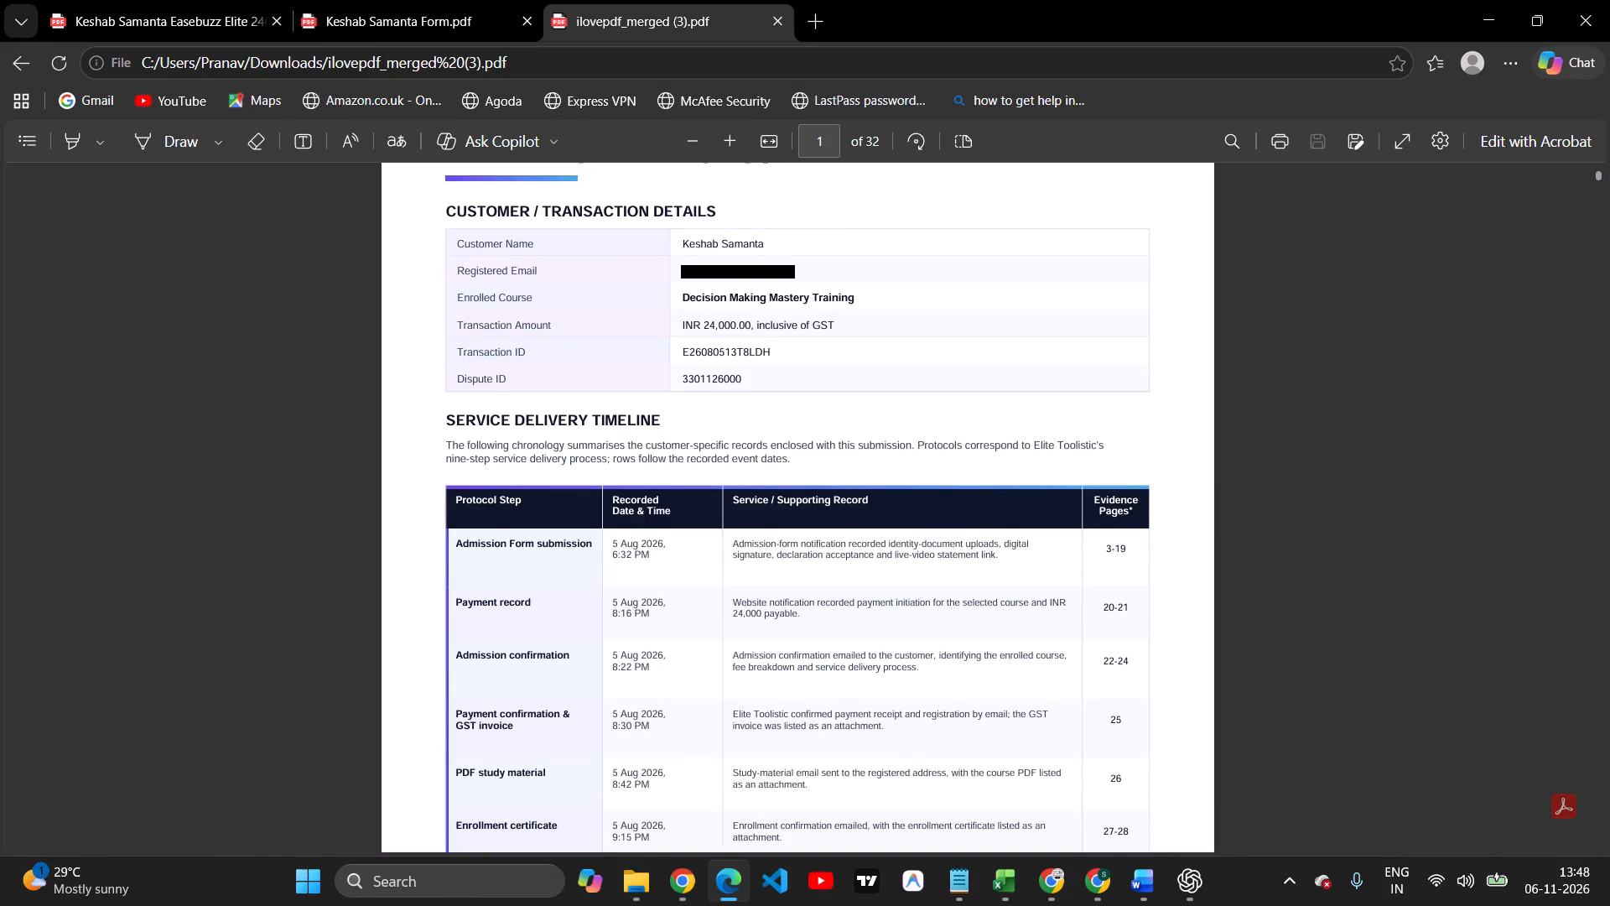
{"action": "scroll", "coordinate": [1132, 659], "scroll_direction": "down", "scroll_amount": 1}
{"action": "left_click", "coordinate": [826, 139]}
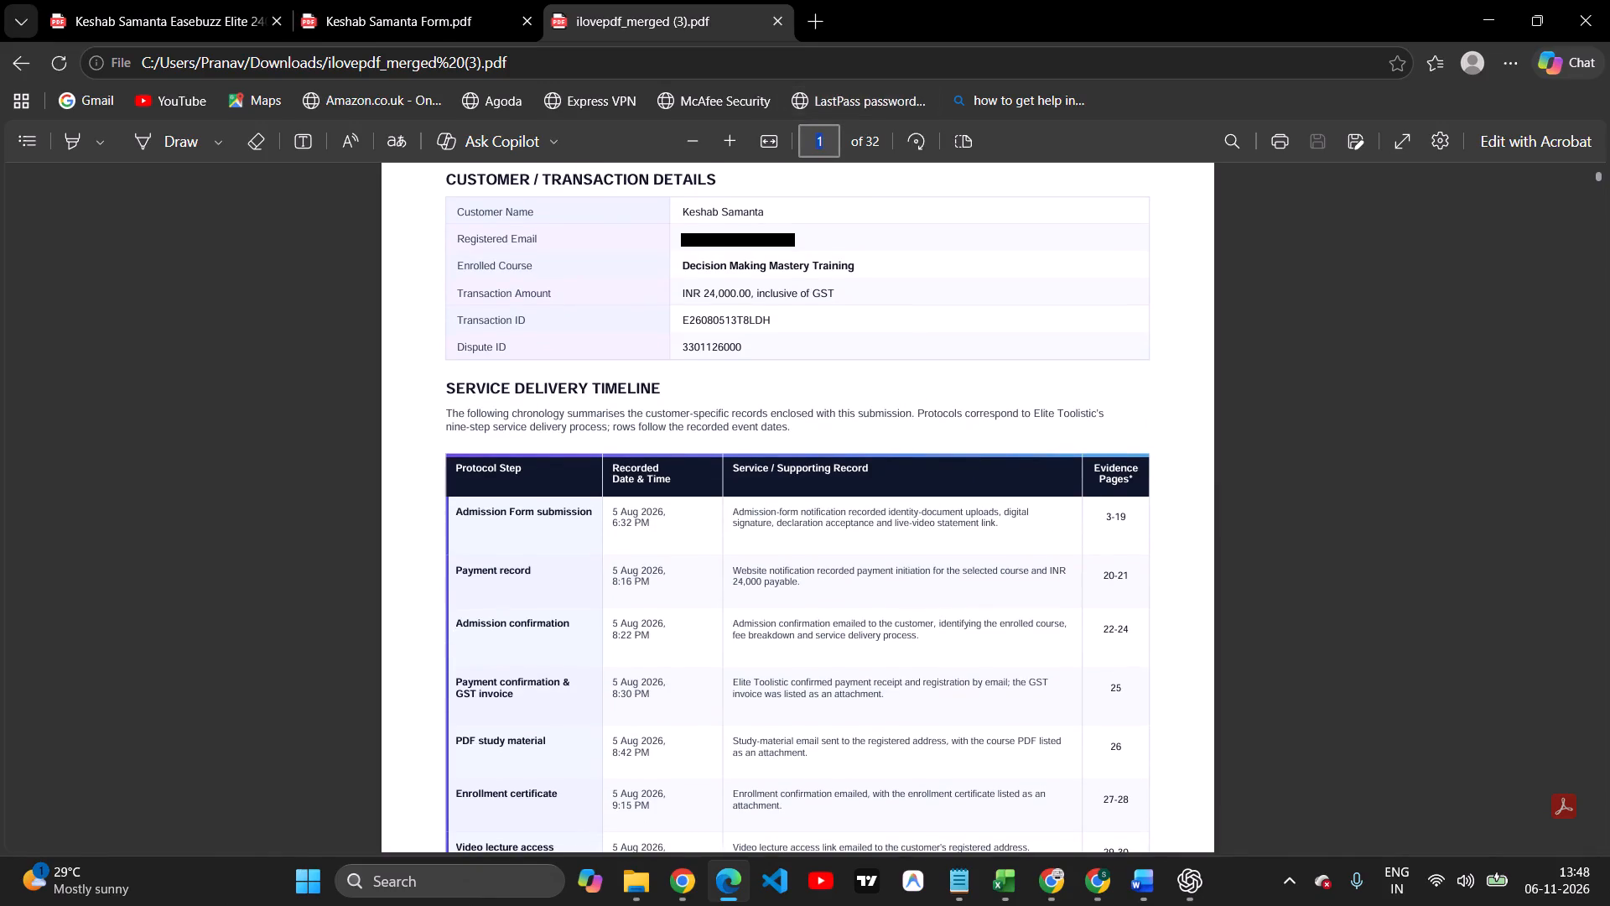
{"action": "type", "text": "22"}
{"action": "key", "text": "Return"}
{"action": "scroll", "coordinate": [995, 382], "scroll_direction": "down", "scroll_amount": 1}
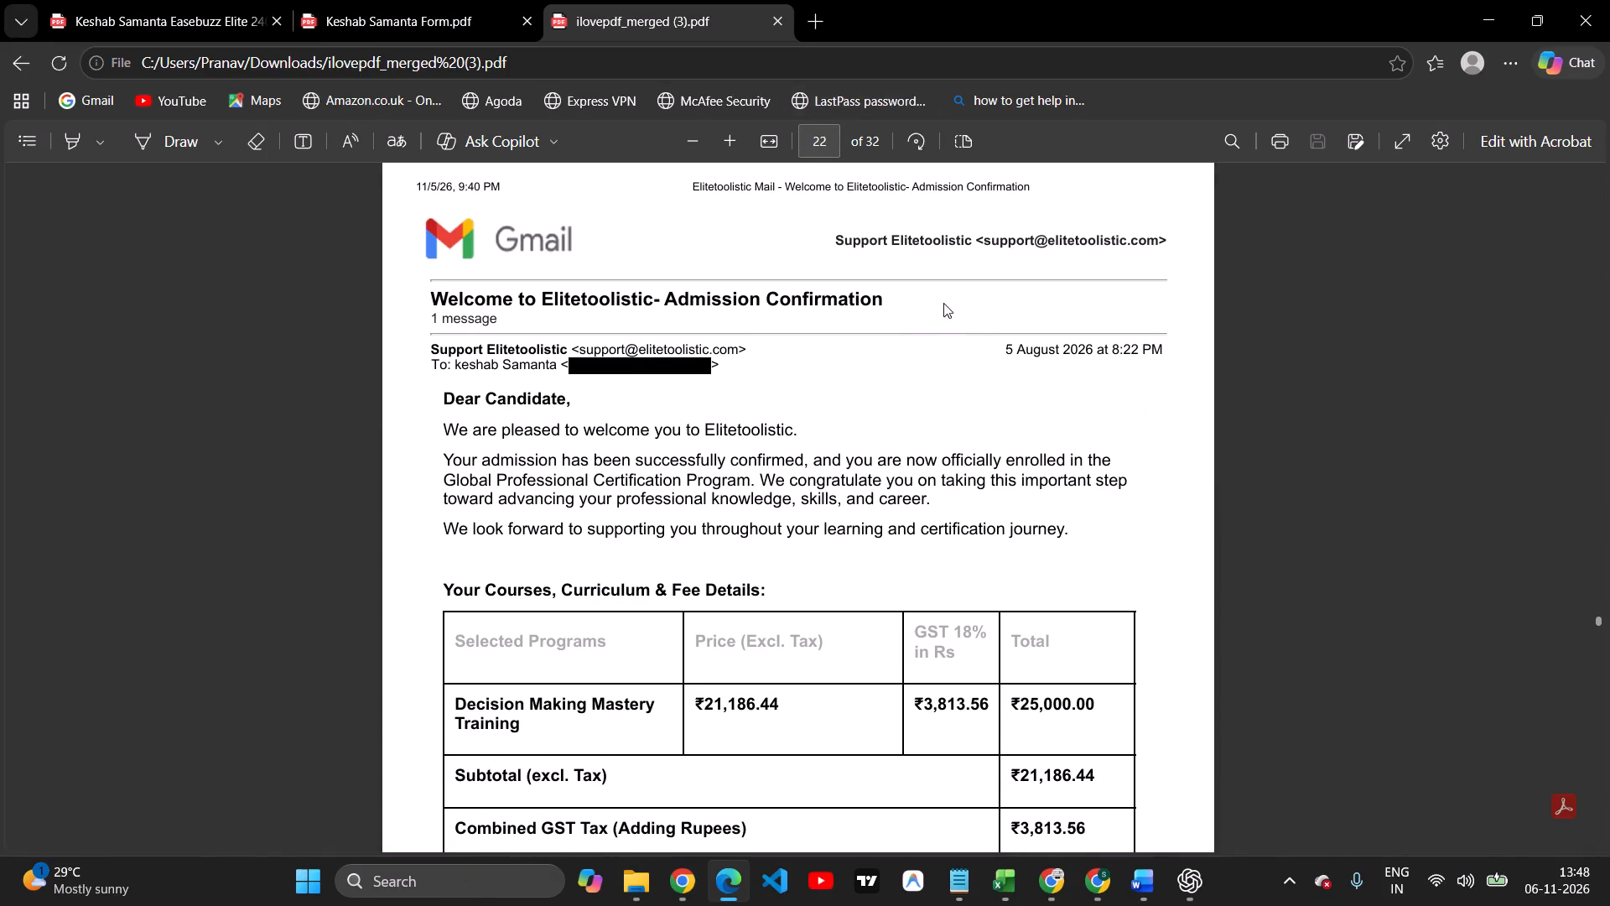
{"action": "scroll", "coordinate": [943, 303], "scroll_direction": "down", "scroll_amount": 1}
Read on to page 24 to check where the admission confirmation evidence ends, and return to its page range on page 1.
{"action": "left_click", "coordinate": [827, 143]}
{"action": "key", "text": "1"}
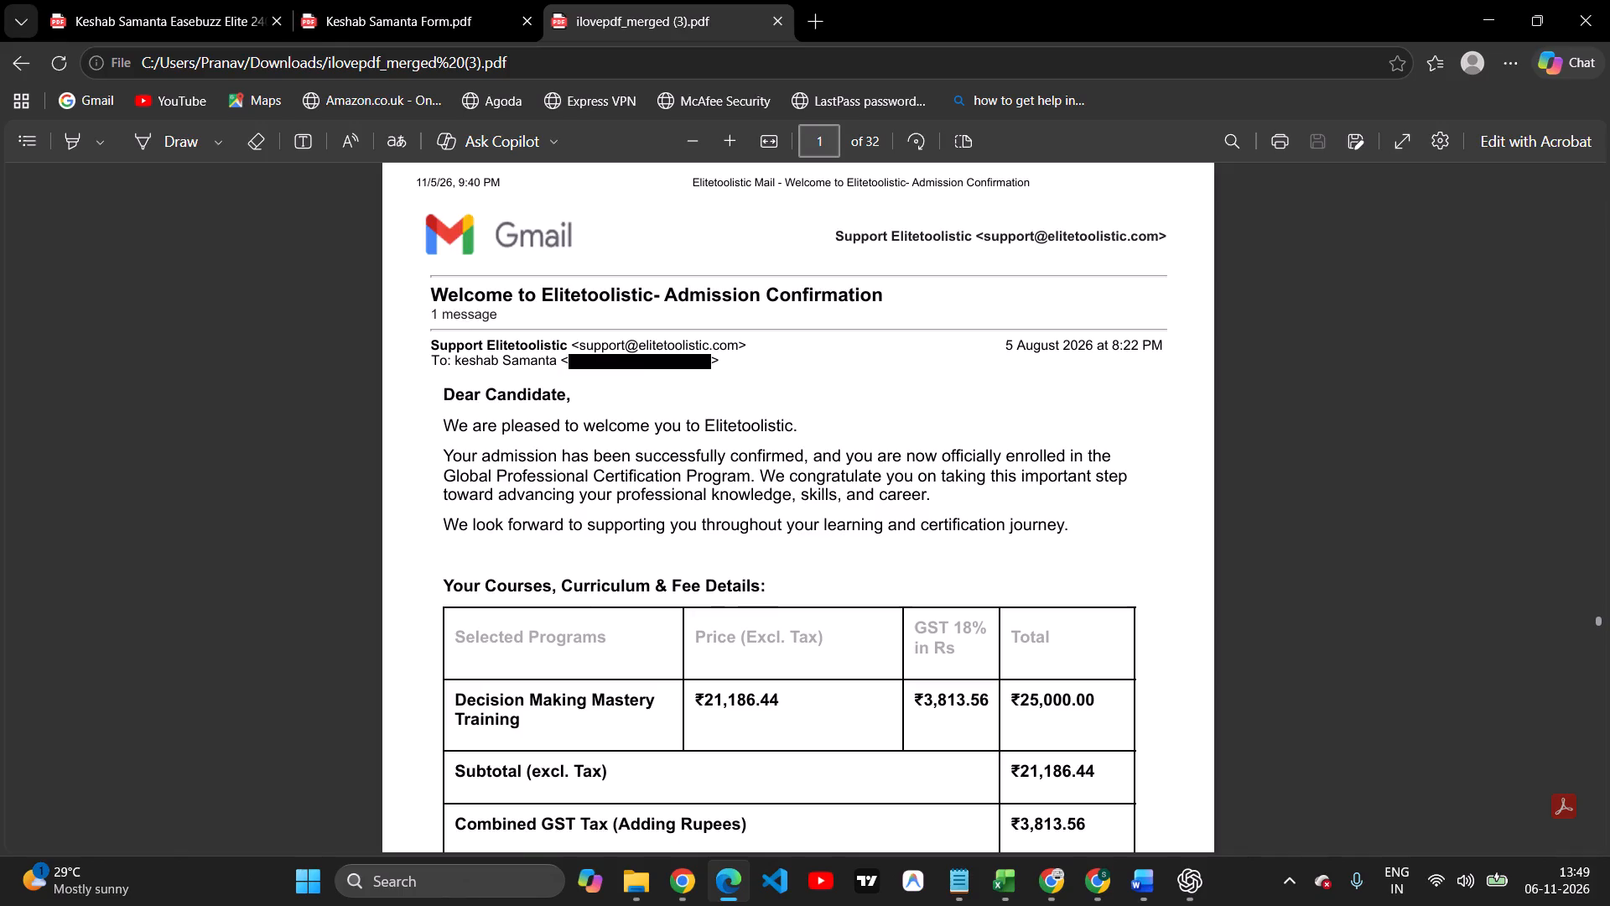
{"action": "scroll", "coordinate": [914, 459], "scroll_direction": "down", "scroll_amount": 12}
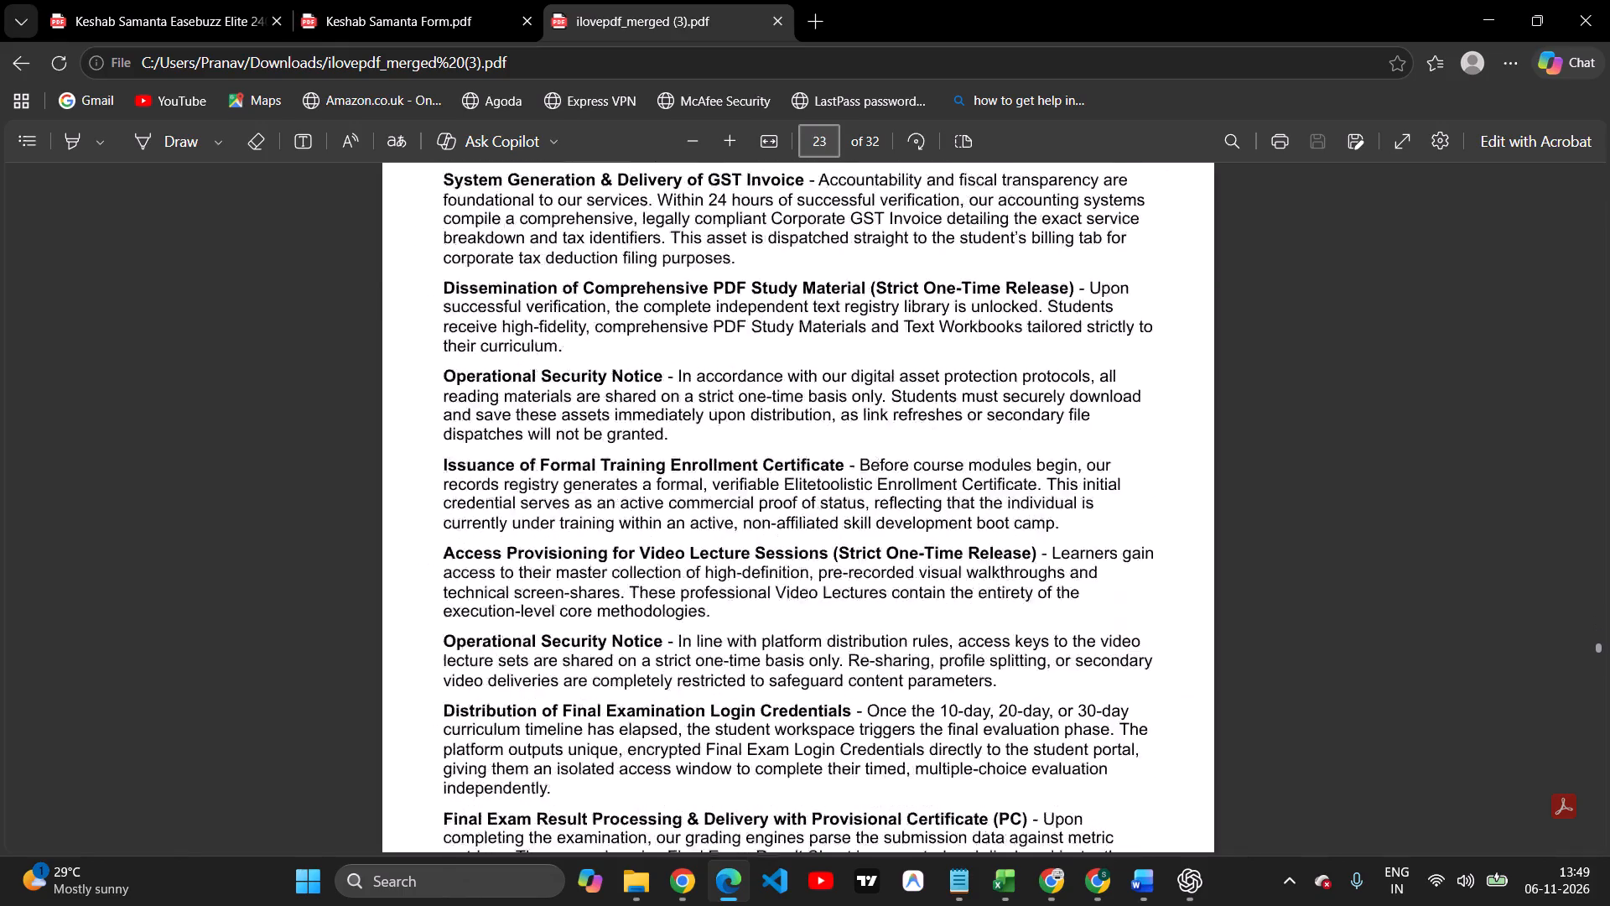
{"action": "scroll", "coordinate": [914, 460], "scroll_direction": "down", "scroll_amount": 2}
{"action": "key", "text": "Return"}
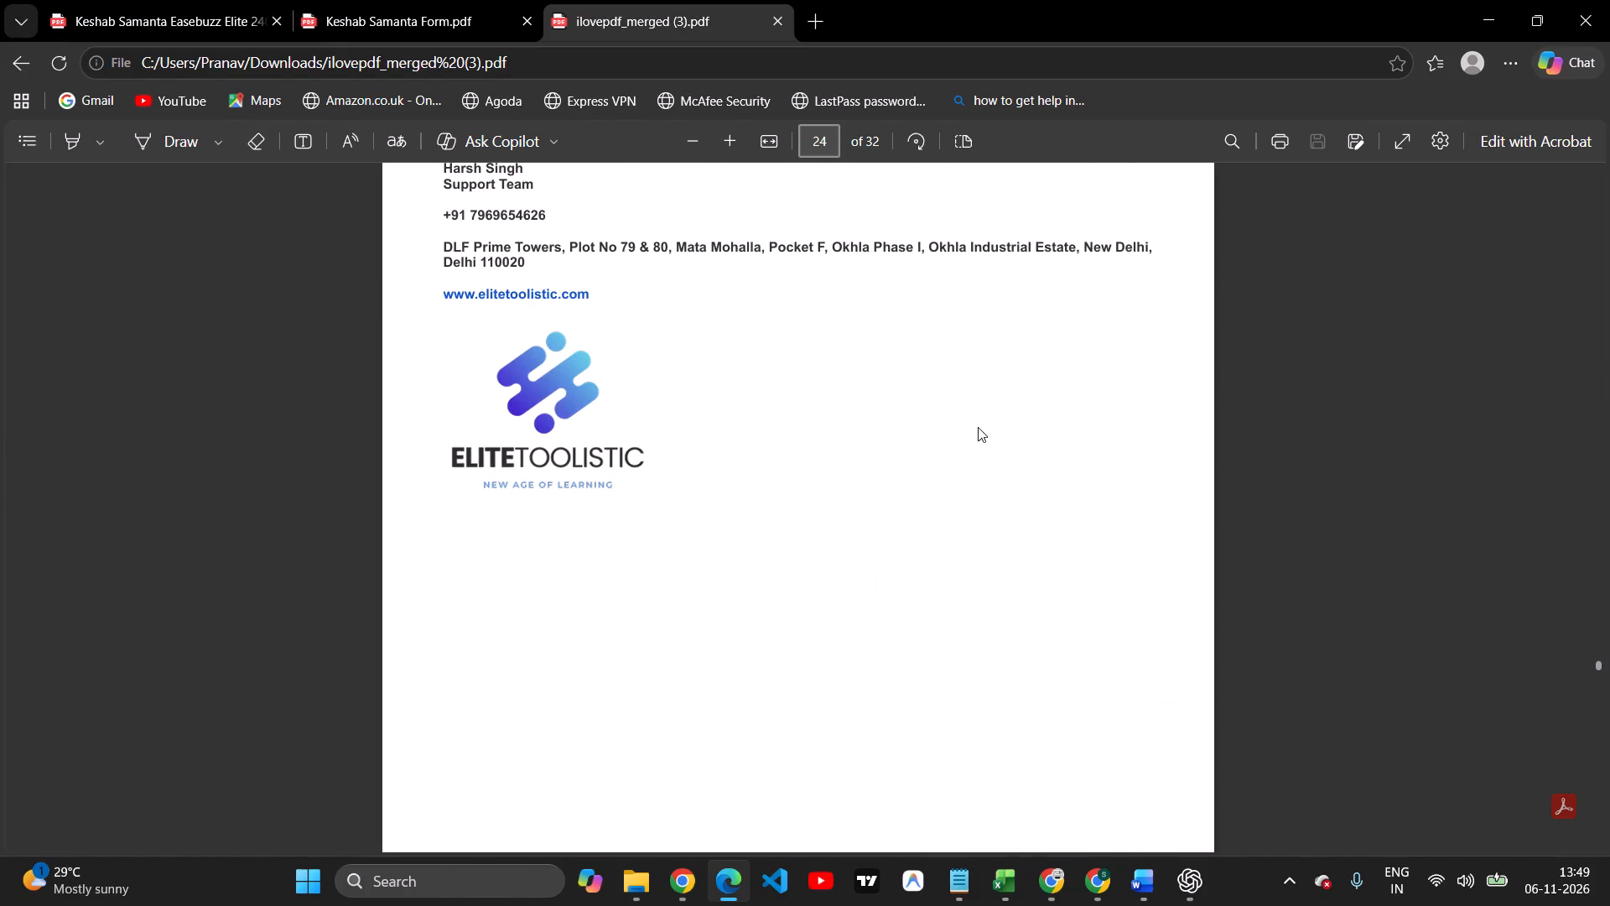
{"action": "left_click", "coordinate": [828, 159]}
{"action": "left_click", "coordinate": [828, 138]}
{"action": "key", "text": "BackSpace"}
{"action": "key", "text": "BackSpace"}
{"action": "key", "text": "BackSpace"}
{"action": "key", "text": "1"}
{"action": "key", "text": "Return"}
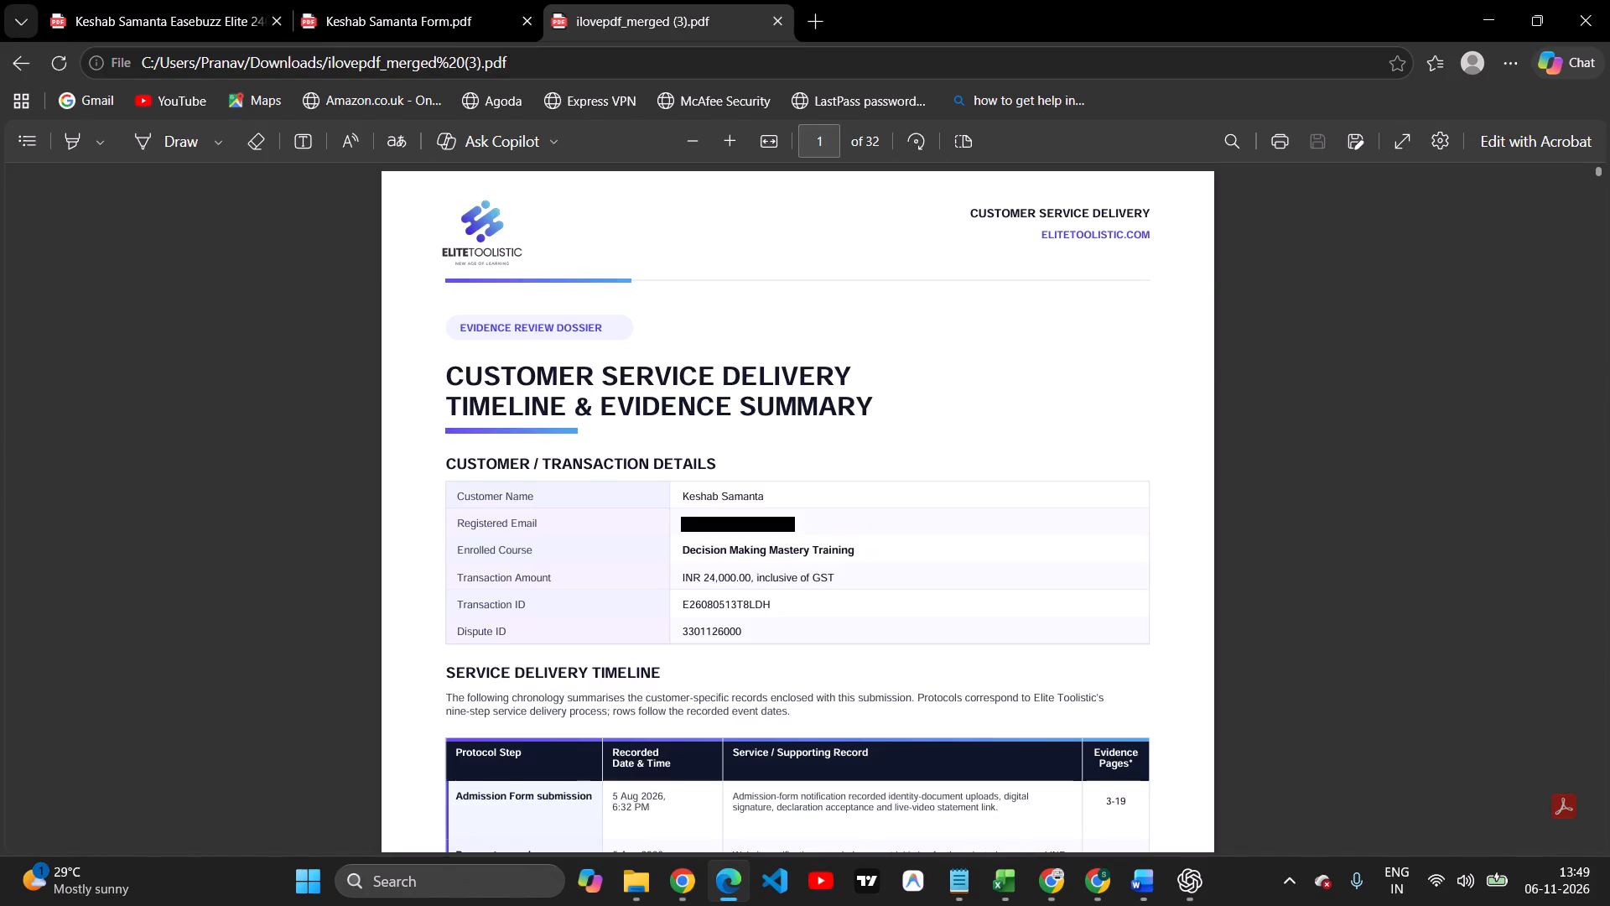
{"action": "scroll", "coordinate": [785, 382], "scroll_direction": "down", "scroll_amount": 3}
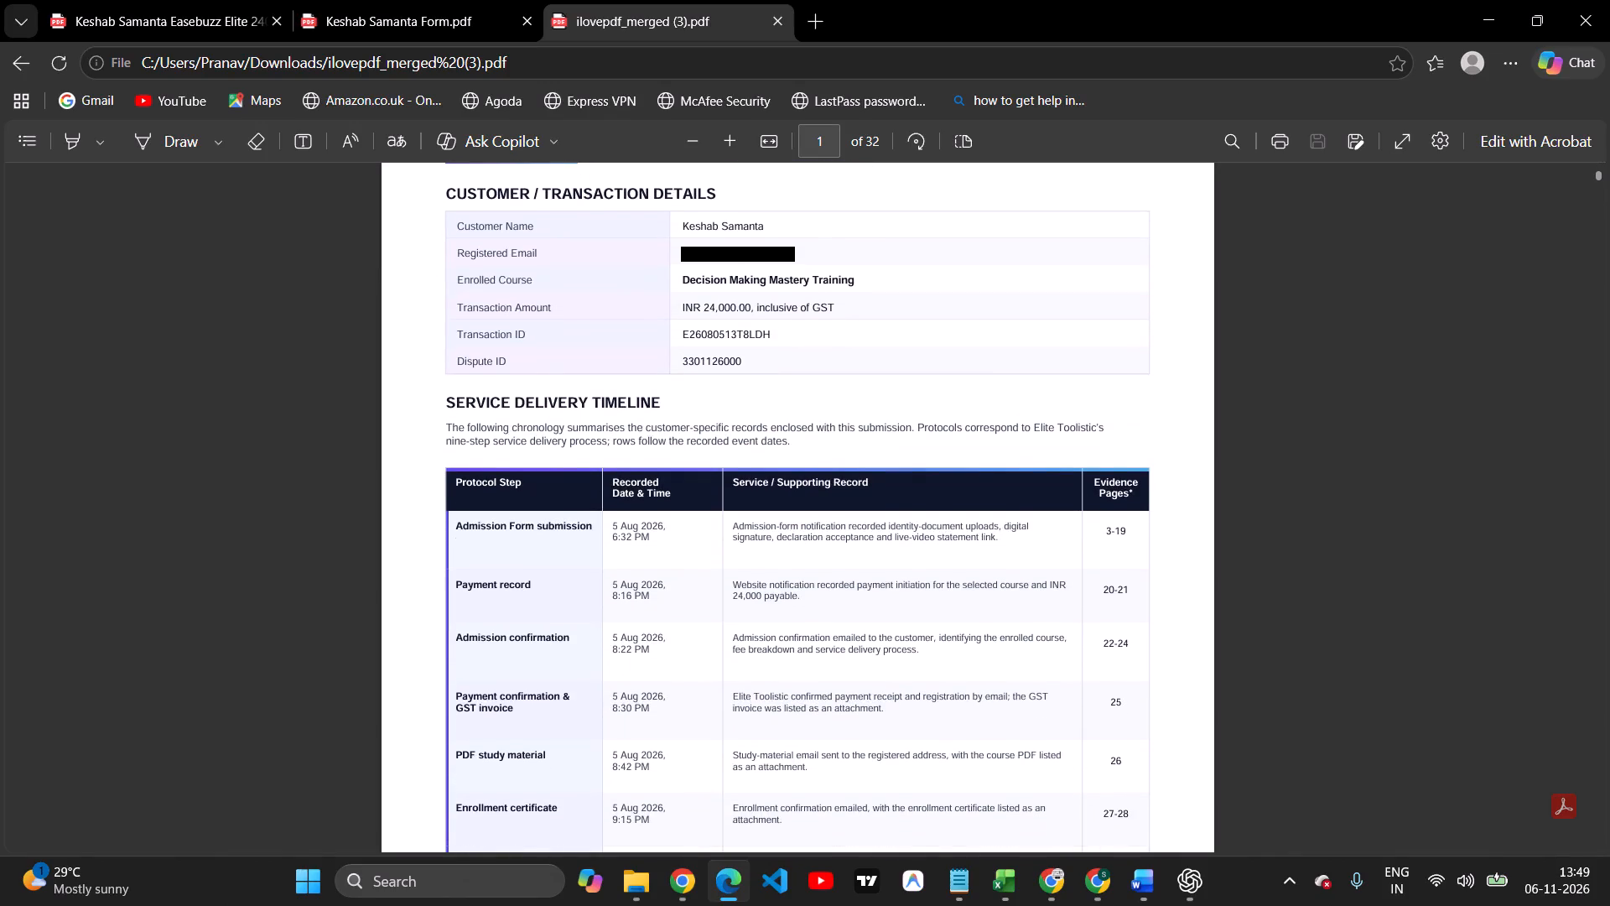
{"action": "left_click_drag", "start_coordinate": [1108, 644], "coordinate": [1122, 644]}
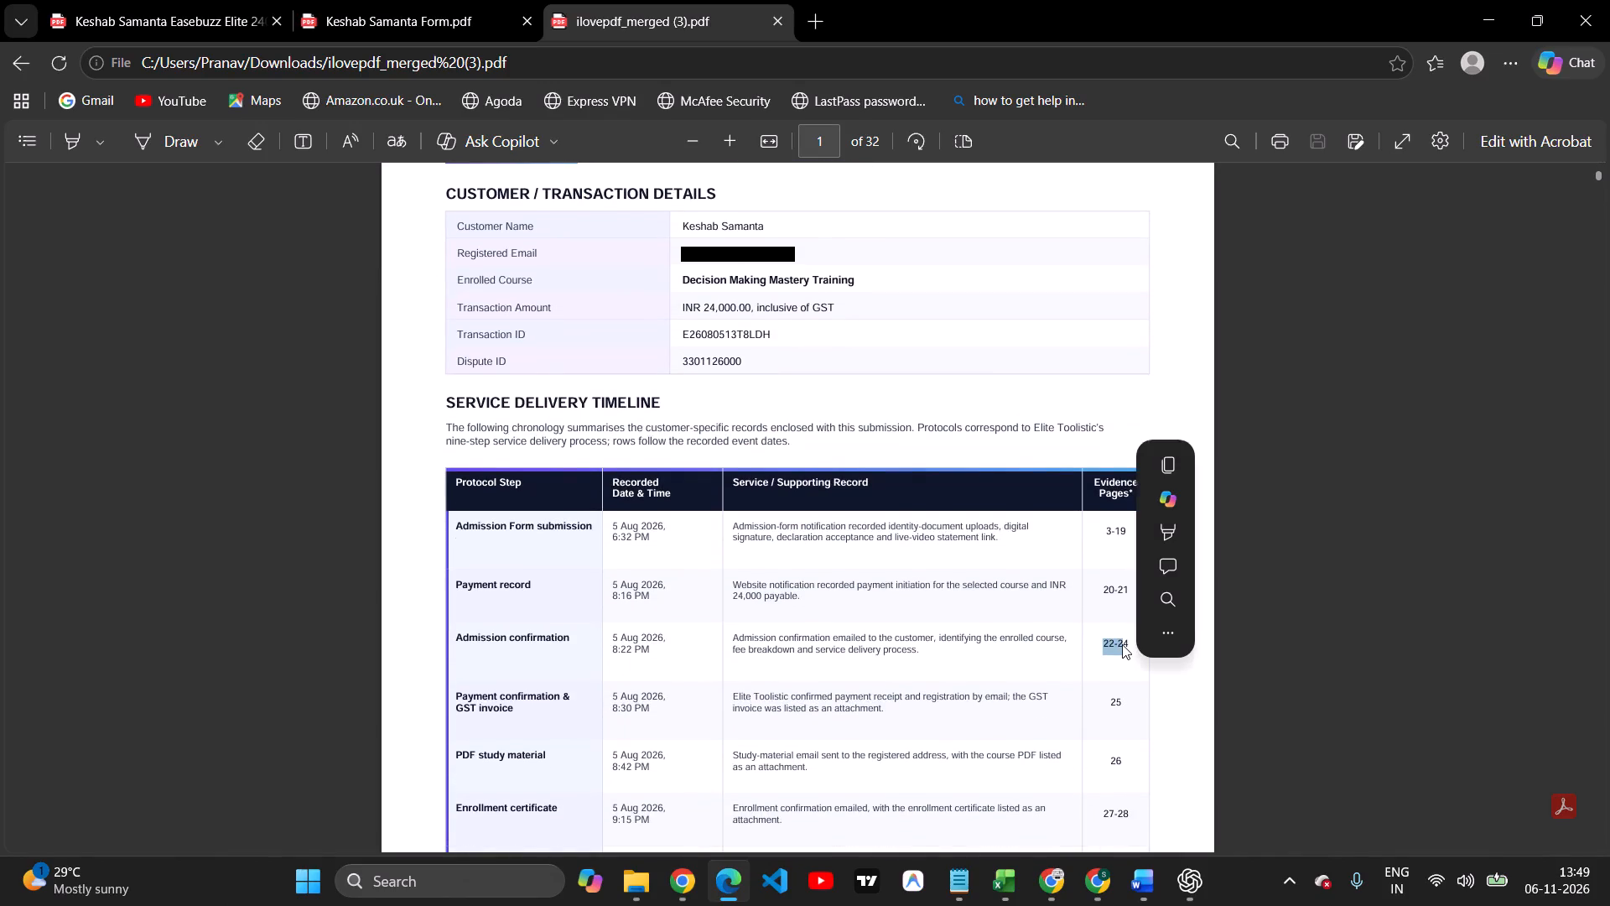
Check the payment confirmation and GST invoice timeline entry against the email's date and time on page 25, and return to page 1.
{"action": "scroll", "coordinate": [1121, 681], "scroll_direction": "down", "scroll_amount": 1}
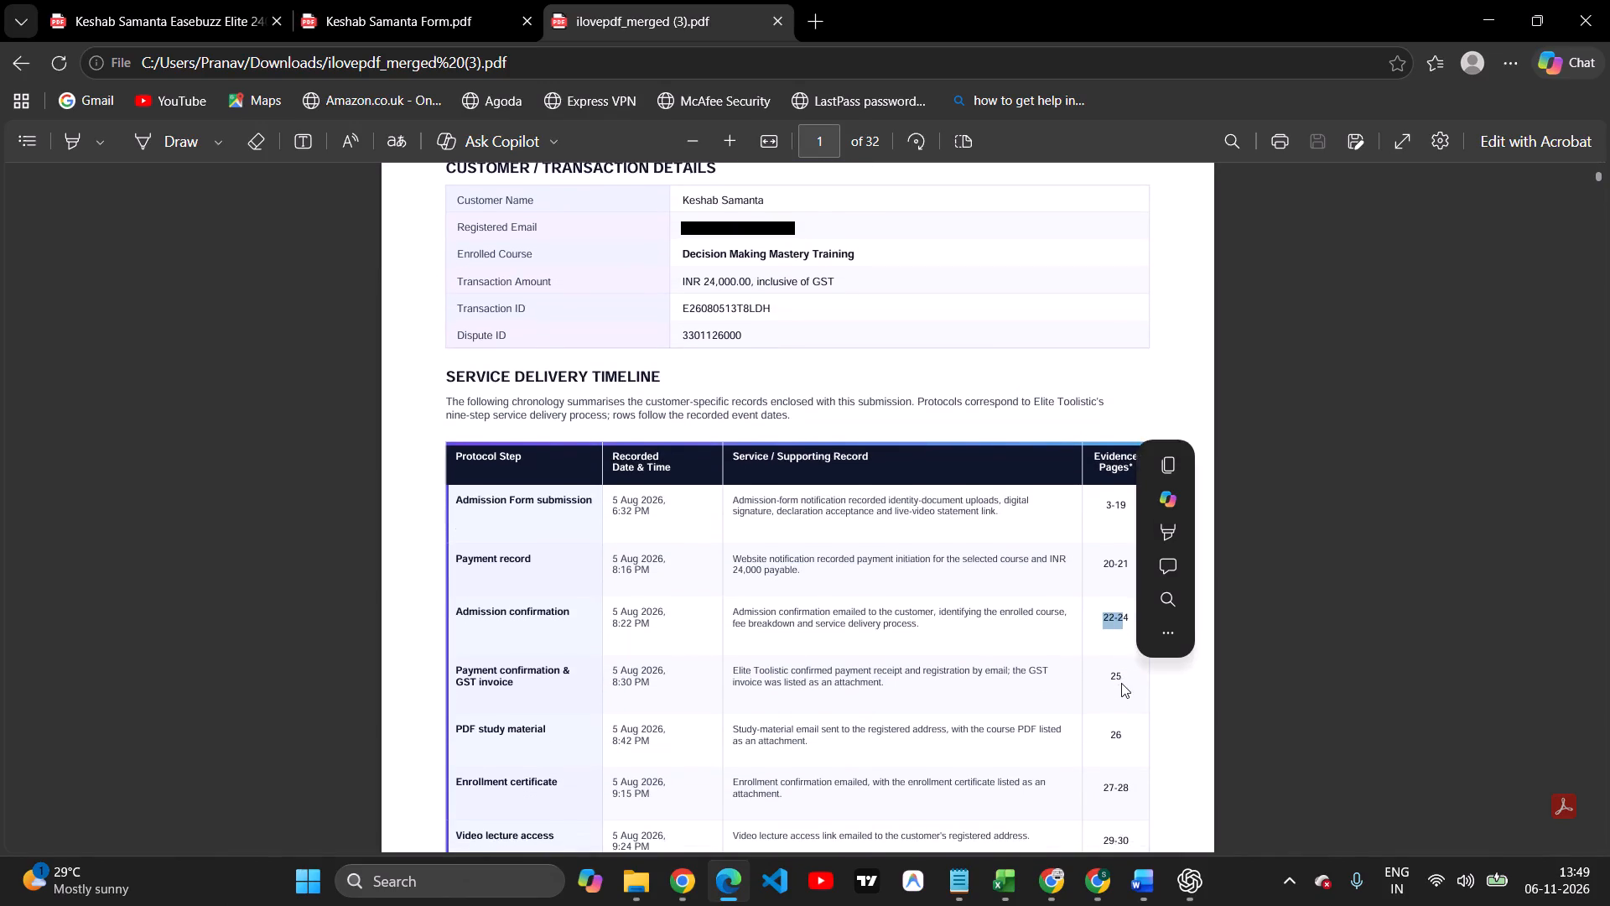
{"action": "scroll", "coordinate": [1121, 683], "scroll_direction": "down", "scroll_amount": 1}
{"action": "left_click", "coordinate": [1121, 683]}
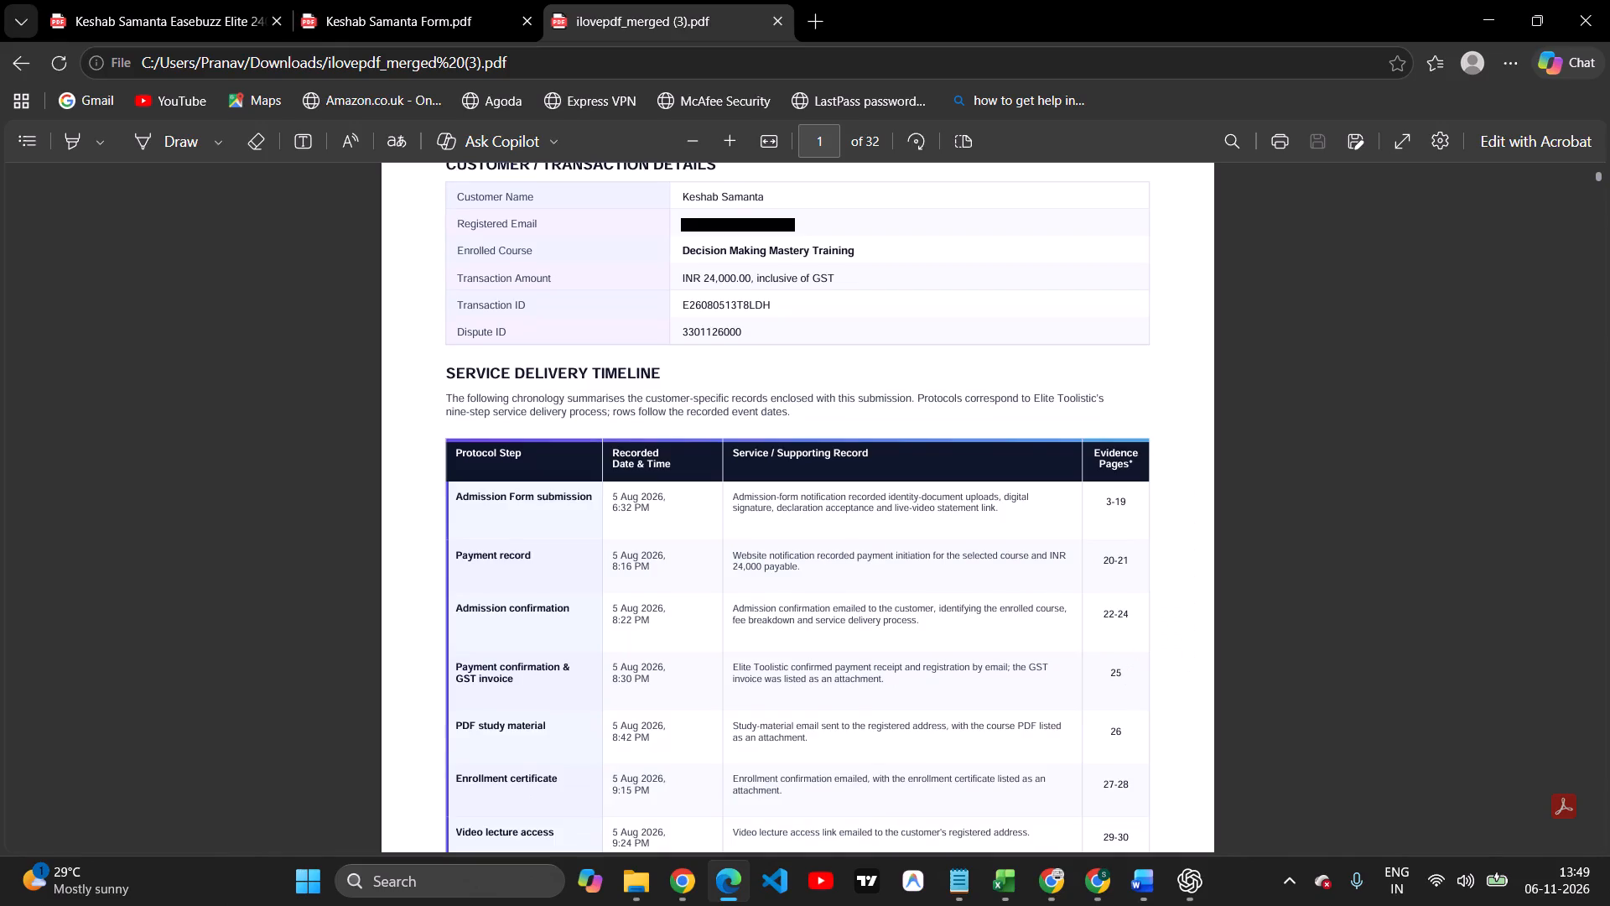
{"action": "left_click_drag", "start_coordinate": [1122, 680], "coordinate": [1109, 670]}
{"action": "key", "text": "ctrl+c"}
{"action": "scroll", "coordinate": [1028, 648], "scroll_direction": "down", "scroll_amount": 2}
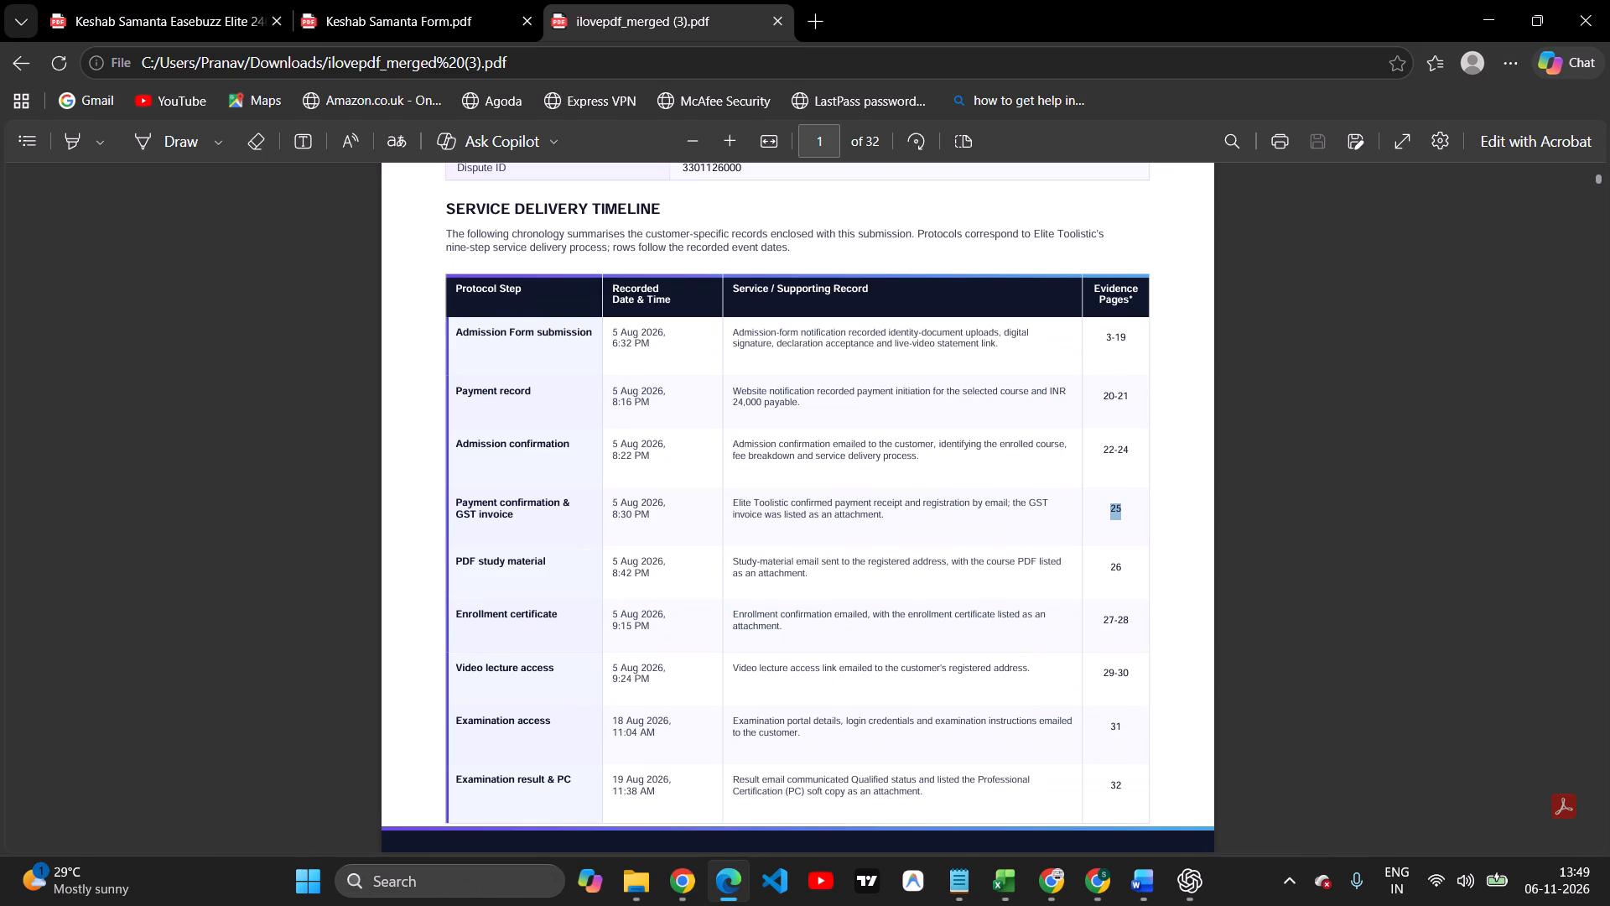
{"action": "left_click", "coordinate": [821, 140]}
{"action": "key", "text": "BackSpace"}
{"action": "type", "text": "25"}
{"action": "key", "text": "Return"}
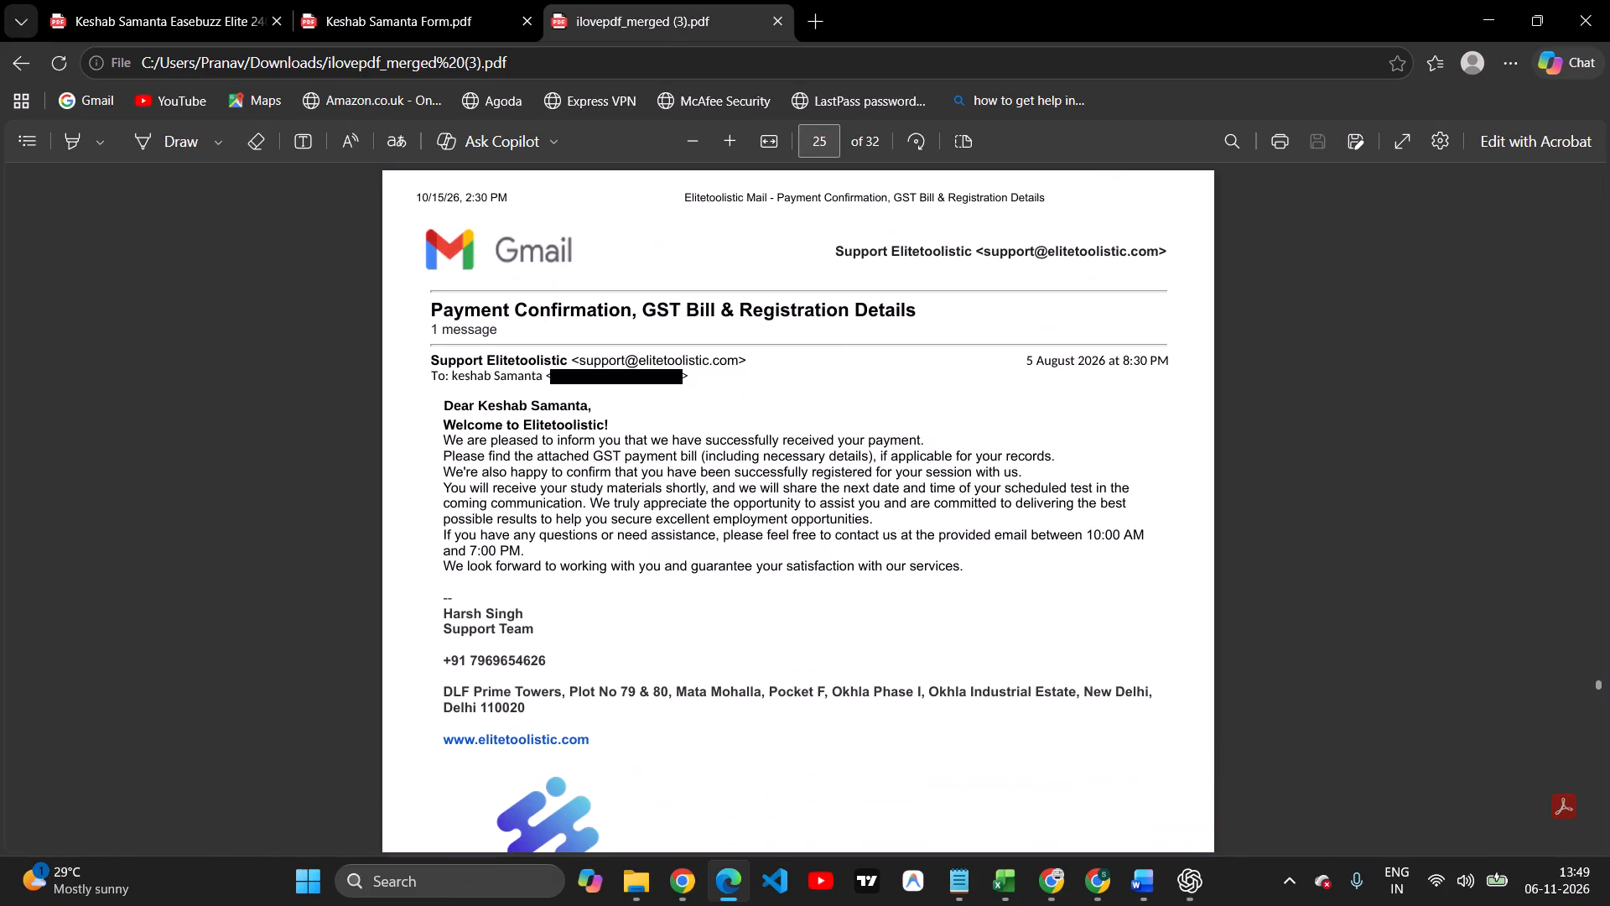
{"action": "left_click_drag", "start_coordinate": [1129, 356], "coordinate": [1180, 356]}
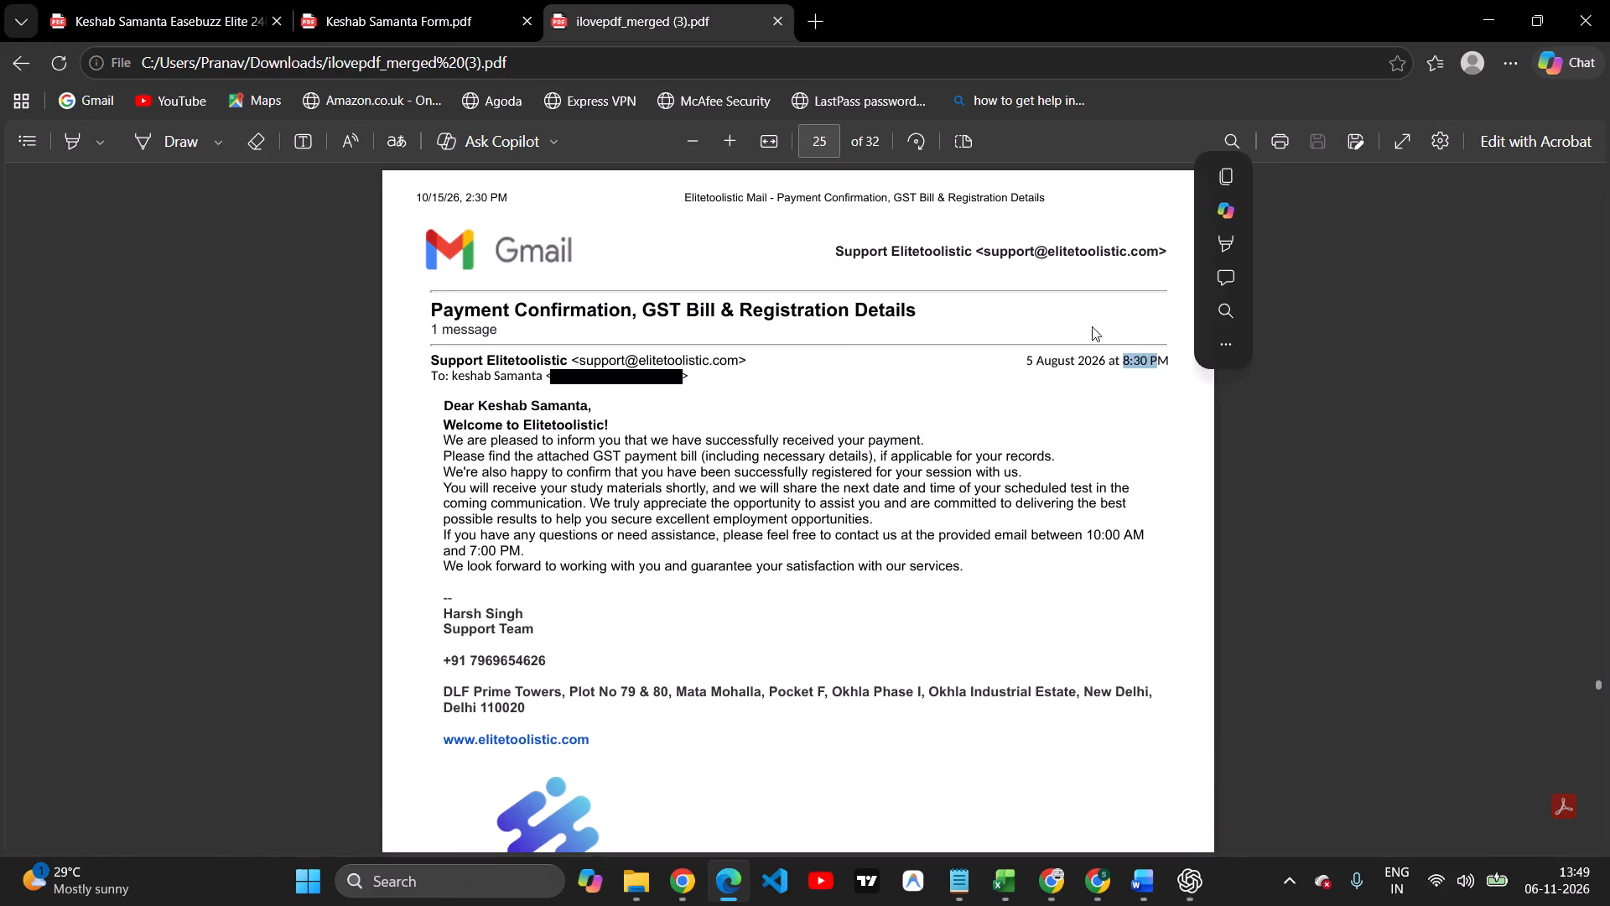
{"action": "double_click", "coordinate": [828, 137]}
{"action": "key", "text": "1"}
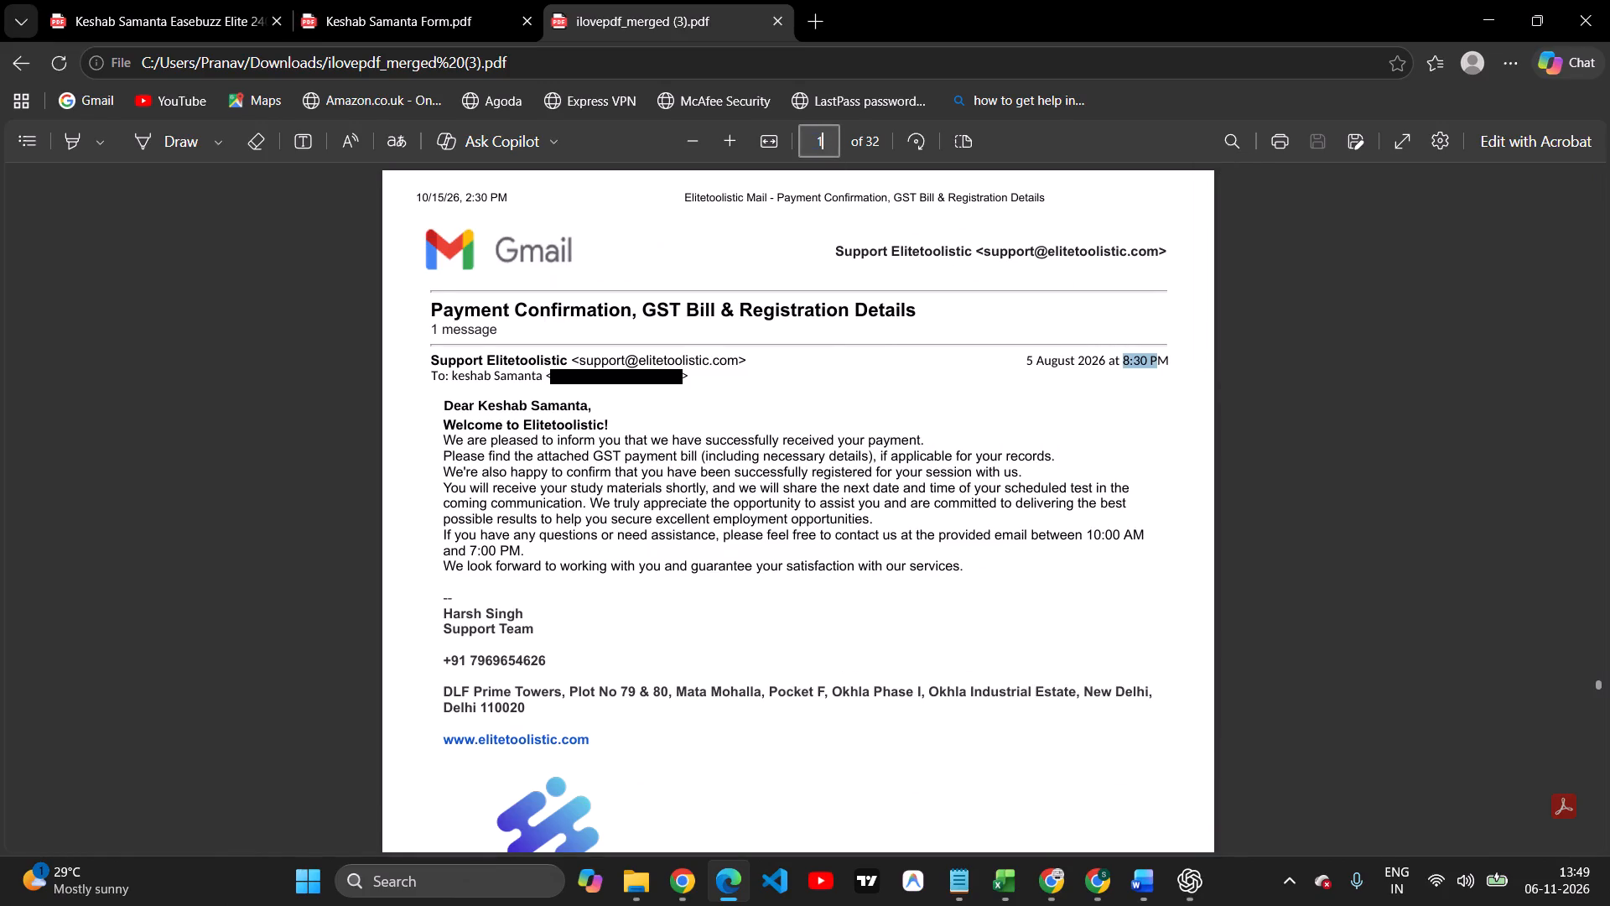
{"action": "key", "text": "Return"}
Check the PDF study material timeline entry against the email and its attachment on page 26, and return to page 1.
{"action": "scroll", "coordinate": [812, 310], "scroll_direction": "down", "scroll_amount": 1}
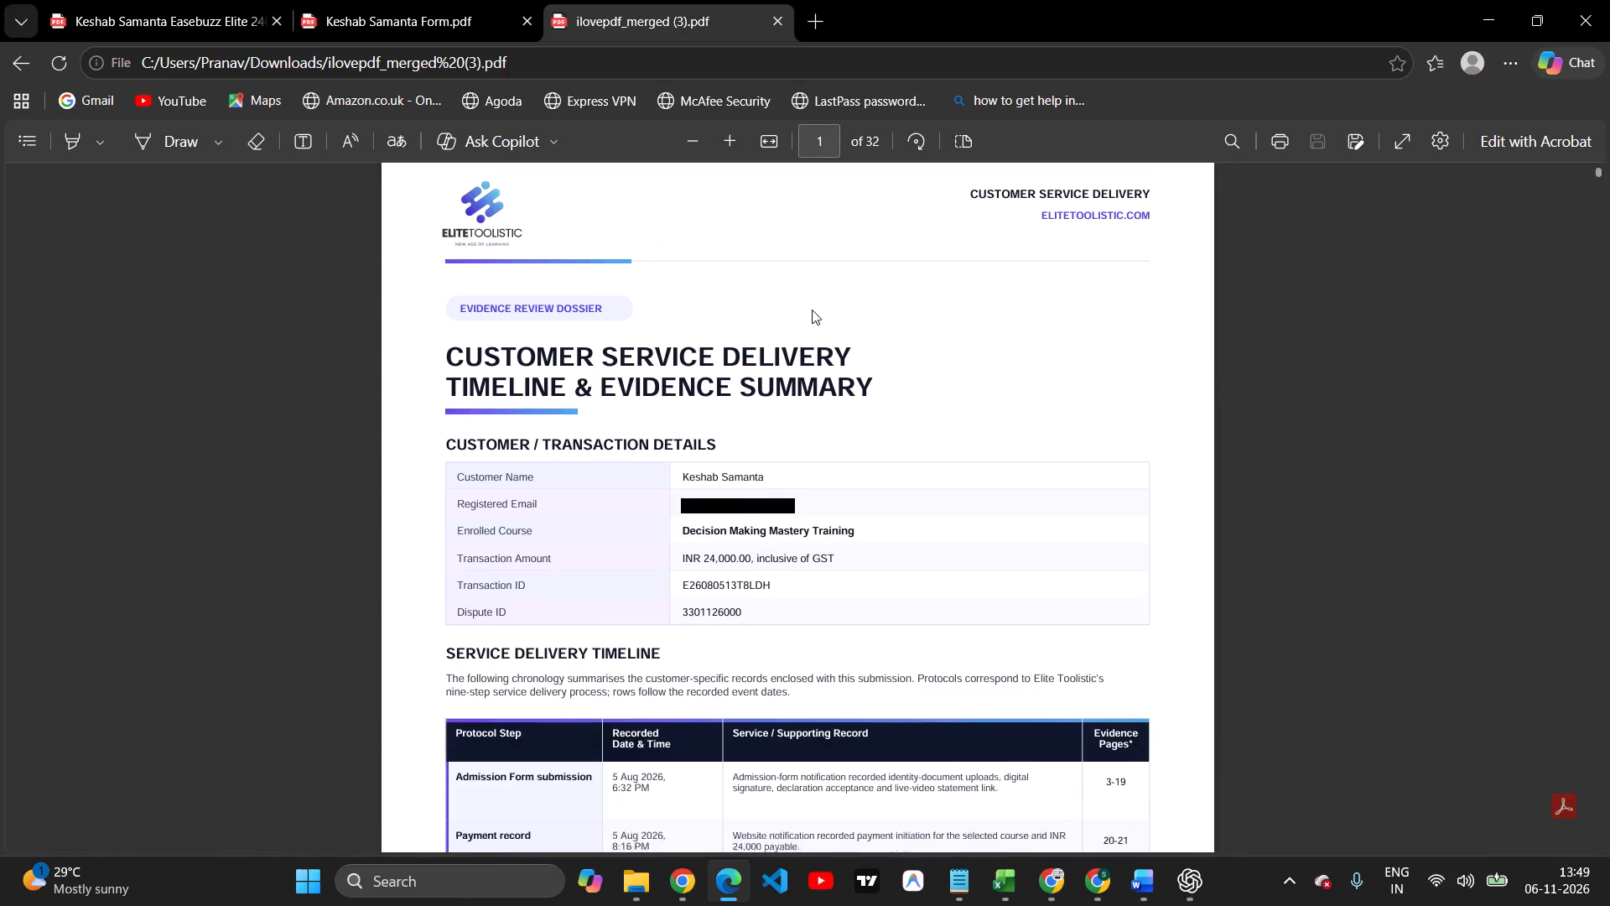
{"action": "scroll", "coordinate": [812, 310], "scroll_direction": "down", "scroll_amount": 2}
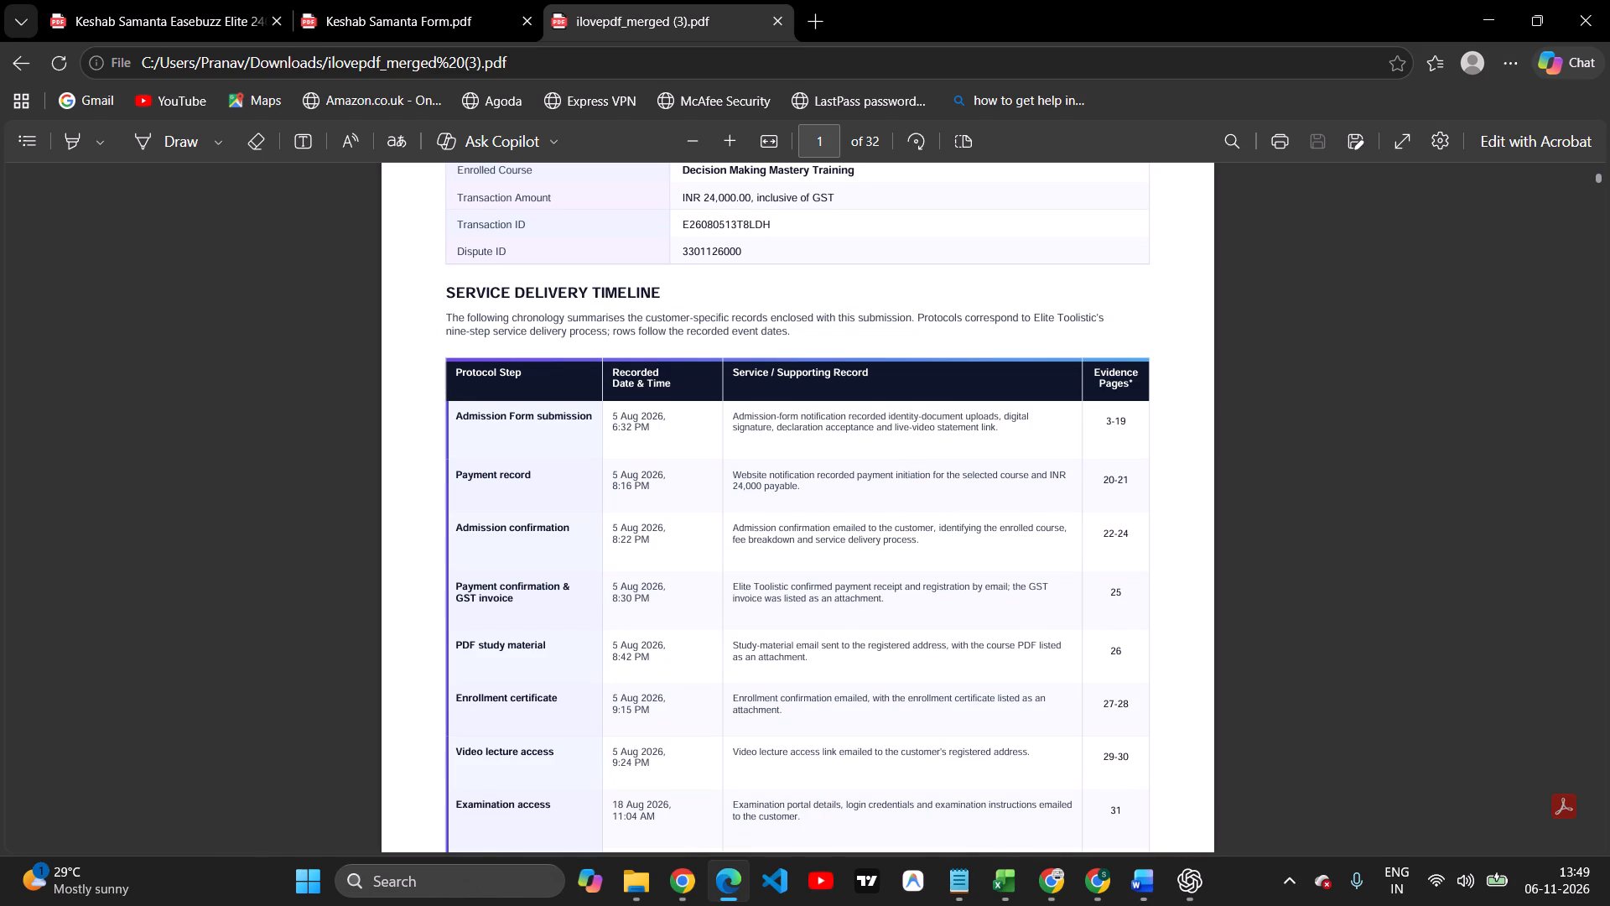
{"action": "left_click", "coordinate": [823, 134]}
{"action": "type", "text": "26"}
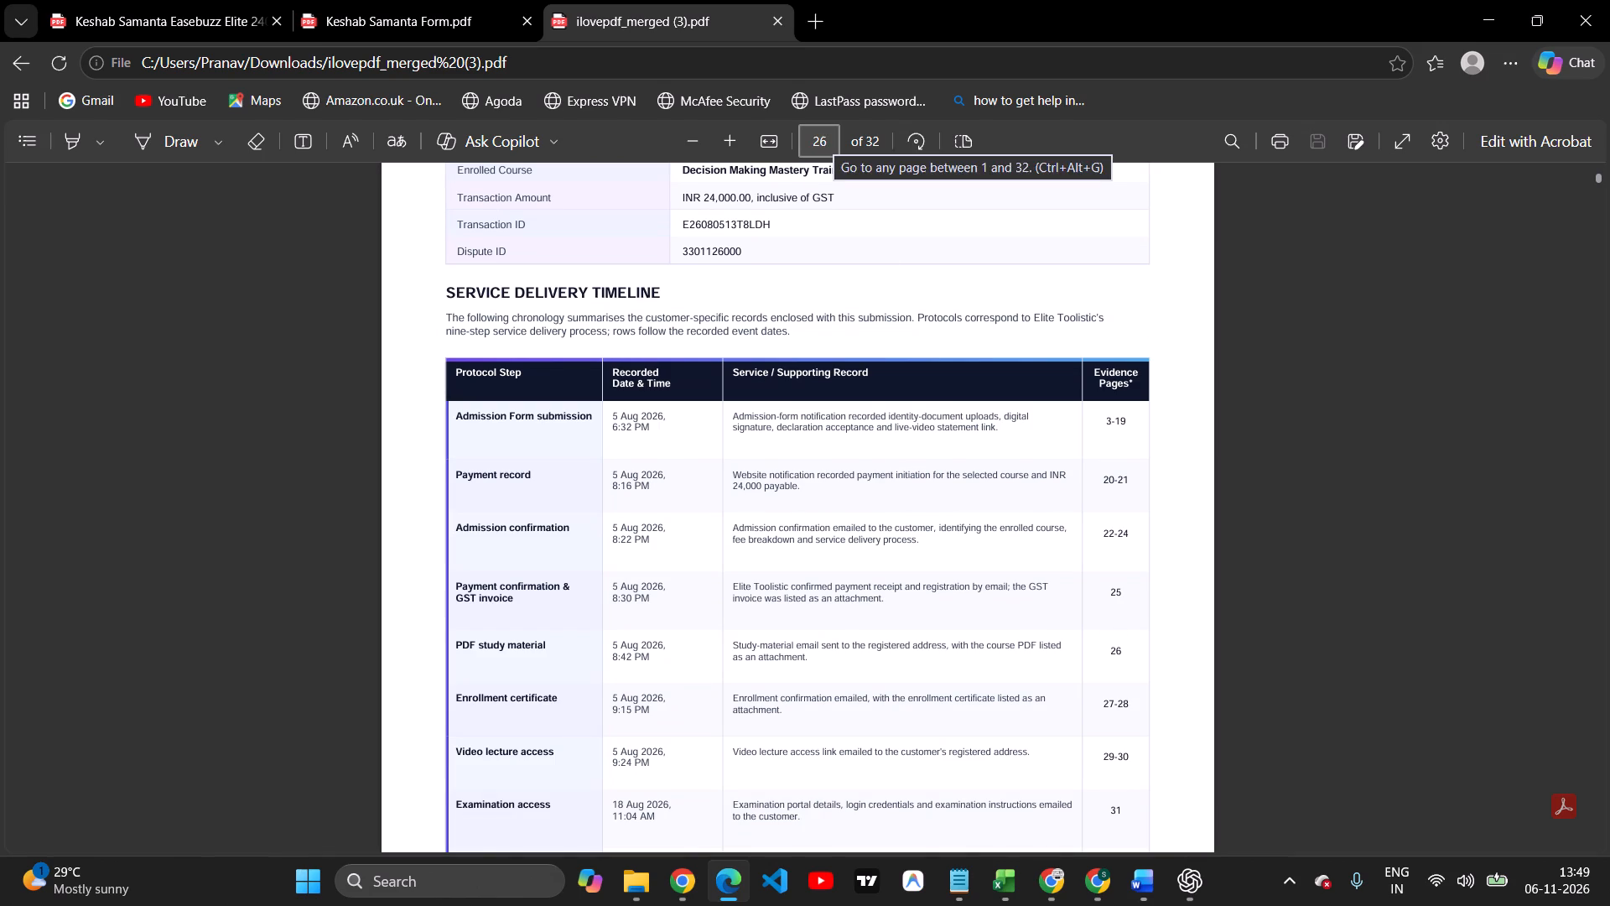
{"action": "key", "text": "Return"}
{"action": "left_click_drag", "start_coordinate": [1147, 359], "coordinate": [1091, 364]}
{"action": "scroll", "coordinate": [1041, 434], "scroll_direction": "down", "scroll_amount": 5}
{"action": "scroll", "coordinate": [1041, 434], "scroll_direction": "up", "scroll_amount": 1}
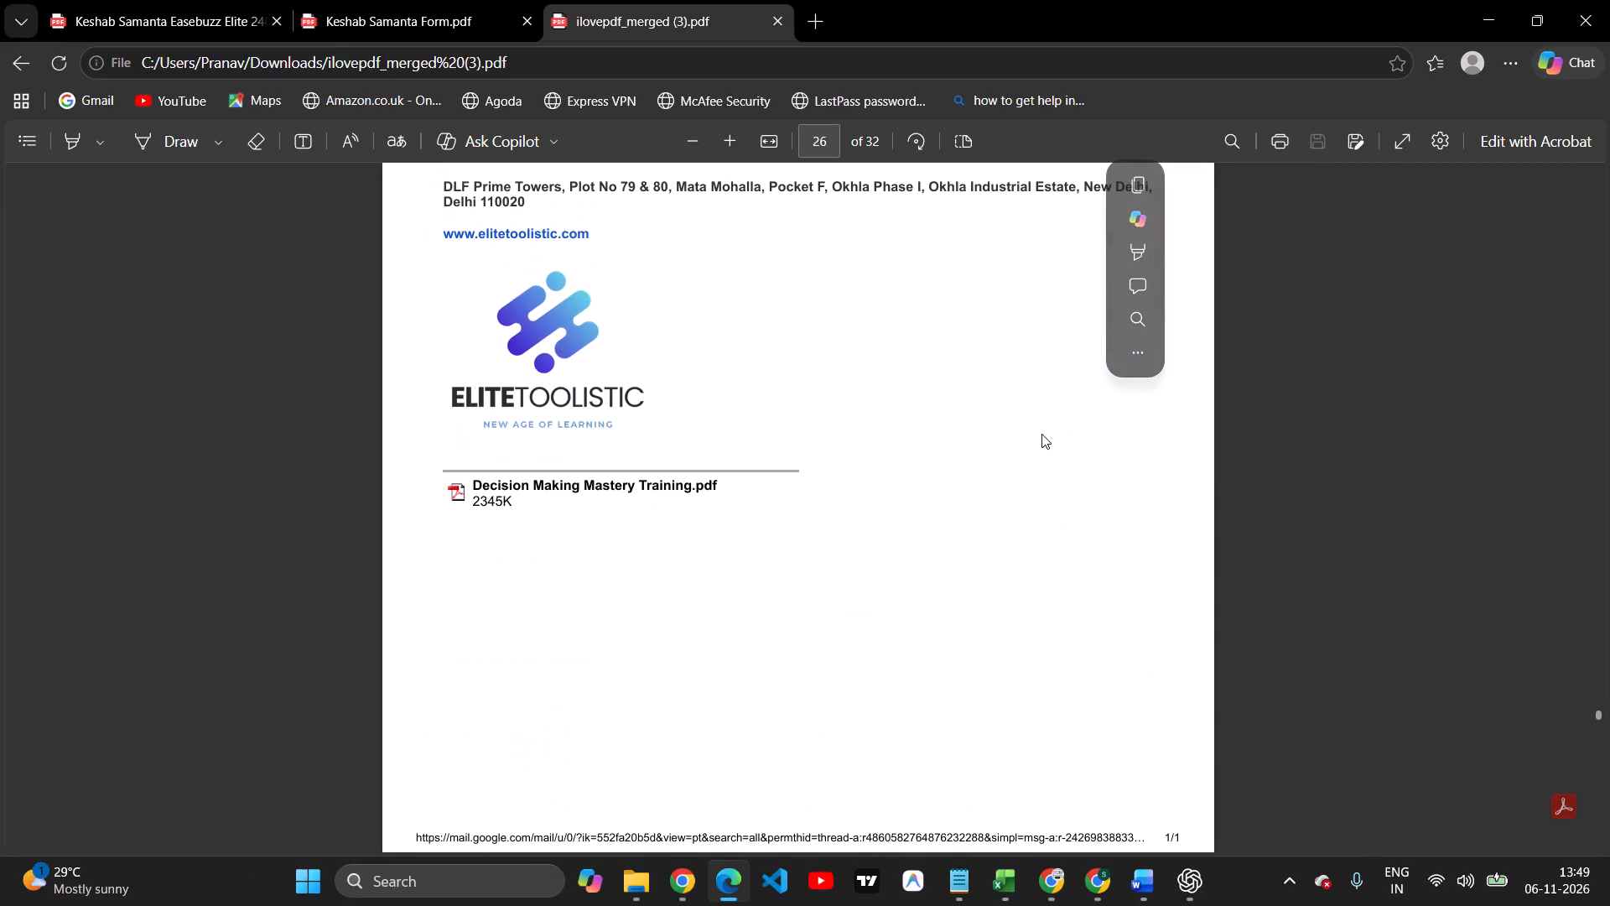
{"action": "scroll", "coordinate": [1041, 434], "scroll_direction": "down", "scroll_amount": 2}
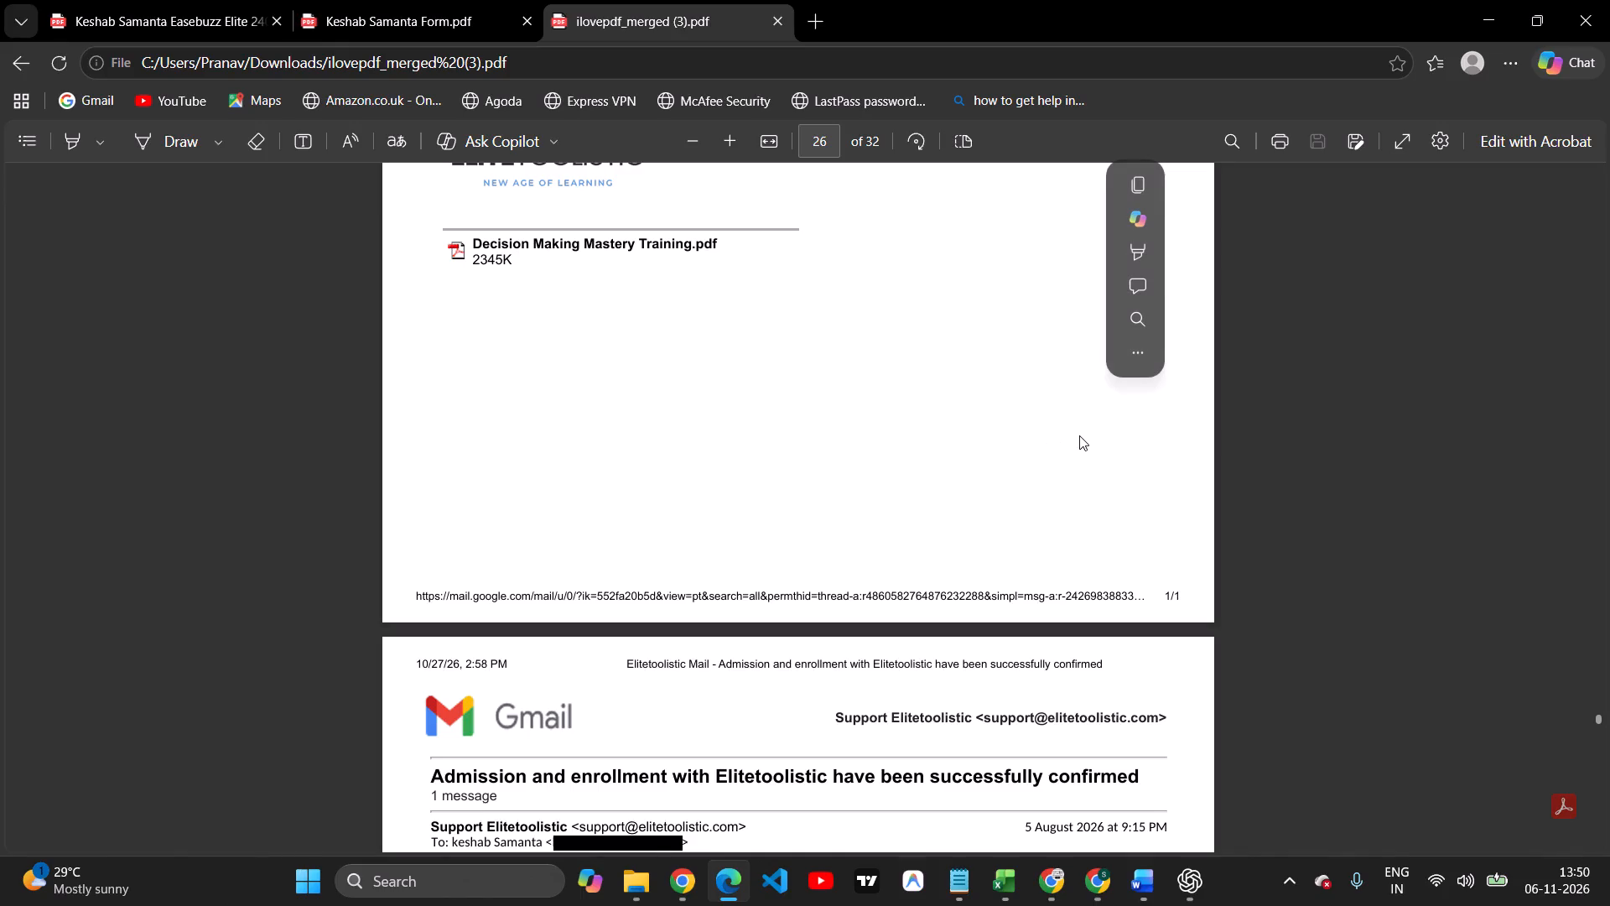
{"action": "left_click", "coordinate": [826, 139]}
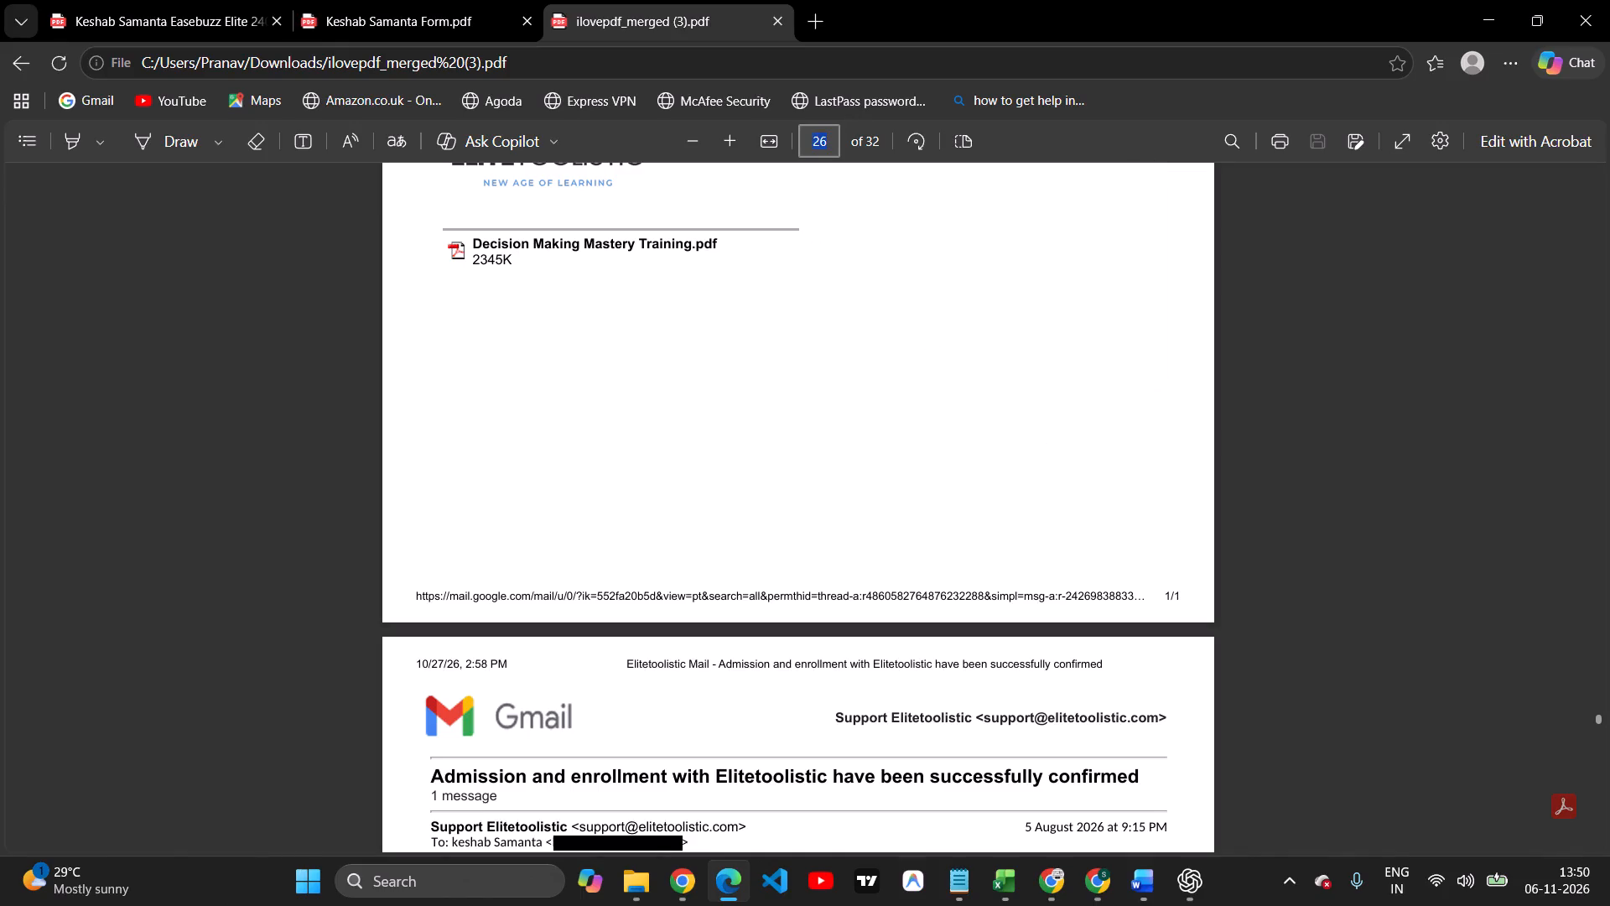
{"action": "key", "text": "BackSpace"}
{"action": "key", "text": "1"}
{"action": "key", "text": "Return"}
Check the enrollment certificate timeline entry against the email's date, time and attachment on pages 27 and 28.
{"action": "scroll", "coordinate": [869, 392], "scroll_direction": "down", "scroll_amount": 2}
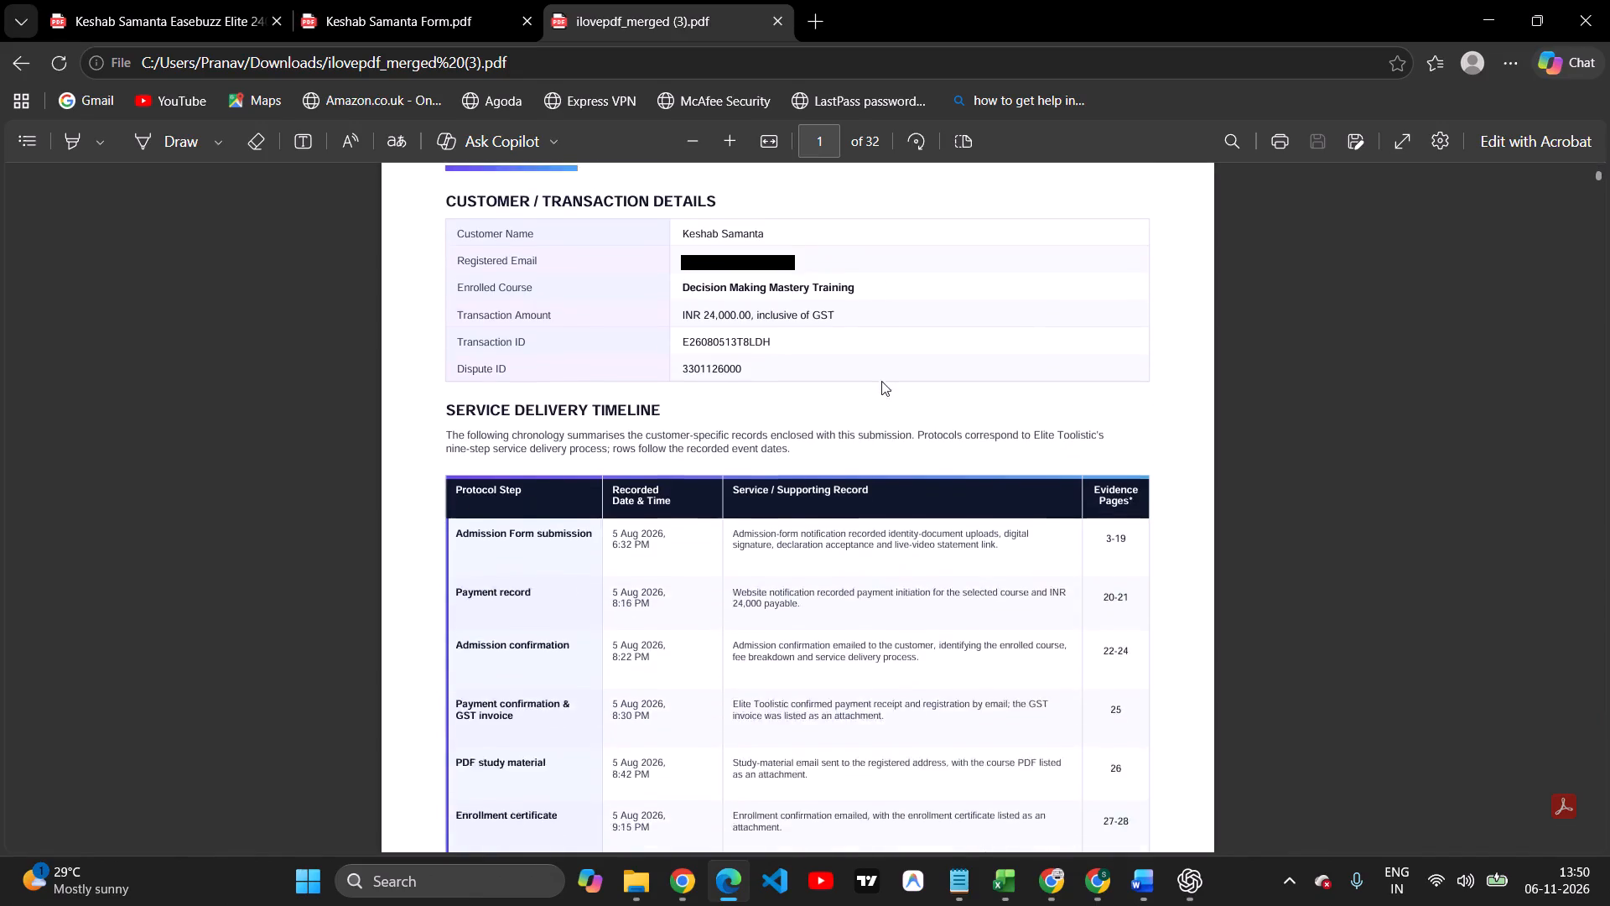
{"action": "scroll", "coordinate": [881, 381], "scroll_direction": "down", "scroll_amount": 2}
{"action": "scroll", "coordinate": [1042, 529], "scroll_direction": "down", "scroll_amount": 1}
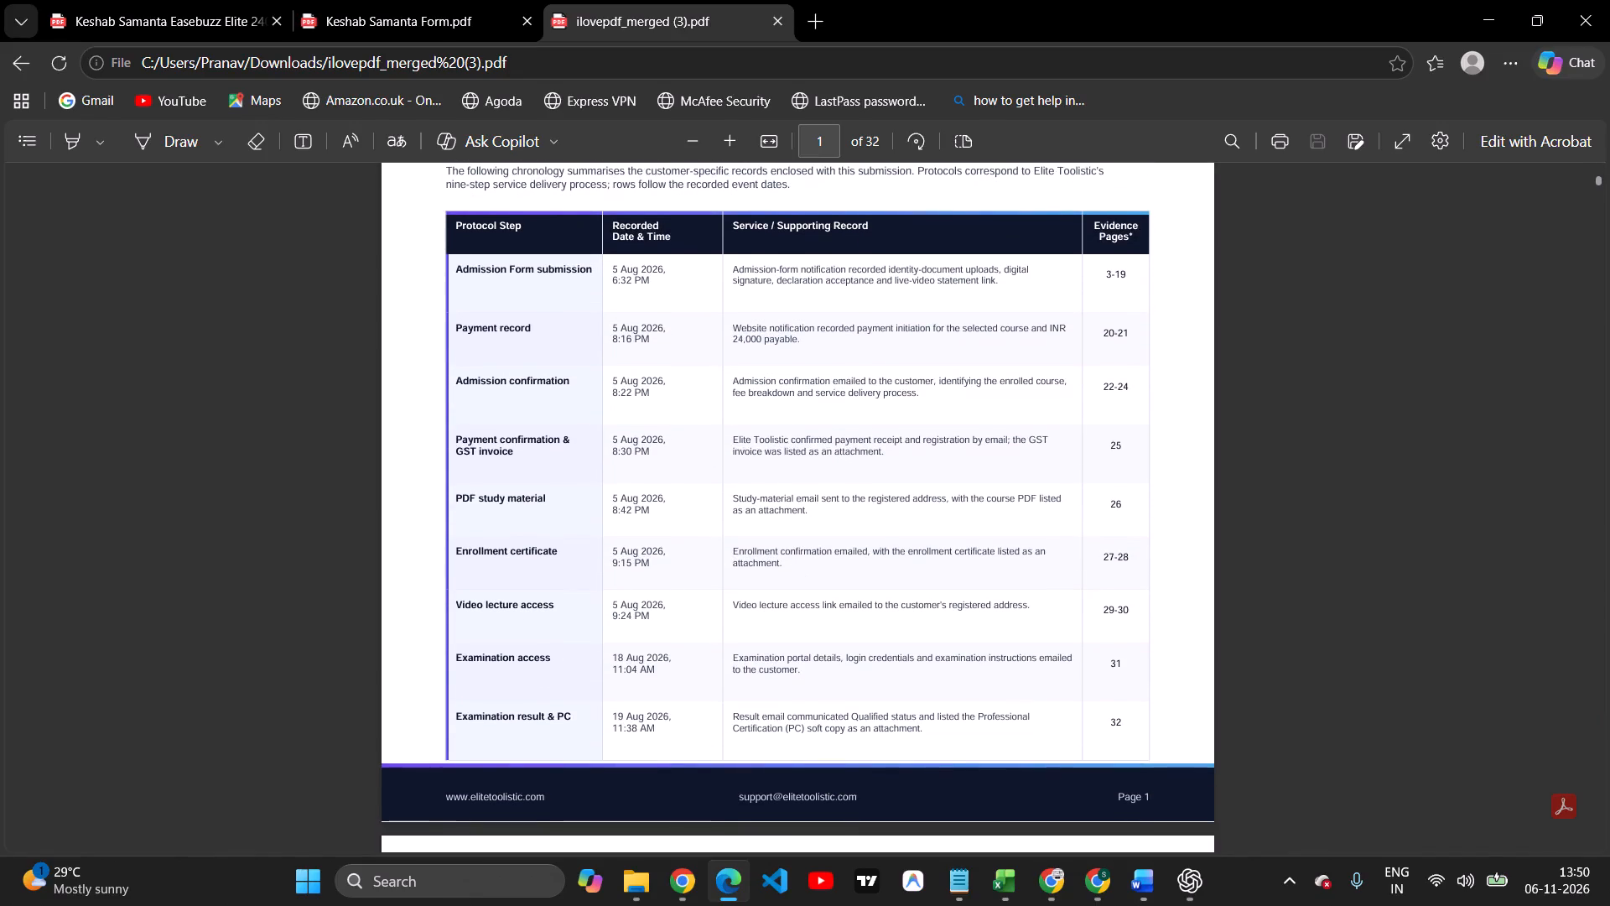
{"action": "scroll", "coordinate": [1135, 559], "scroll_direction": "down", "scroll_amount": 1}
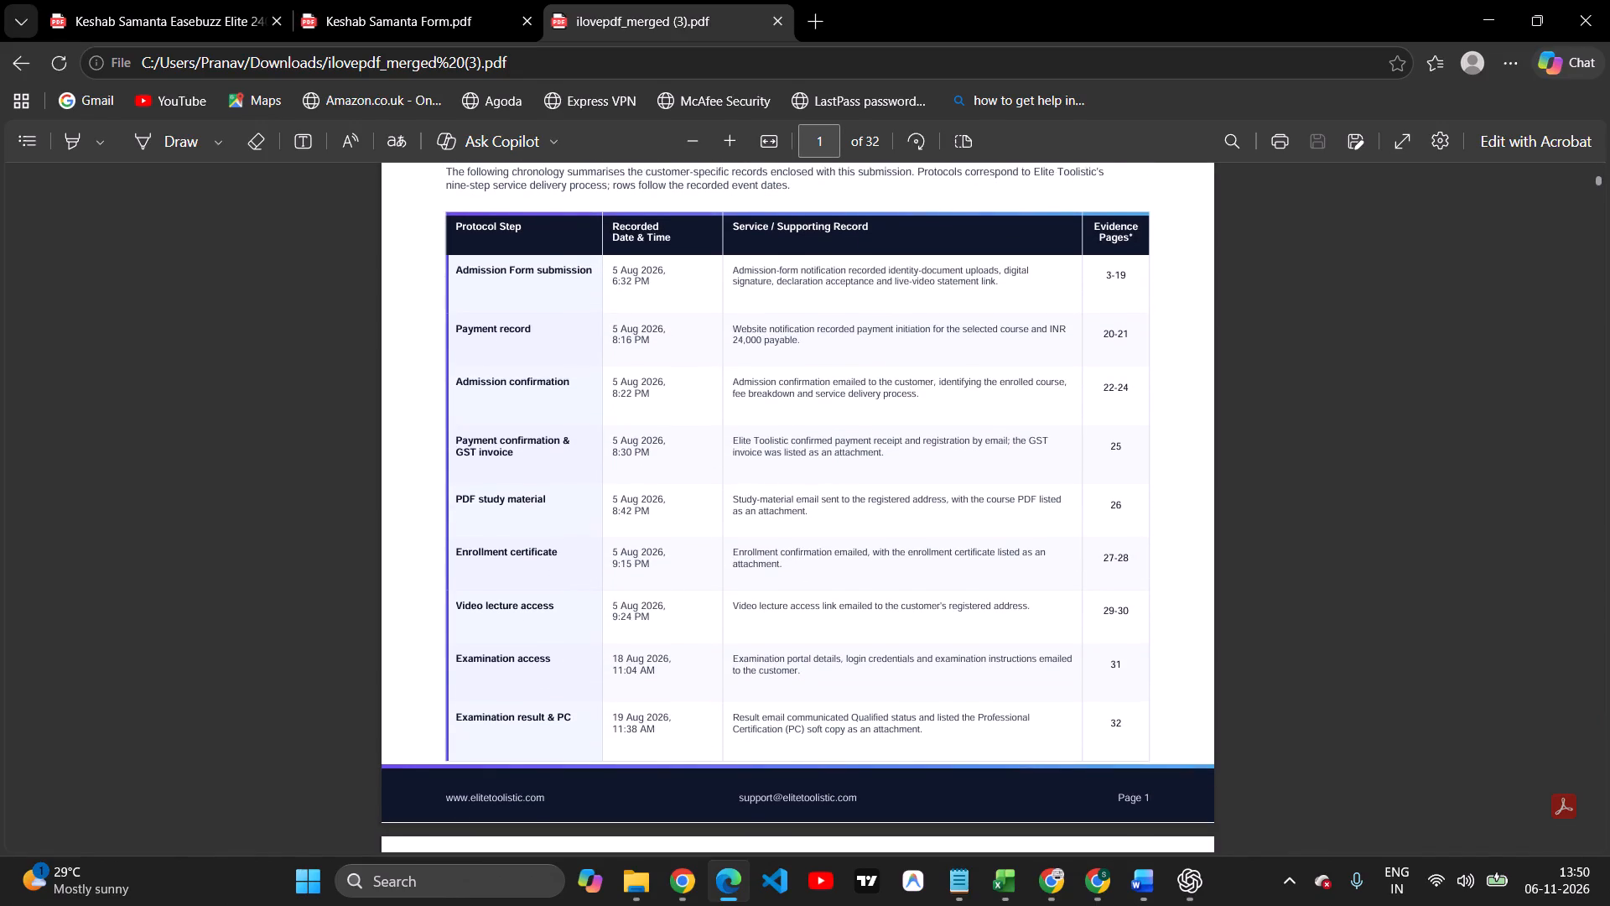
{"action": "scroll", "coordinate": [829, 135], "scroll_direction": "down", "scroll_amount": 2}
{"action": "left_click", "coordinate": [827, 138]}
{"action": "key", "text": "2"}
{"action": "key", "text": "7"}
{"action": "key", "text": "Return"}
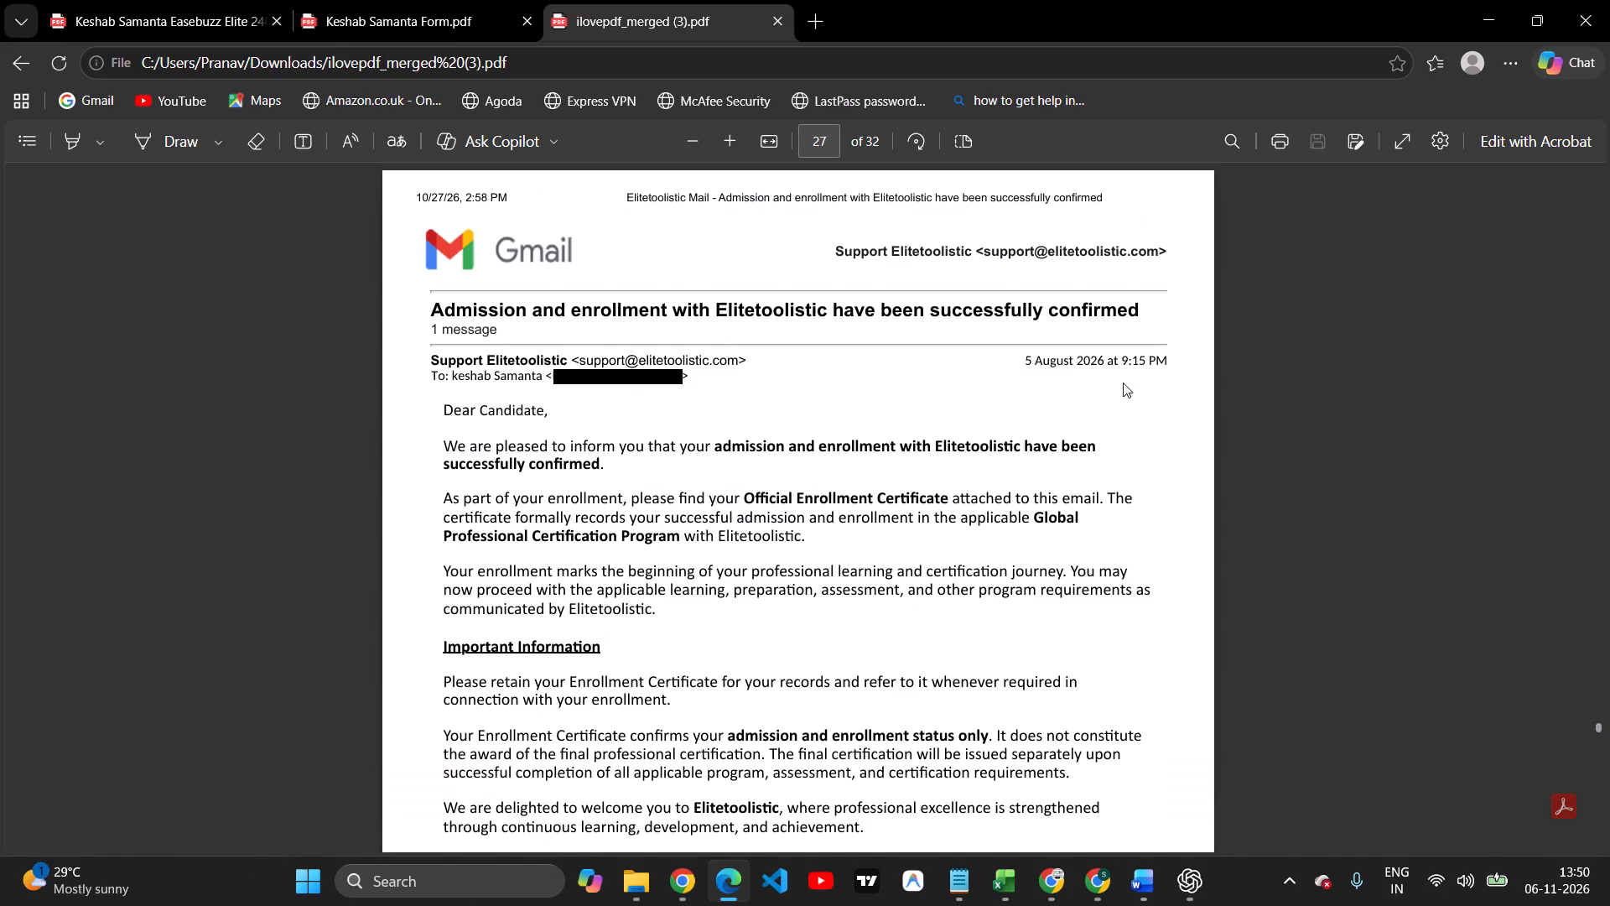
{"action": "scroll", "coordinate": [1121, 375], "scroll_direction": "down", "scroll_amount": 8}
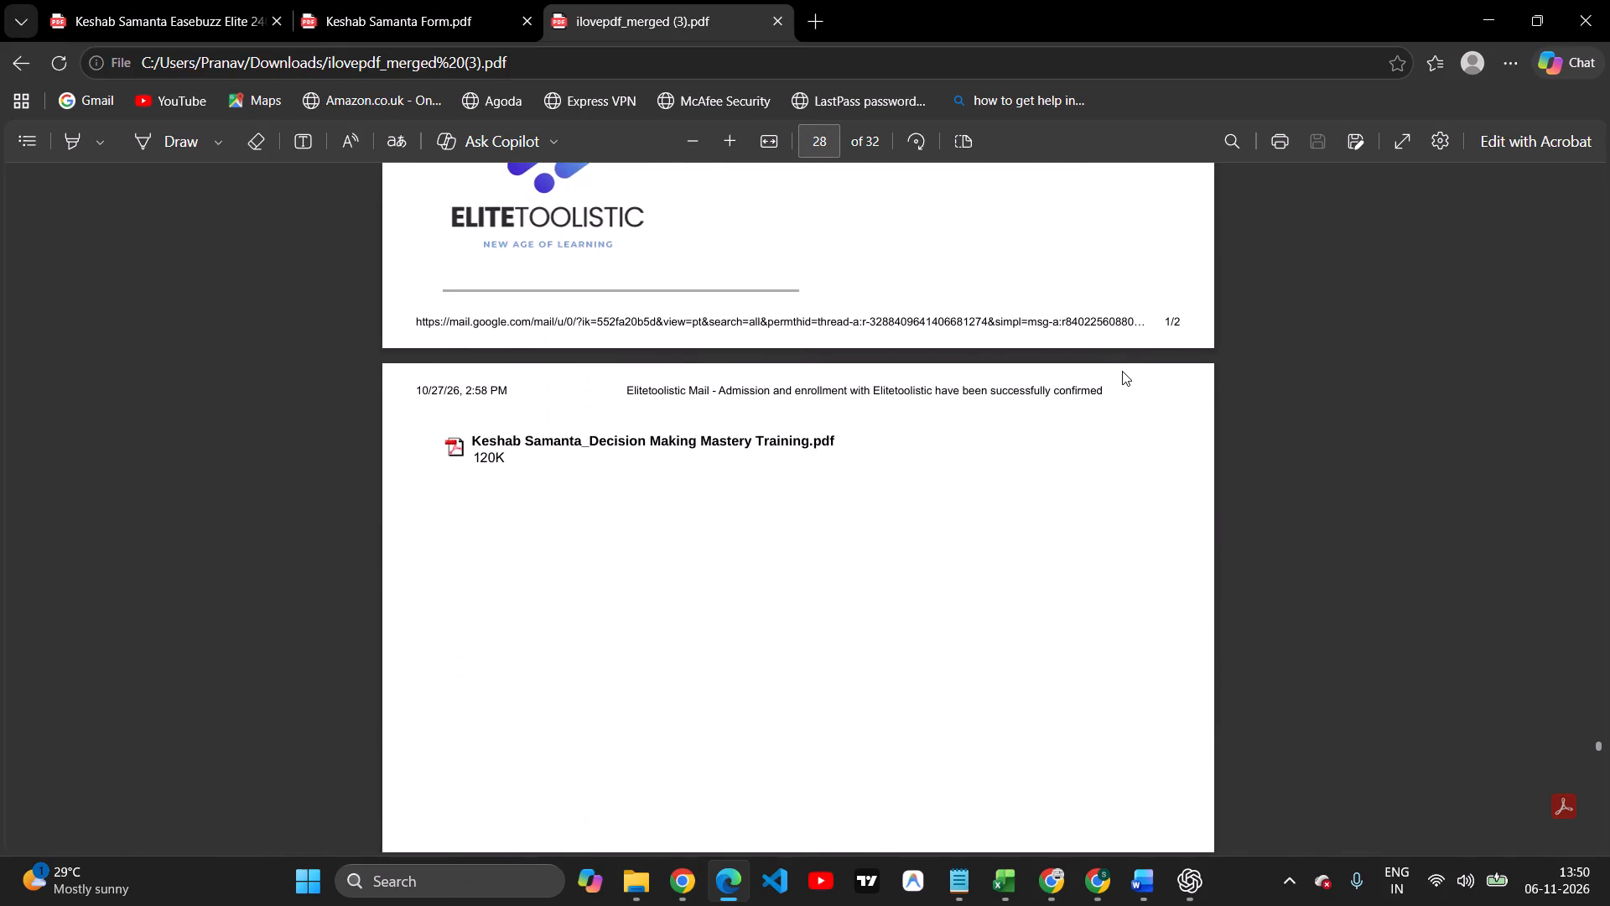
Read the video lecture email's date and time on page 29, and return to page 1 to compare its timeline entry.
{"action": "scroll", "coordinate": [1122, 371], "scroll_direction": "down", "scroll_amount": 3}
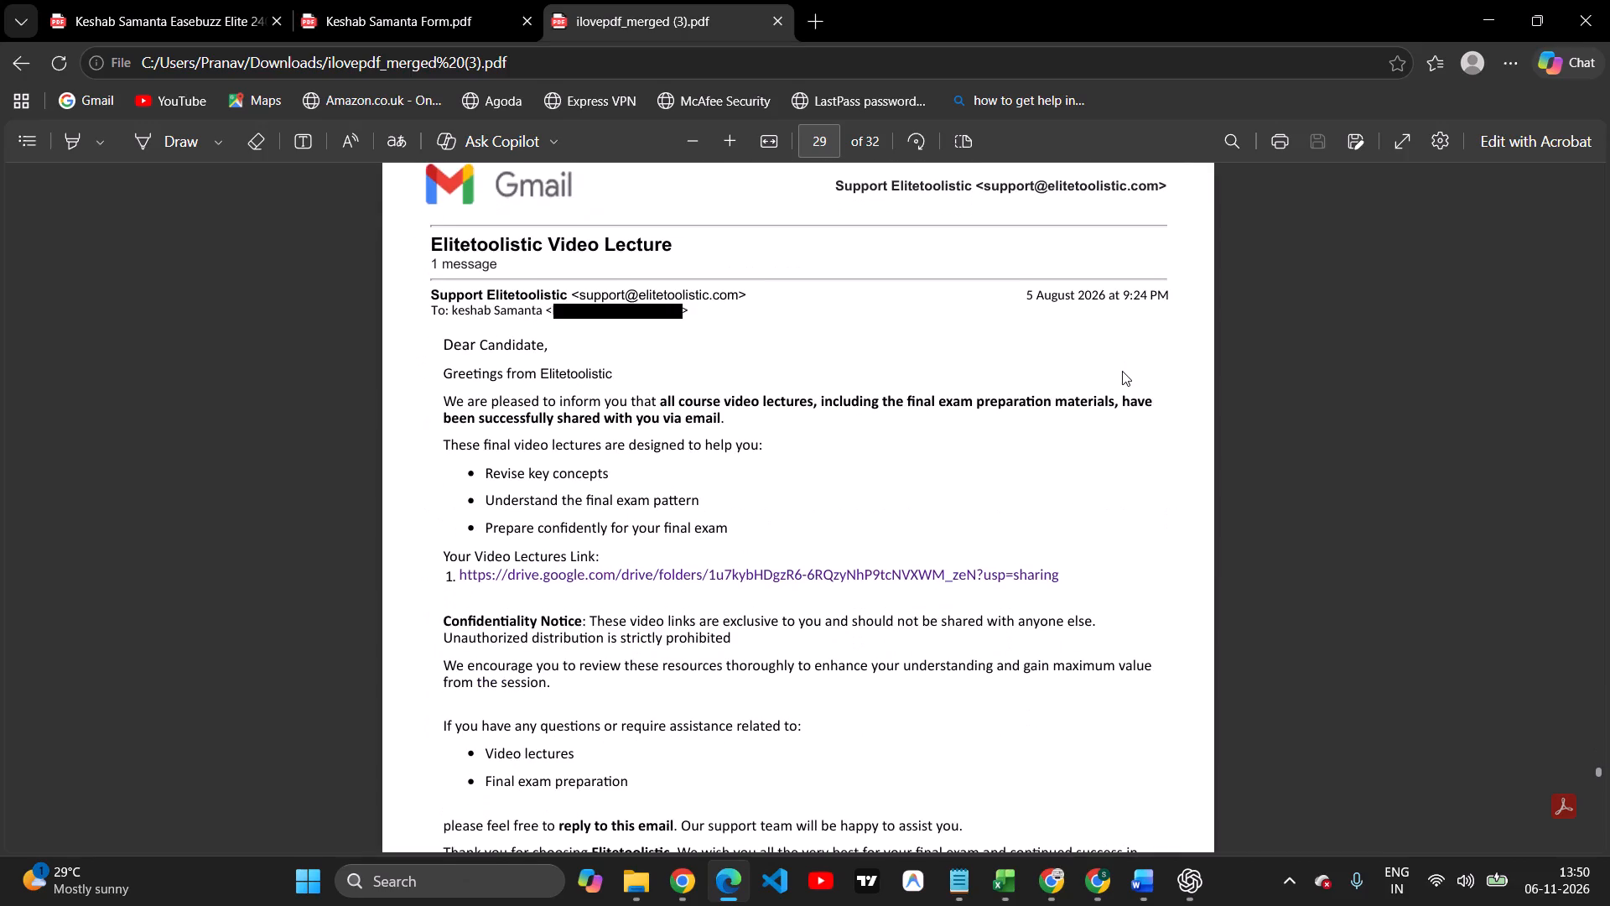
{"action": "scroll", "coordinate": [826, 275], "scroll_direction": "down", "scroll_amount": 1}
{"action": "left_click", "coordinate": [823, 148]}
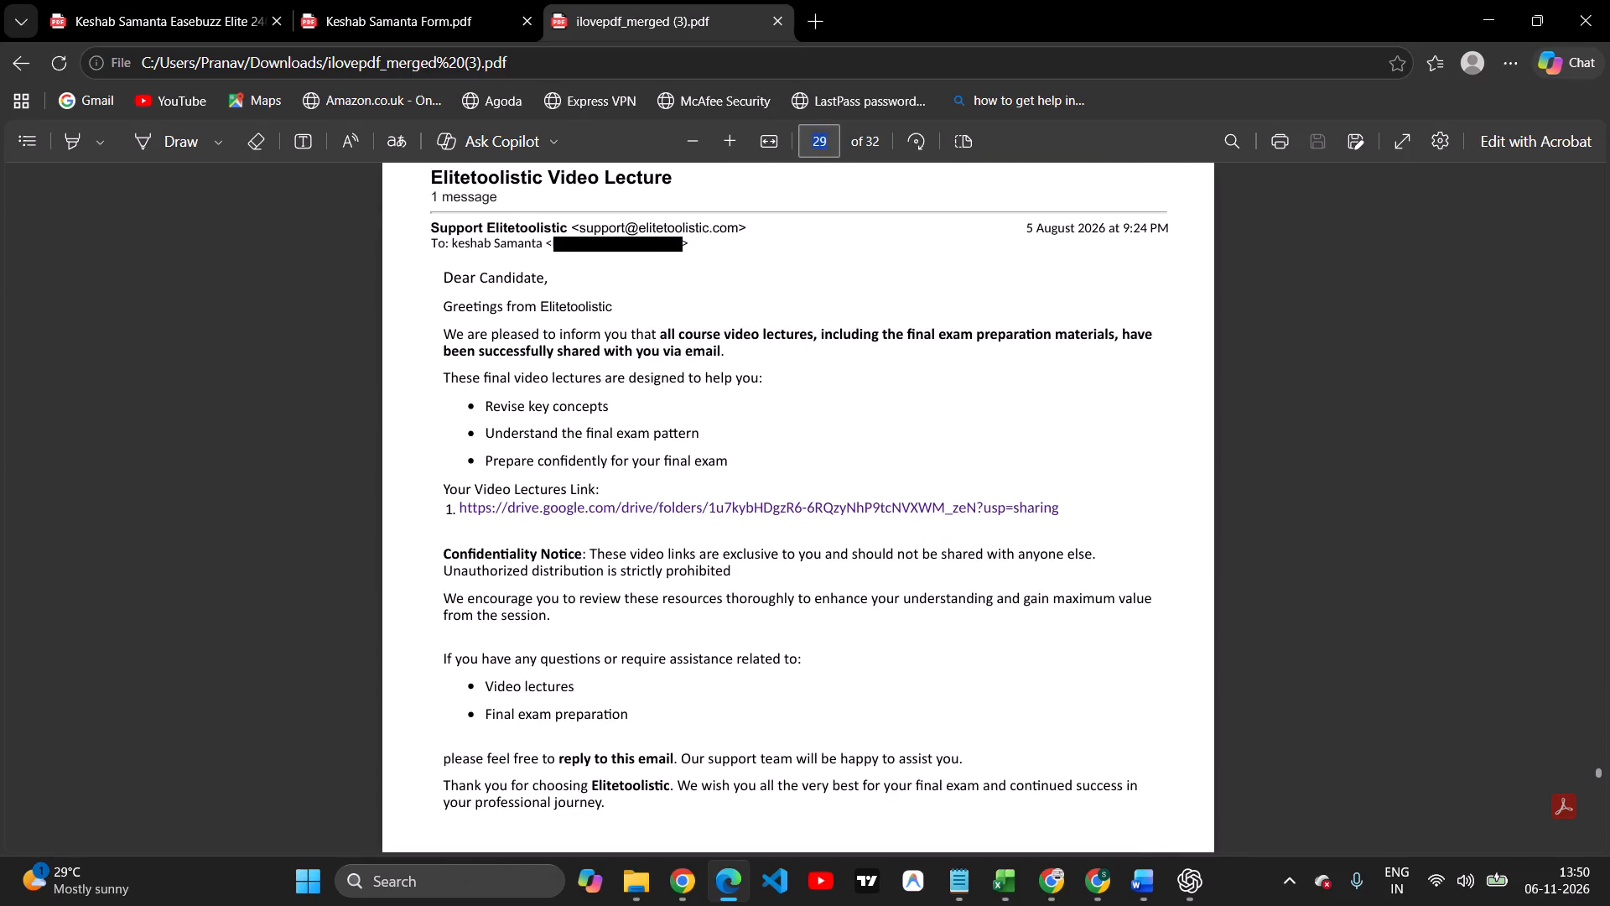
{"action": "key", "text": "1"}
{"action": "key", "text": "Return"}
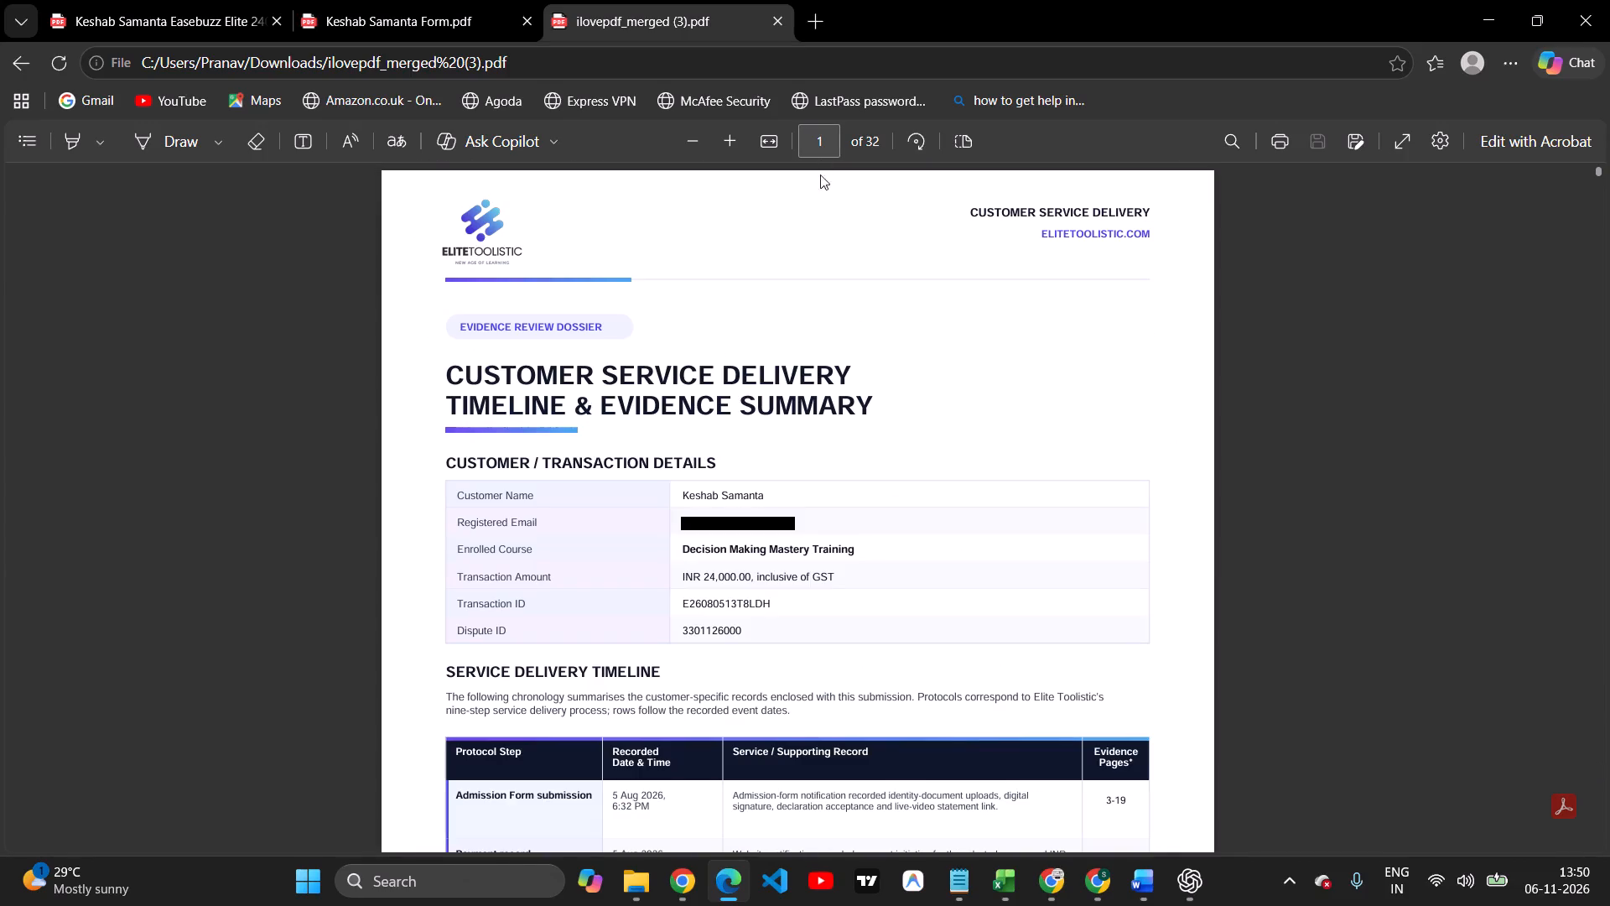
{"action": "scroll", "coordinate": [953, 459], "scroll_direction": "down", "scroll_amount": 2}
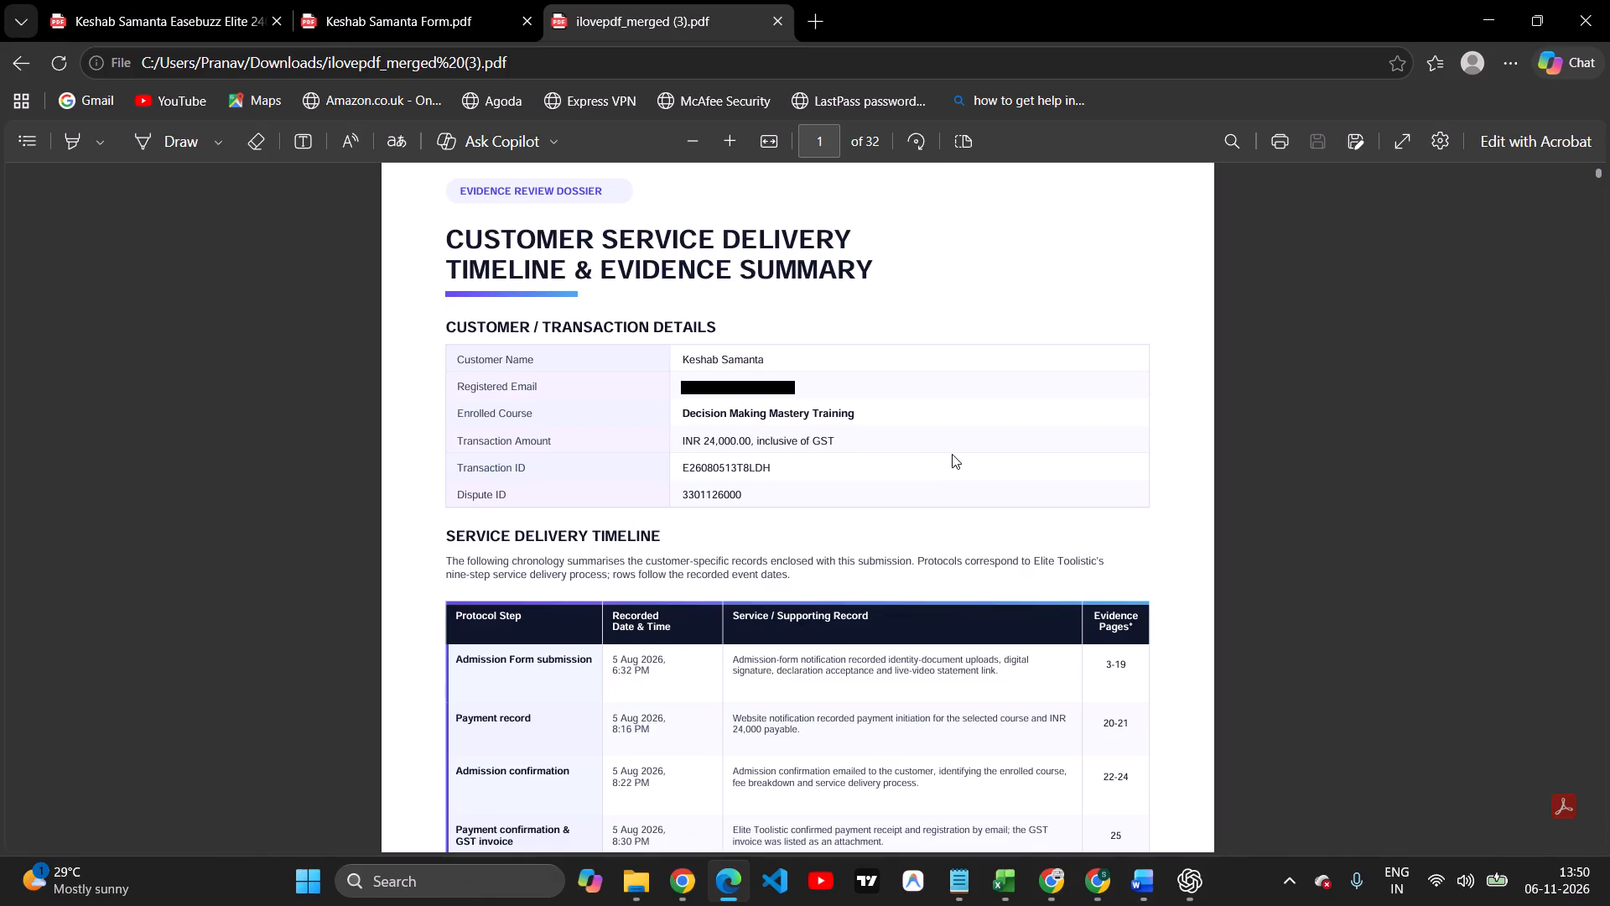
{"action": "scroll", "coordinate": [940, 469], "scroll_direction": "down", "scroll_amount": 2}
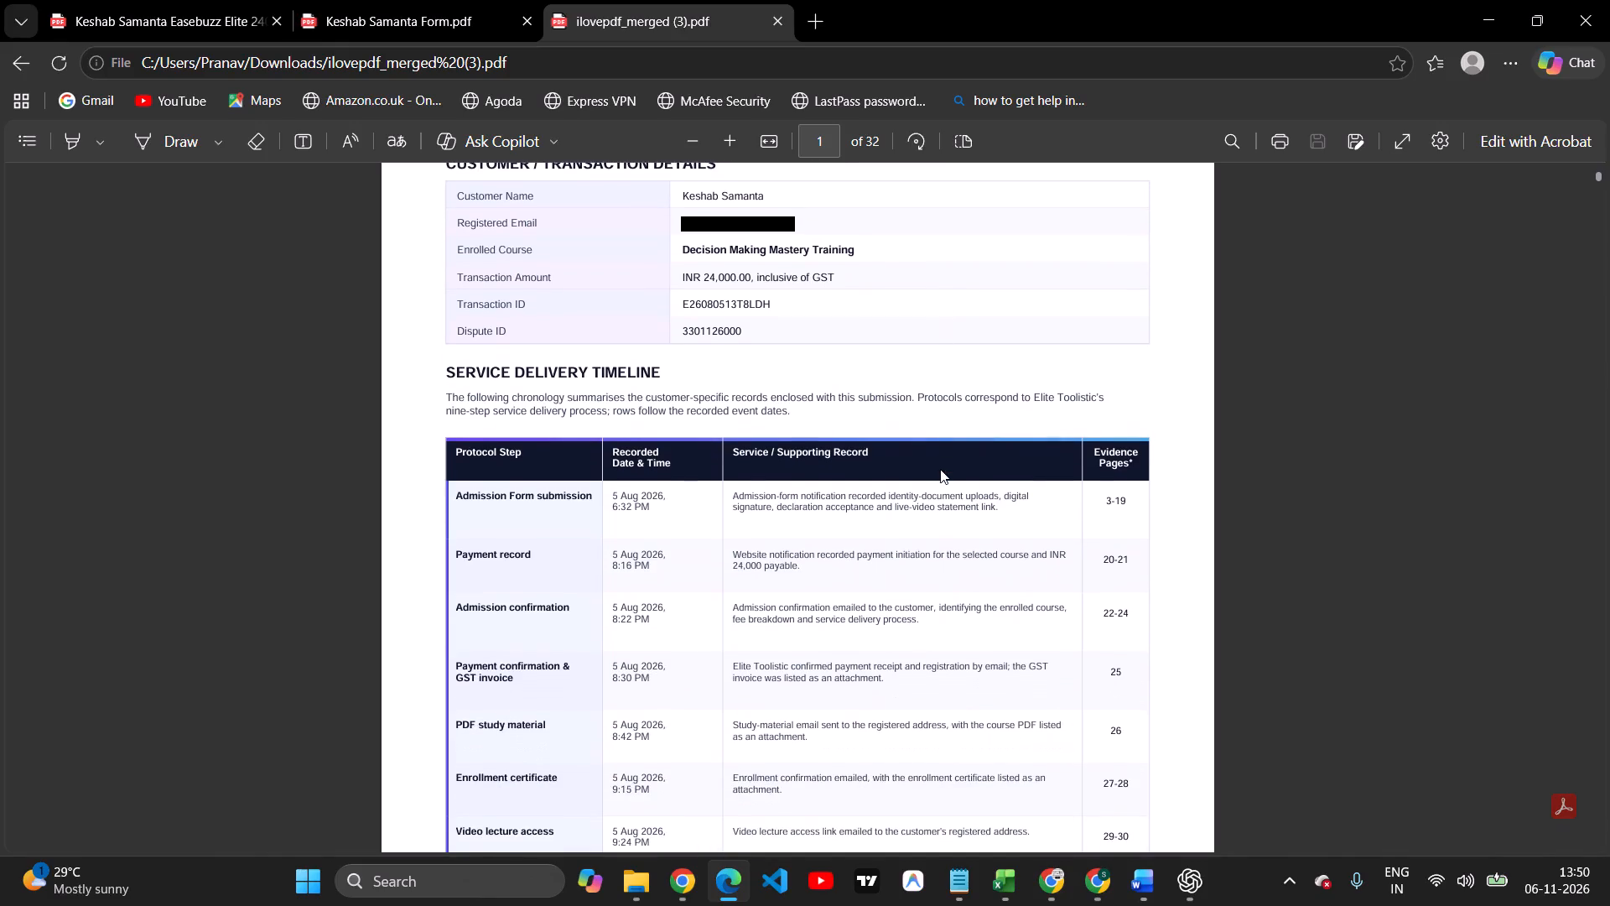
{"action": "scroll", "coordinate": [937, 465], "scroll_direction": "down", "scroll_amount": 1}
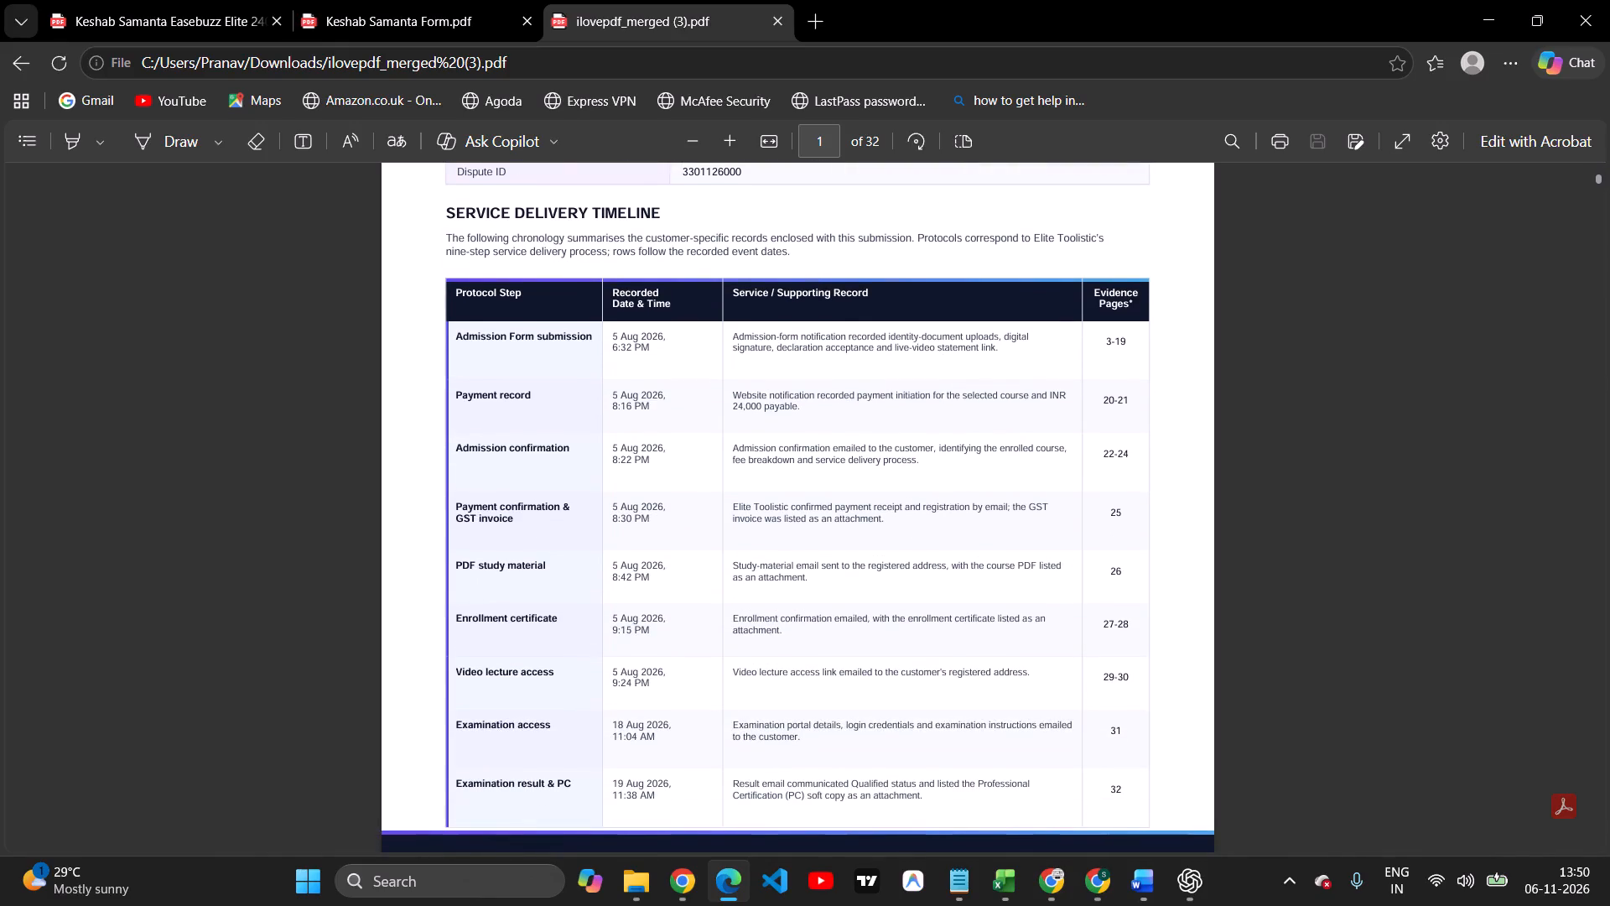
Go to page 31 and look back through pages 30 and 29 to check the video lecture evidence's page range.
{"action": "left_click", "coordinate": [830, 141]}
{"action": "key", "text": "3"}
{"action": "key", "text": "1"}
{"action": "key", "text": "Return"}
{"action": "scroll", "coordinate": [904, 414], "scroll_direction": "up", "scroll_amount": 10}
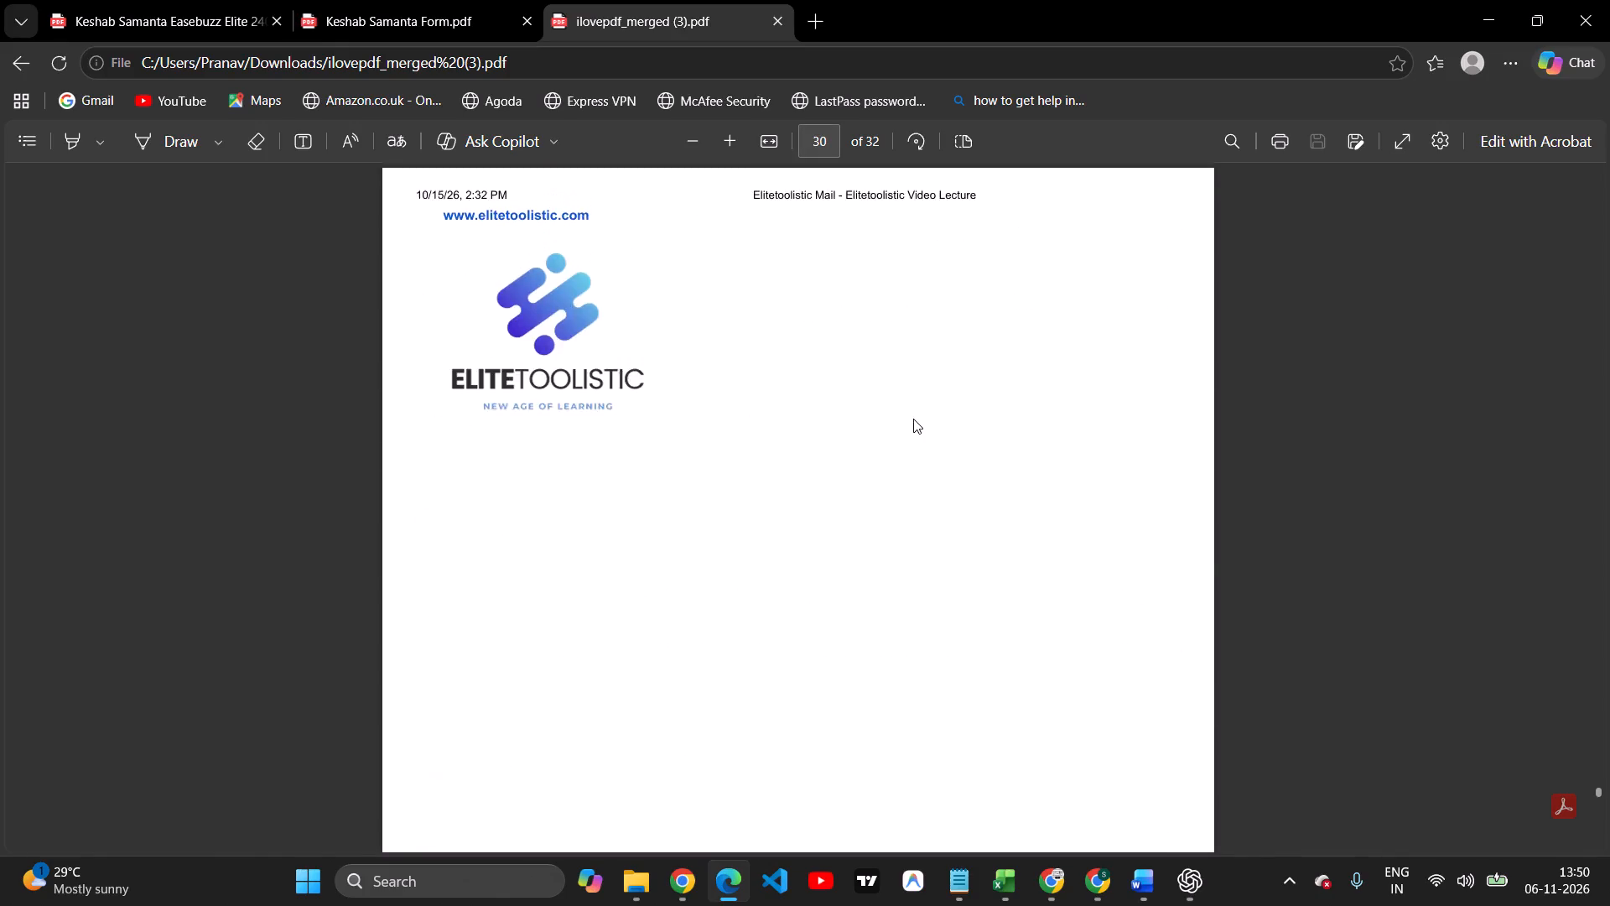
{"action": "scroll", "coordinate": [913, 419], "scroll_direction": "up", "scroll_amount": 3}
{"action": "scroll", "coordinate": [913, 419], "scroll_direction": "down", "scroll_amount": 1}
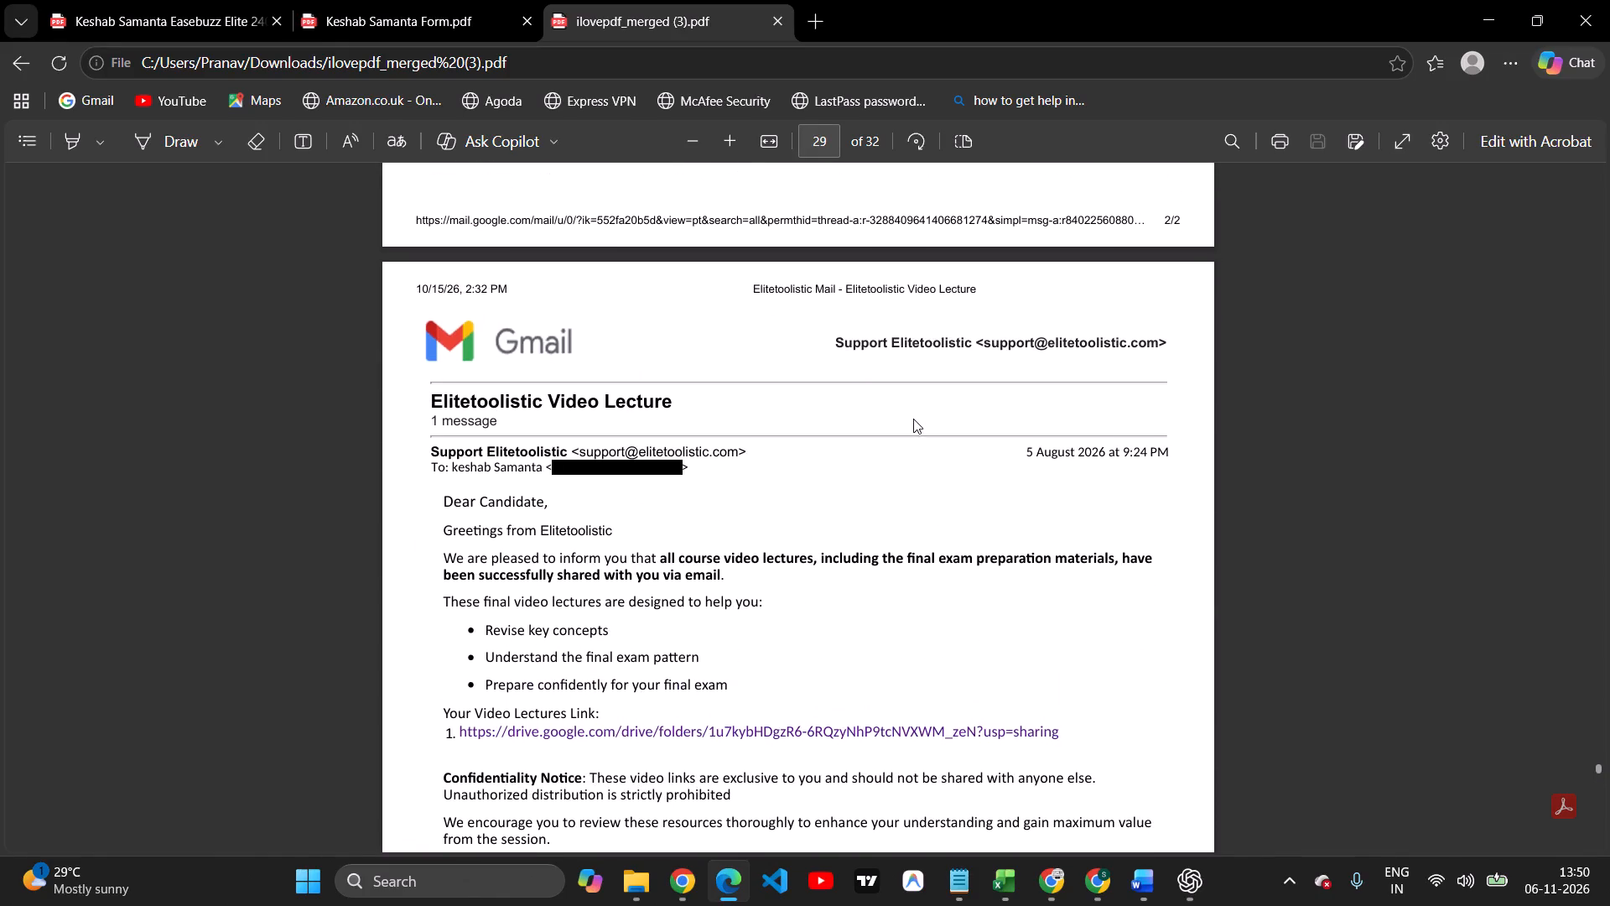
Check the final exam login email's date and time on page 31, and return to page 1 to compare the examination access entry.
{"action": "left_click", "coordinate": [832, 138]}
{"action": "type", "text": "31"}
{"action": "key", "text": "Return"}
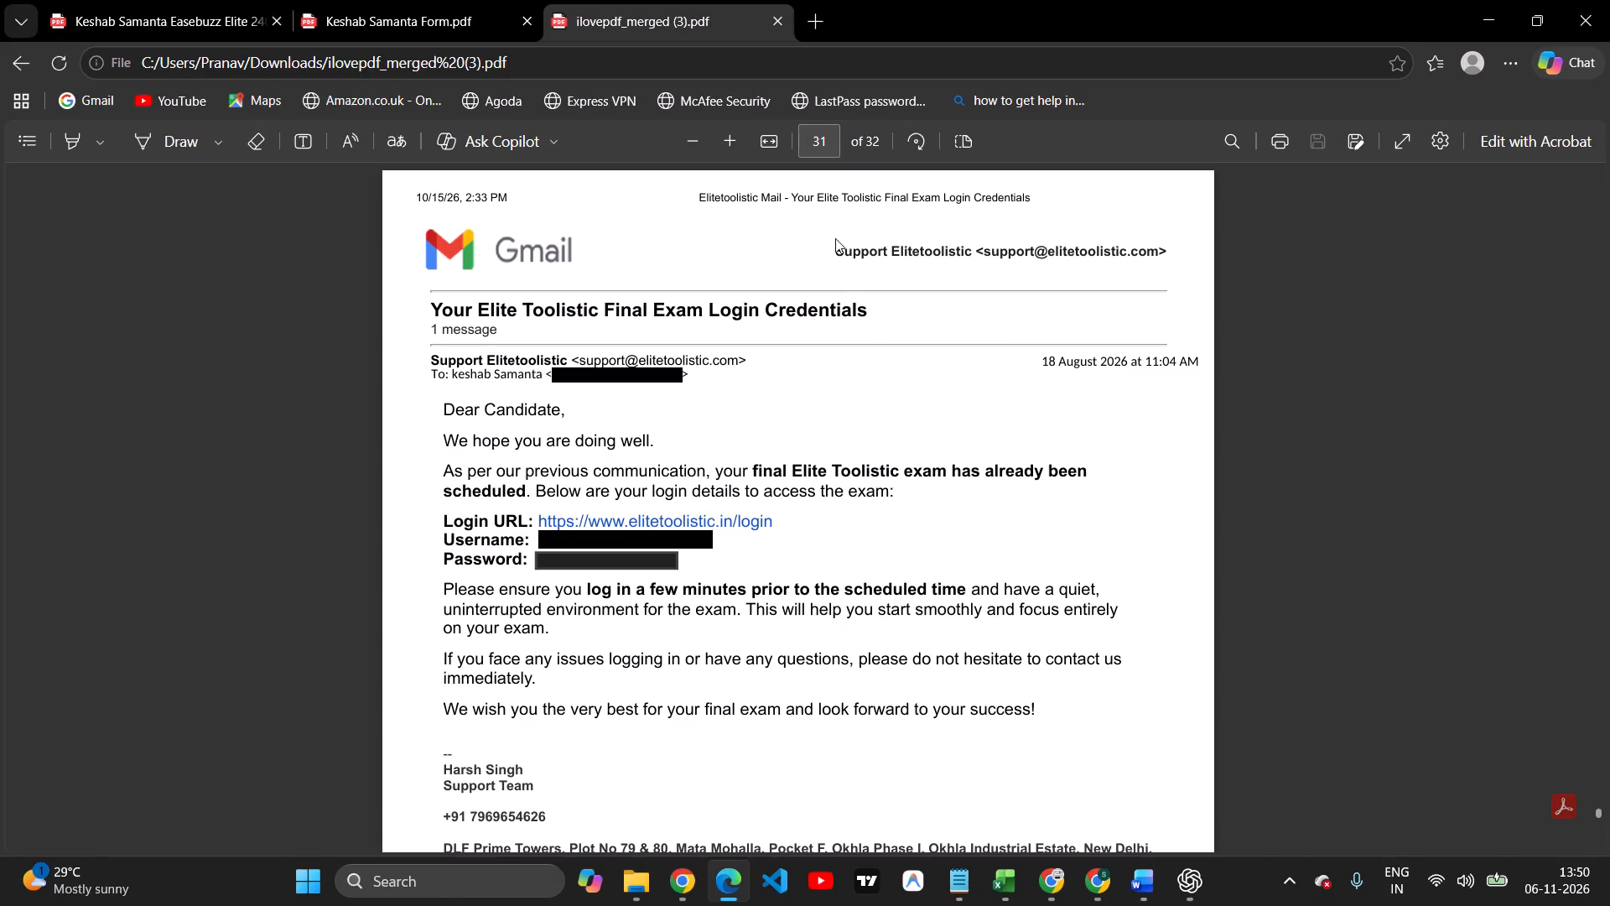
{"action": "double_click", "coordinate": [826, 139]}
{"action": "key", "text": "1"}
{"action": "key", "text": "Return"}
{"action": "scroll", "coordinate": [901, 405], "scroll_direction": "down", "scroll_amount": 3}
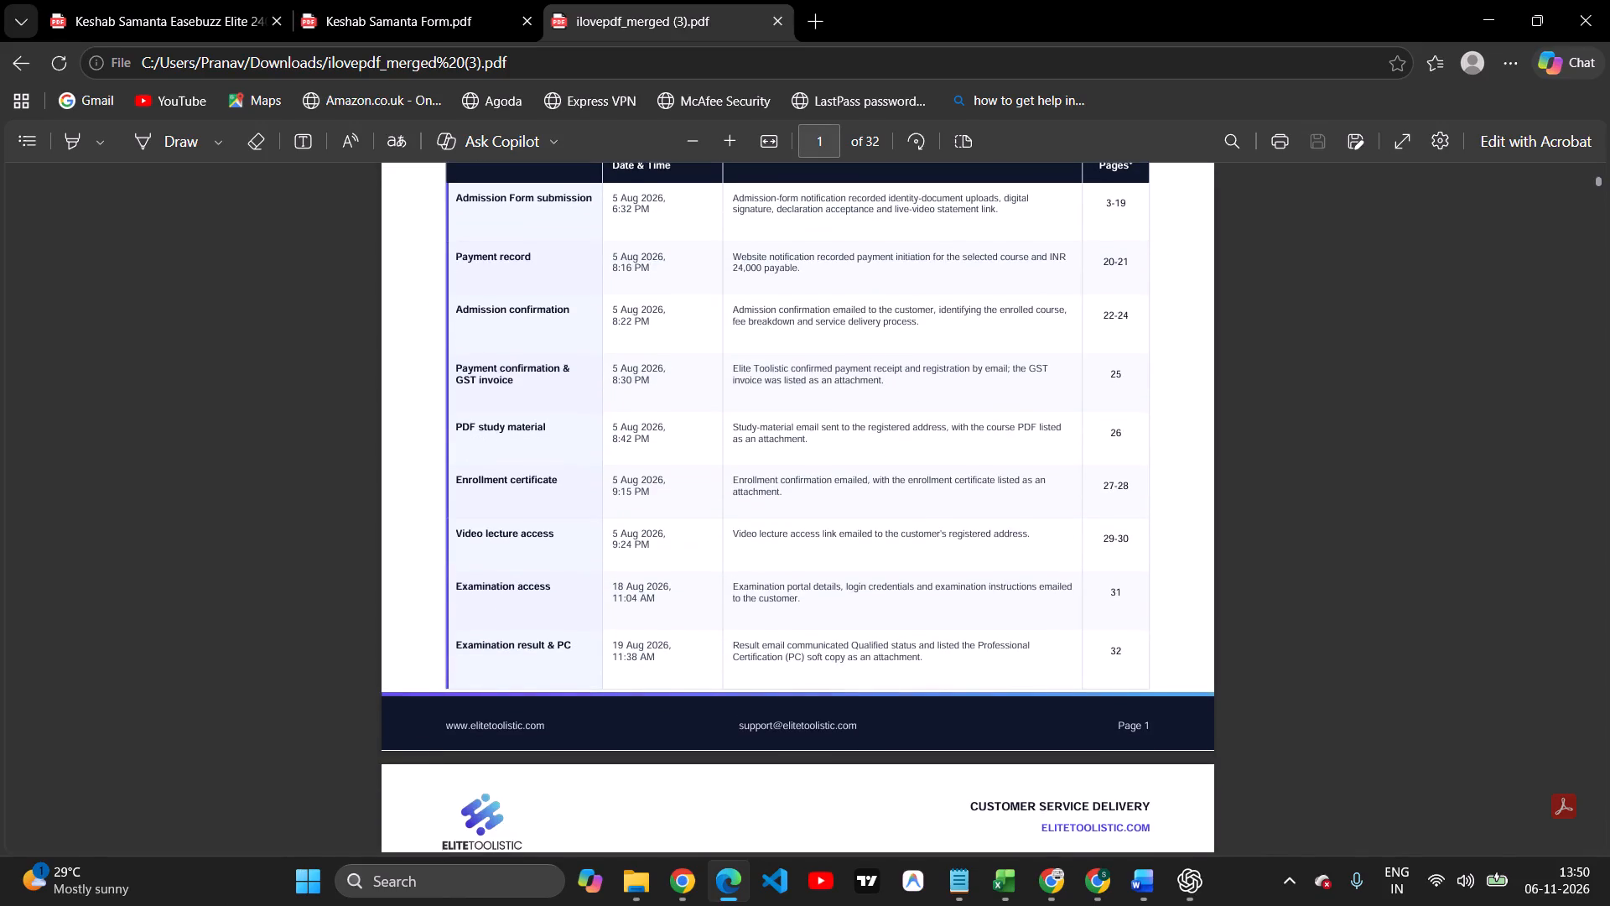
{"action": "scroll", "coordinate": [899, 426], "scroll_direction": "down", "scroll_amount": 2}
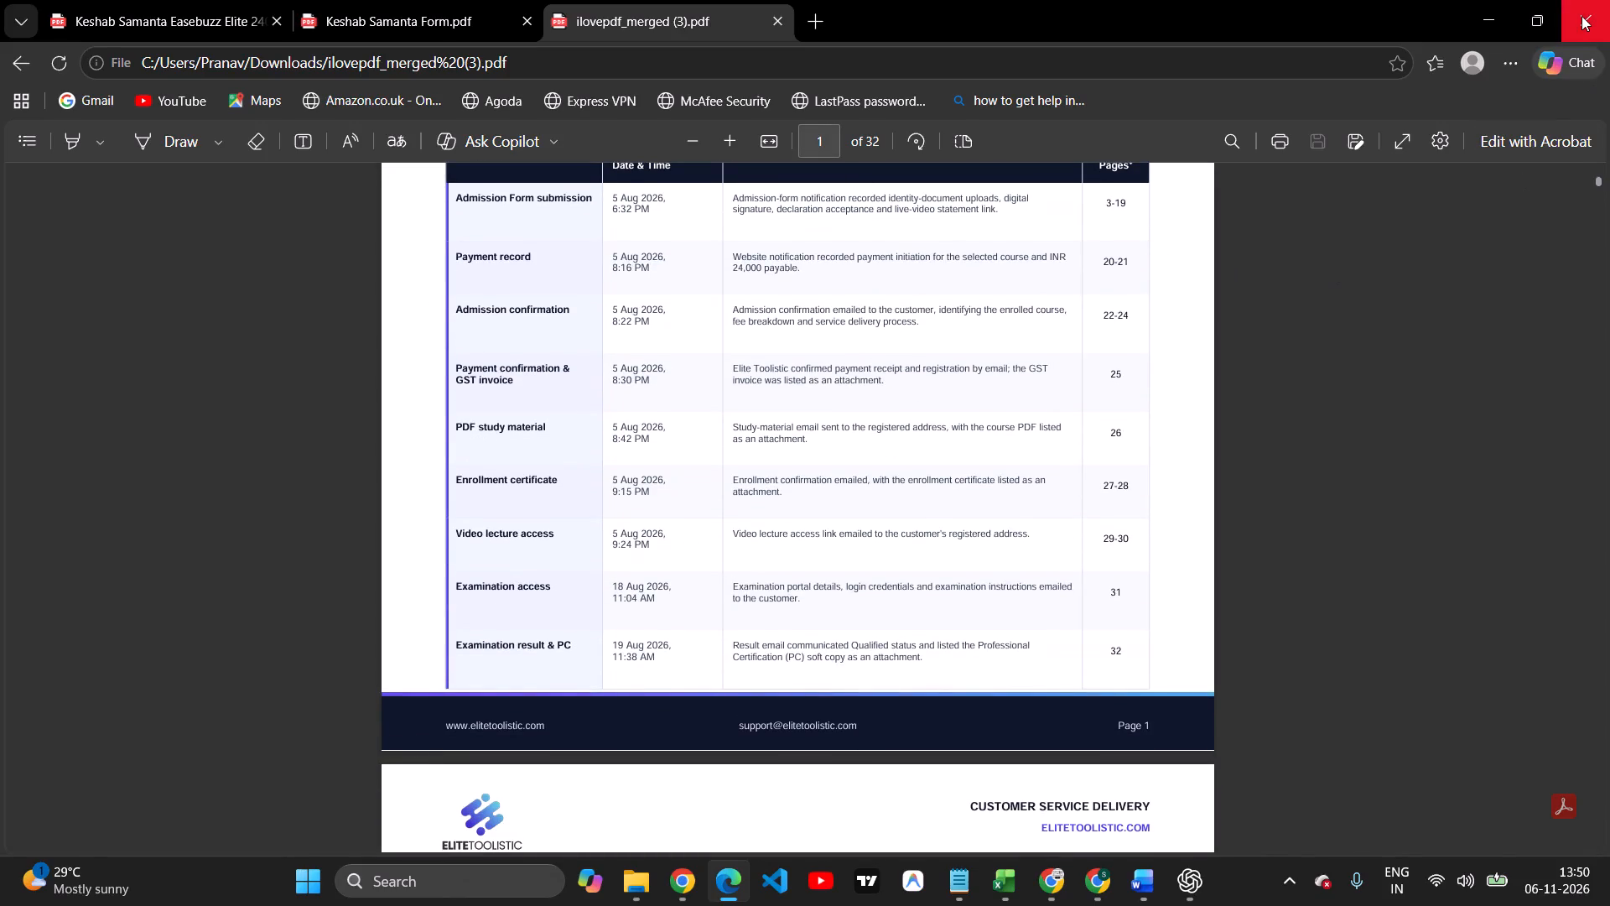
Skim the admission form submission evidence from page 3 to page 8, and close the PDF viewer window.
{"action": "scroll", "coordinate": [1197, 503], "scroll_direction": "down", "scroll_amount": 8}
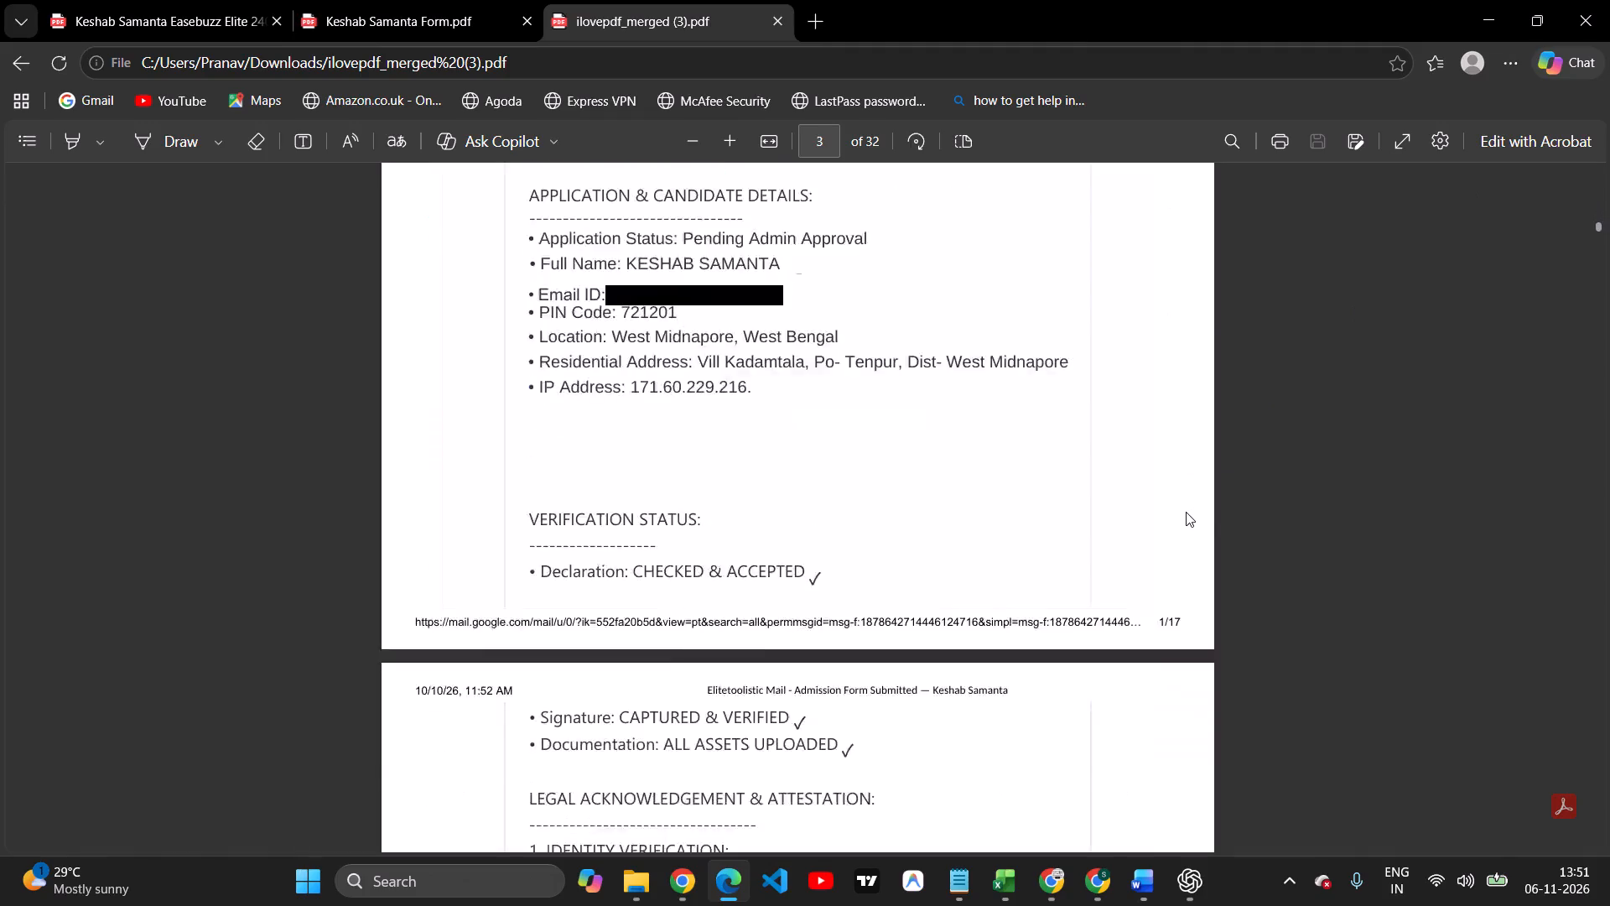
{"action": "scroll", "coordinate": [1186, 512], "scroll_direction": "down", "scroll_amount": 4}
{"action": "scroll", "coordinate": [1186, 512], "scroll_direction": "up", "scroll_amount": 8}
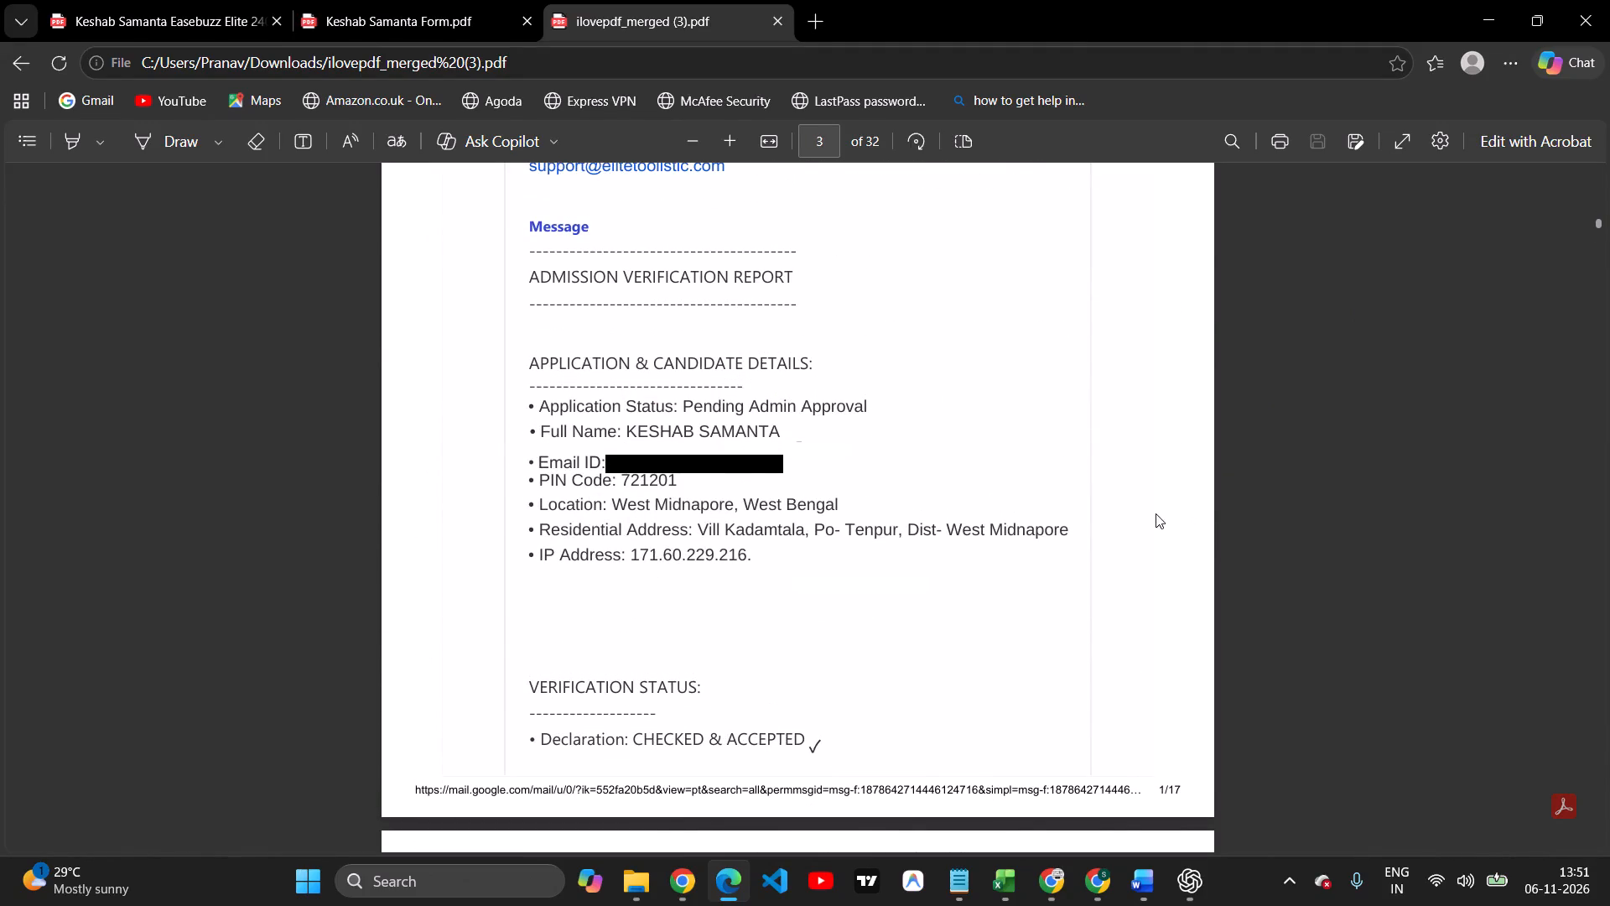
{"action": "scroll", "coordinate": [845, 550], "scroll_direction": "down", "scroll_amount": 5}
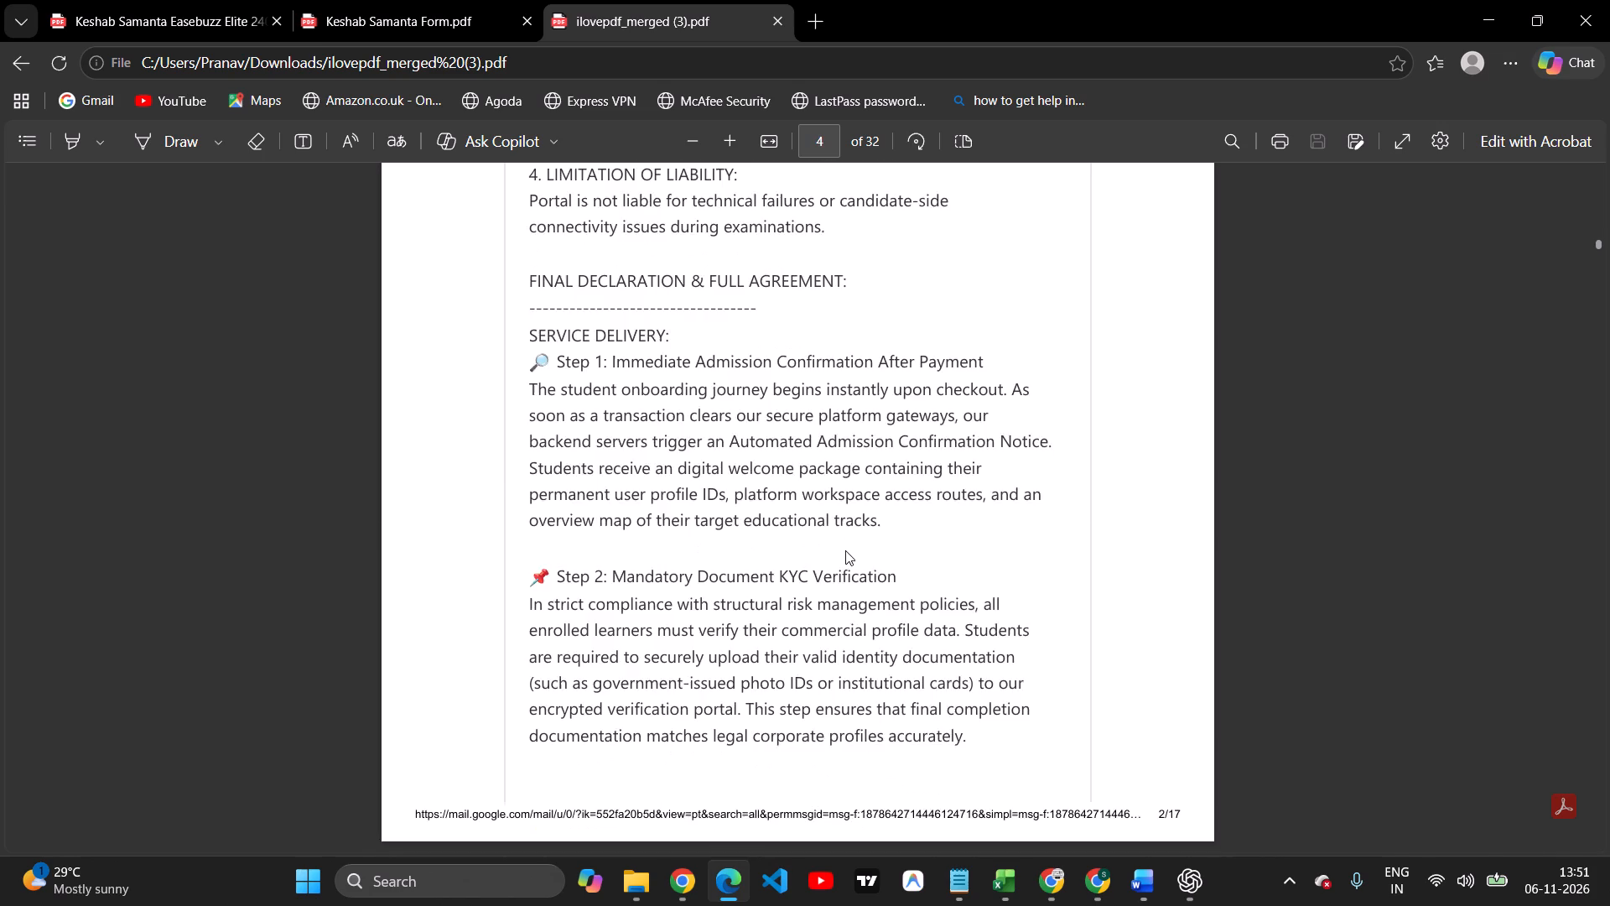
{"action": "scroll", "coordinate": [845, 550], "scroll_direction": "down", "scroll_amount": 15}
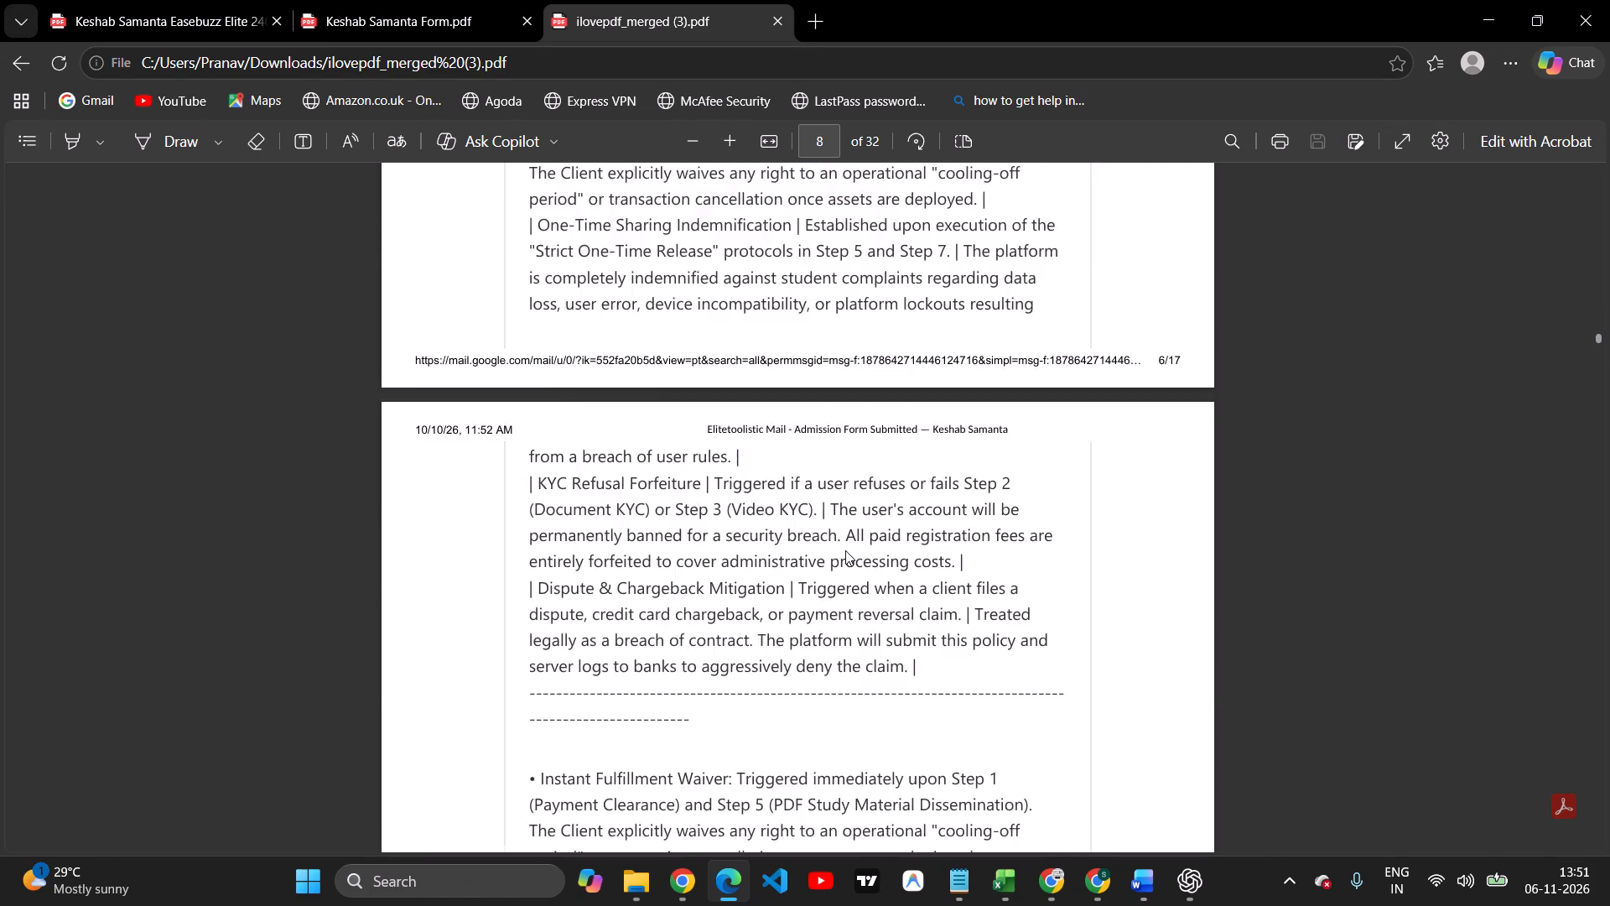
{"action": "scroll", "coordinate": [845, 550], "scroll_direction": "down", "scroll_amount": 20}
{"action": "scroll", "coordinate": [845, 550], "scroll_direction": "down", "scroll_amount": 2}
{"action": "left_click", "coordinate": [1587, 22]}
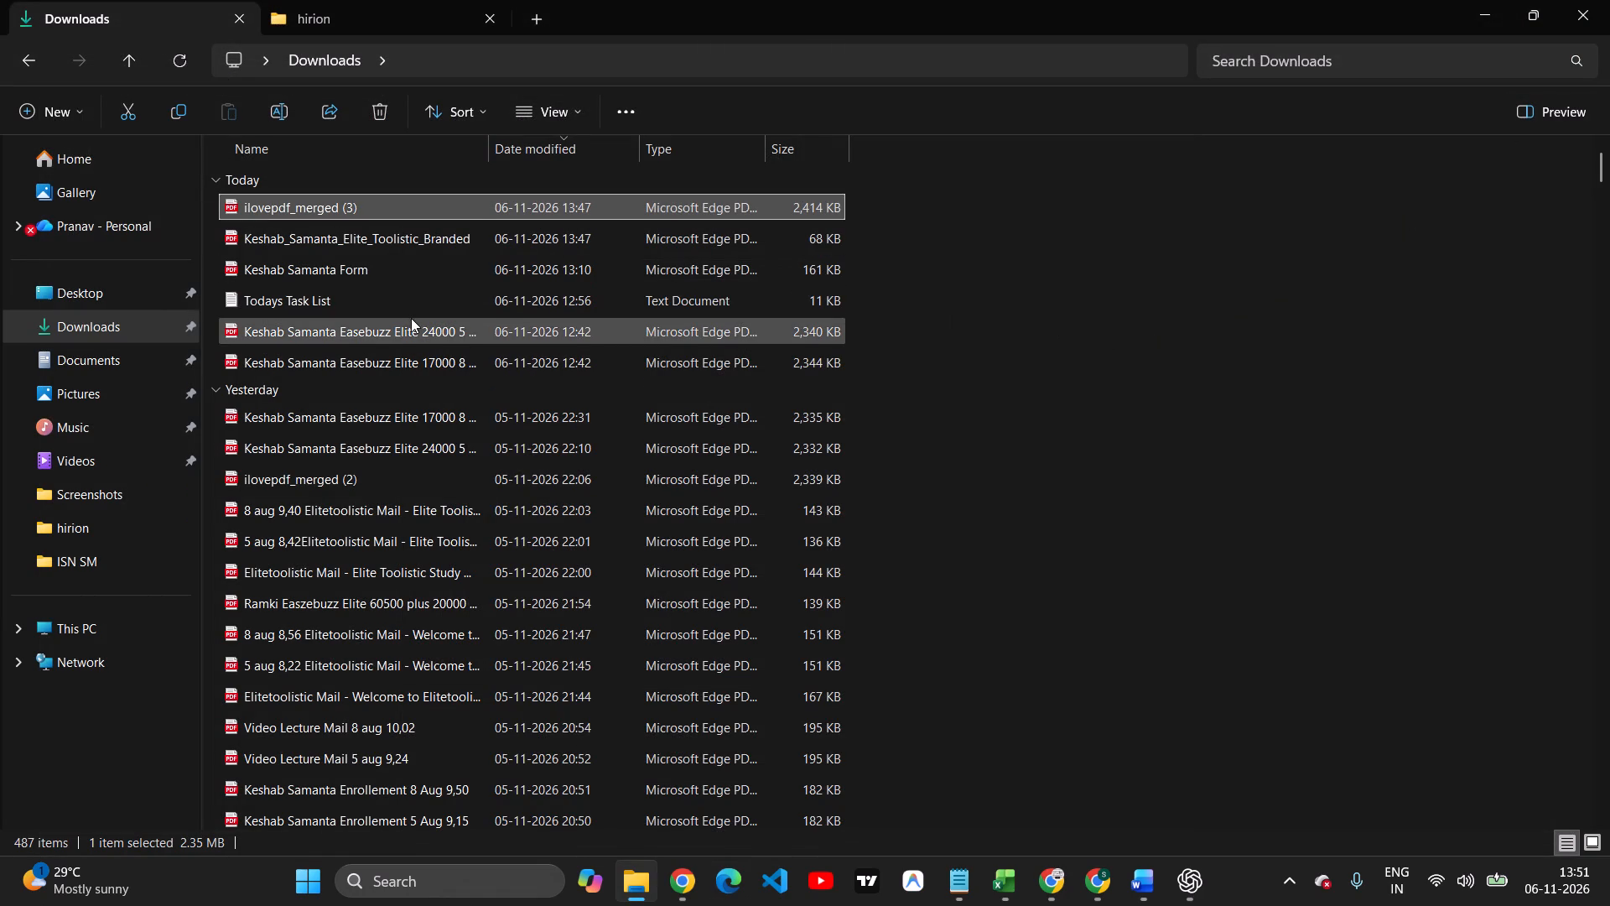
Rename the merged PDF as the customer's name plus "Easebuzz Elite 24000 5 Aug", reusing the evidence file's name without "LVS" and accepting the numbered duplicate.
{"action": "left_click", "coordinate": [414, 329]}
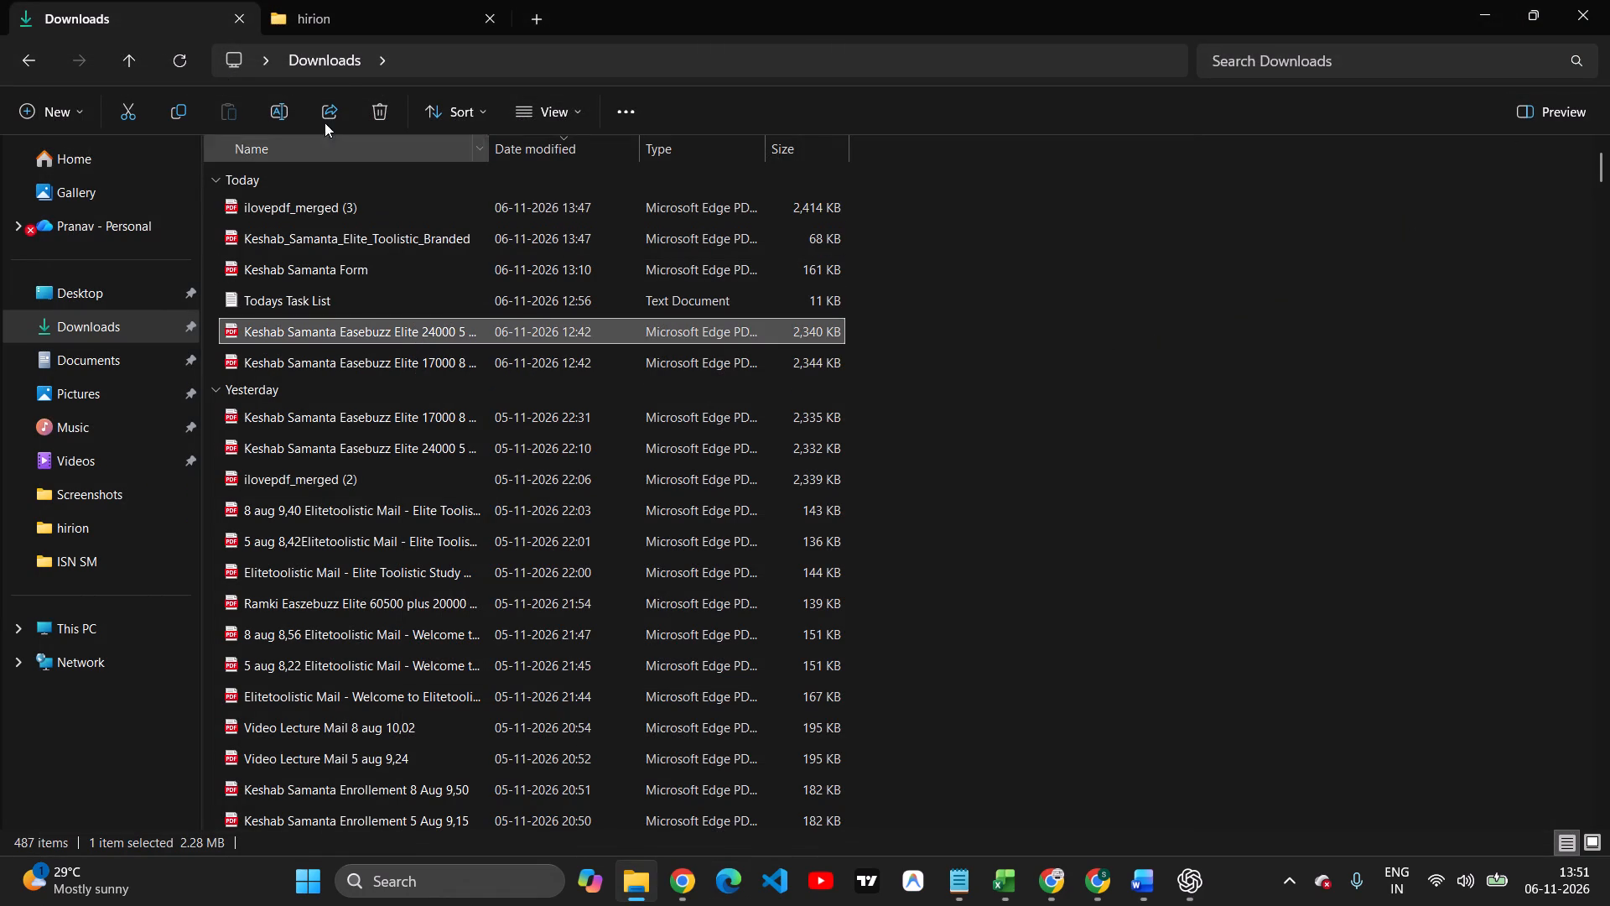
{"action": "left_click", "coordinate": [273, 120]}
{"action": "key", "text": "ctrl+c"}
{"action": "key", "text": "ctrl+c"}
{"action": "key", "text": "ctrl+c"}
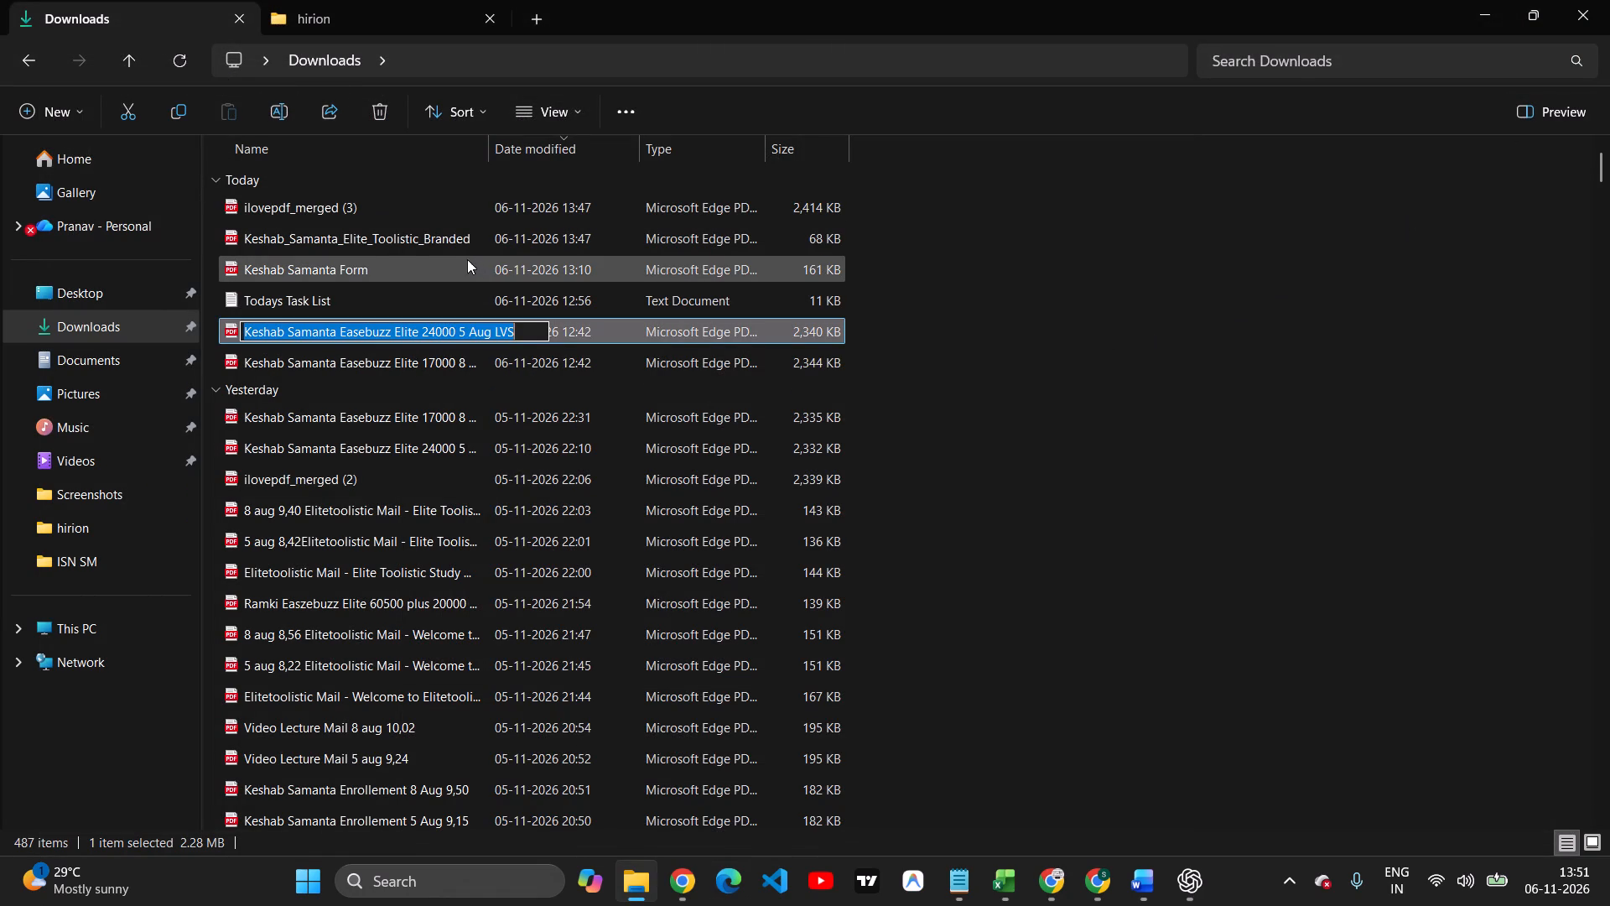
{"action": "left_click", "coordinate": [379, 200]}
{"action": "left_click", "coordinate": [268, 101]}
{"action": "key", "text": "ctrl+v"}
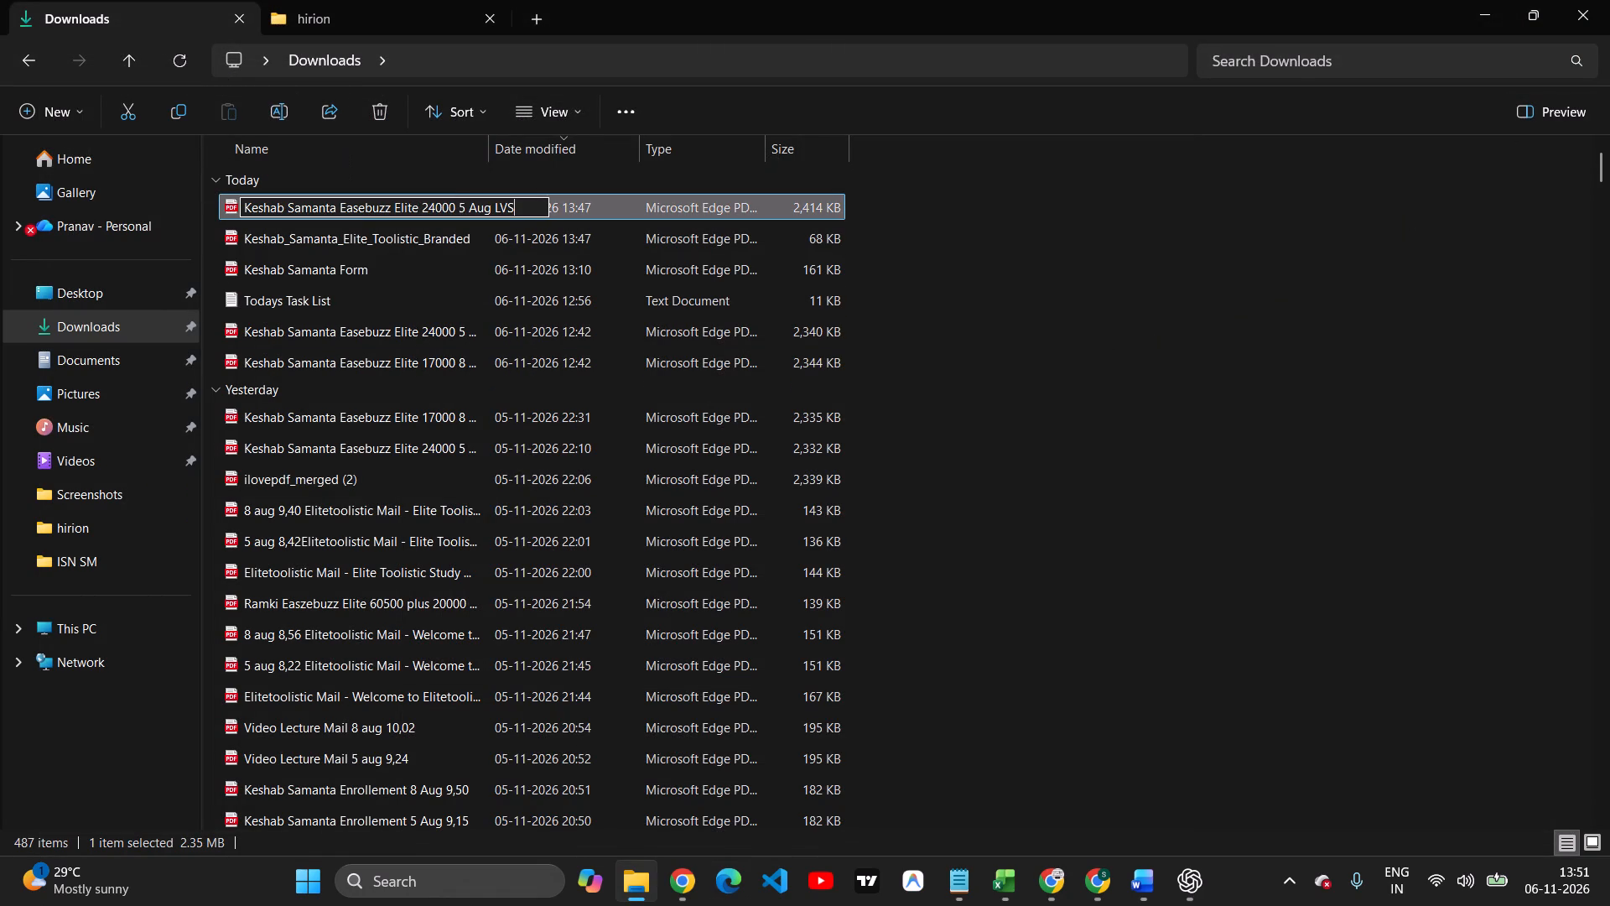
{"action": "key", "text": "BackSpace"}
{"action": "key", "text": "BackSpace"}
{"action": "key", "text": "BackSpace"}
{"action": "key", "text": "BackSpace"}
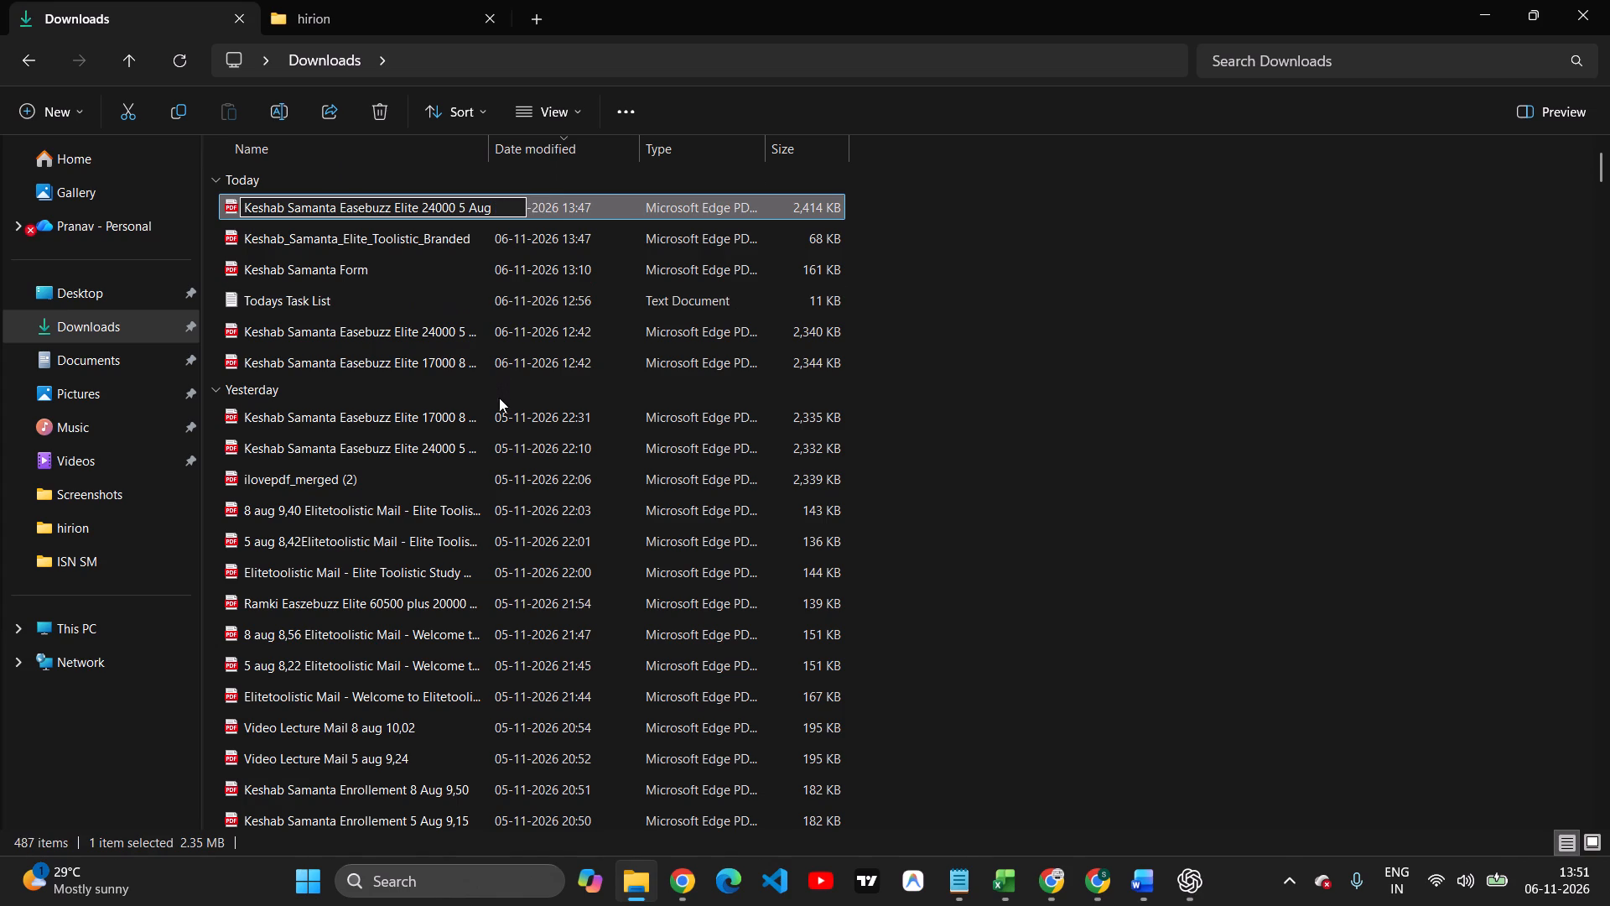
{"action": "left_click", "coordinate": [933, 387]}
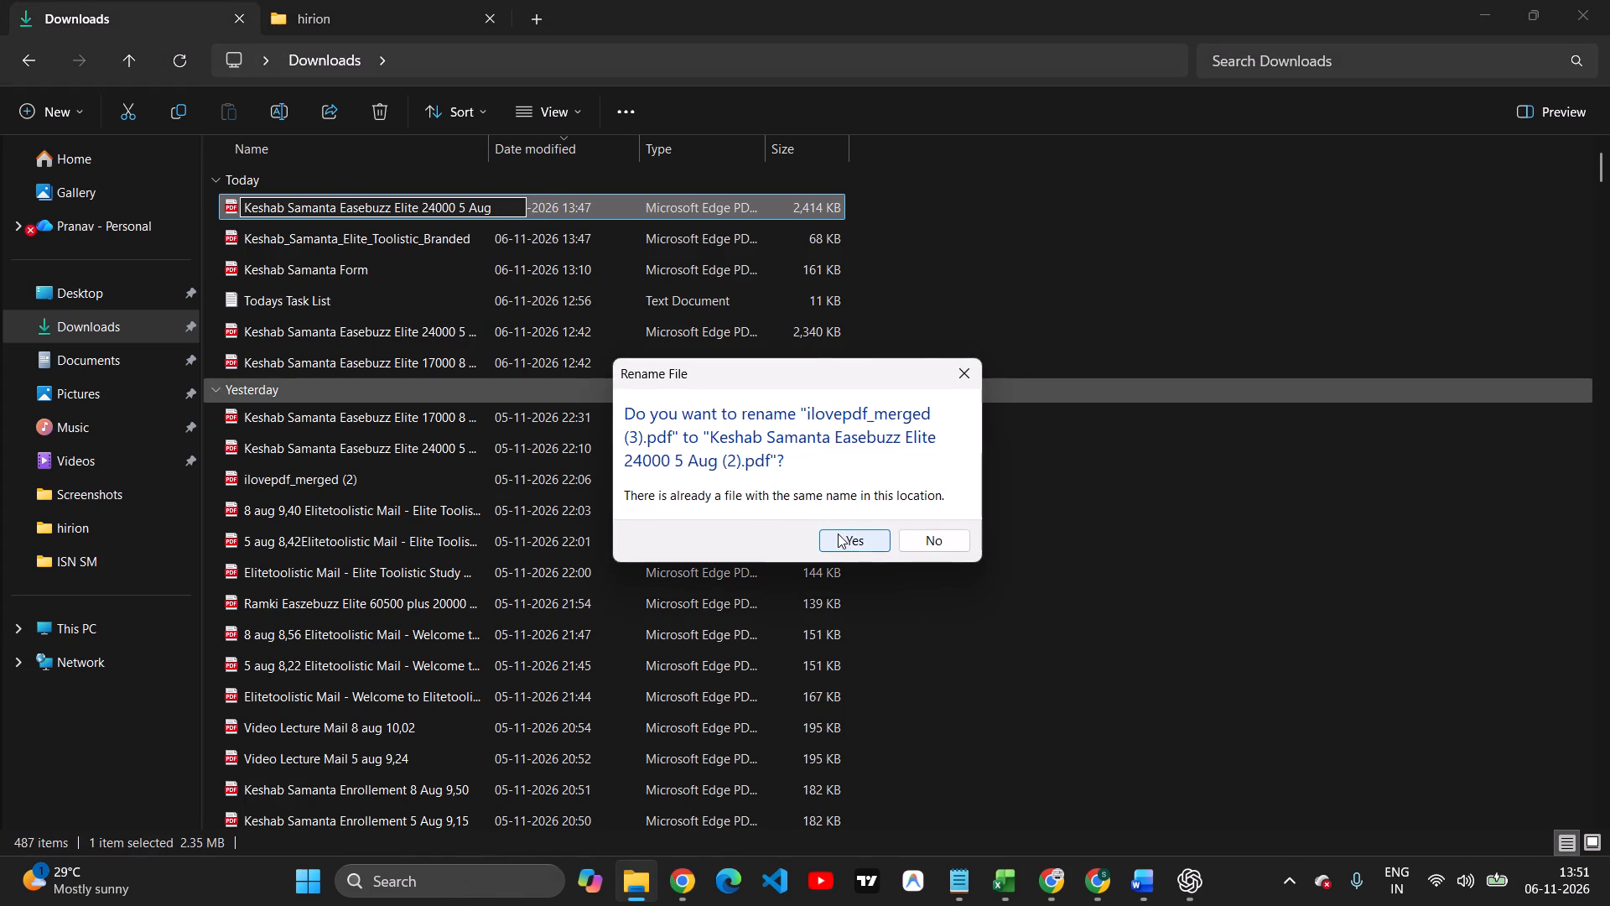
{"action": "left_click", "coordinate": [839, 535]}
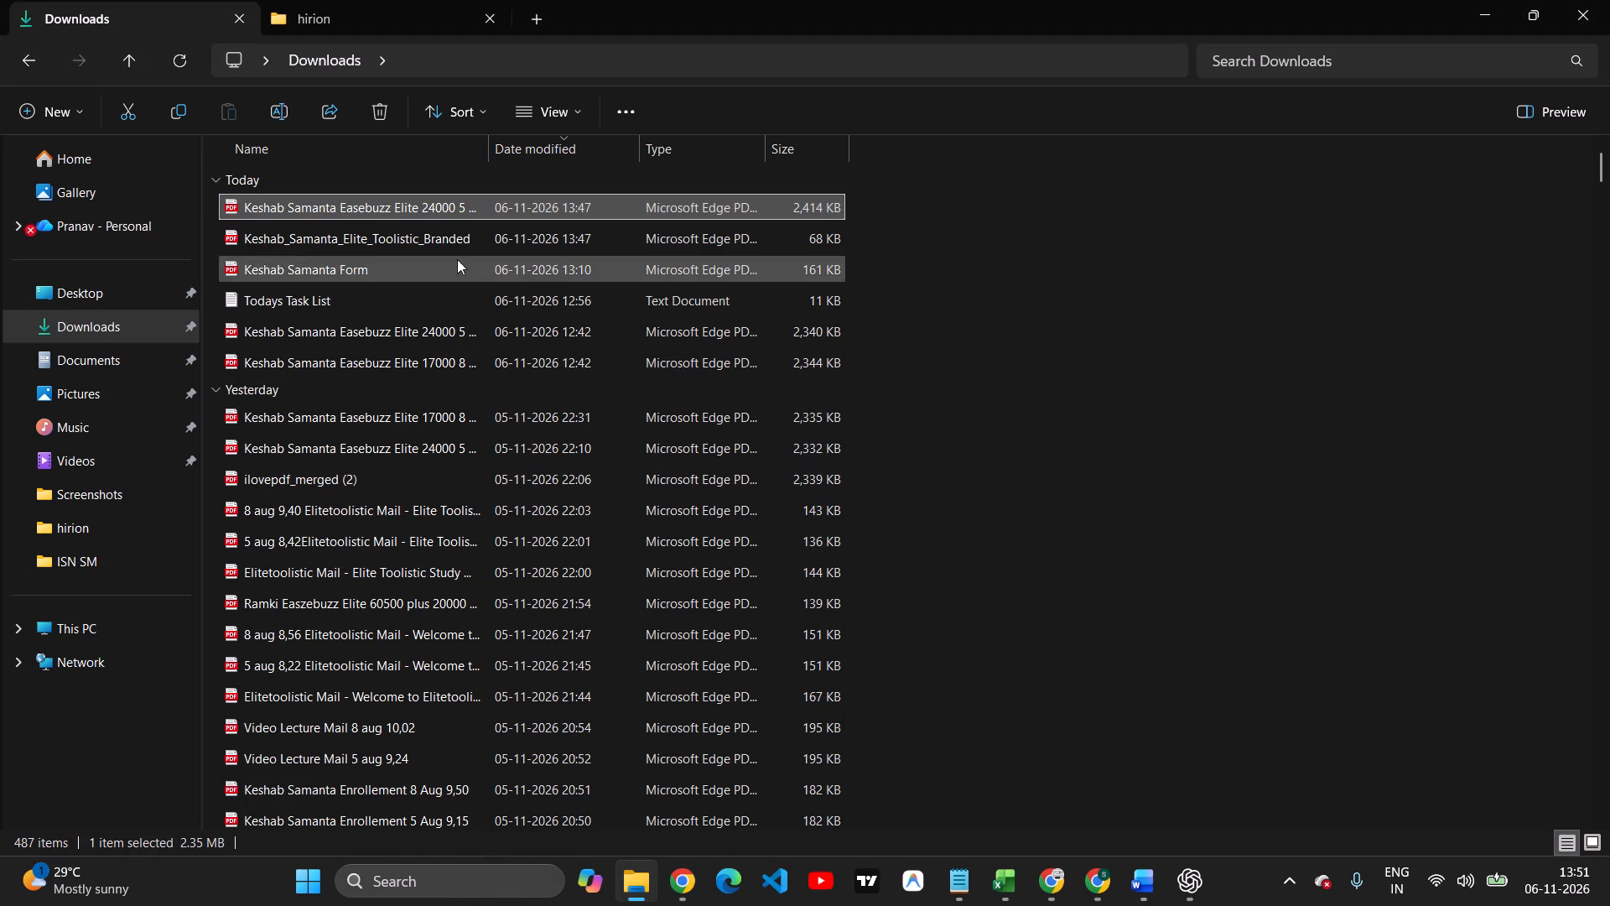
Delete the customer's Form PDF from the Downloads folder.
{"action": "left_click", "coordinate": [382, 270]}
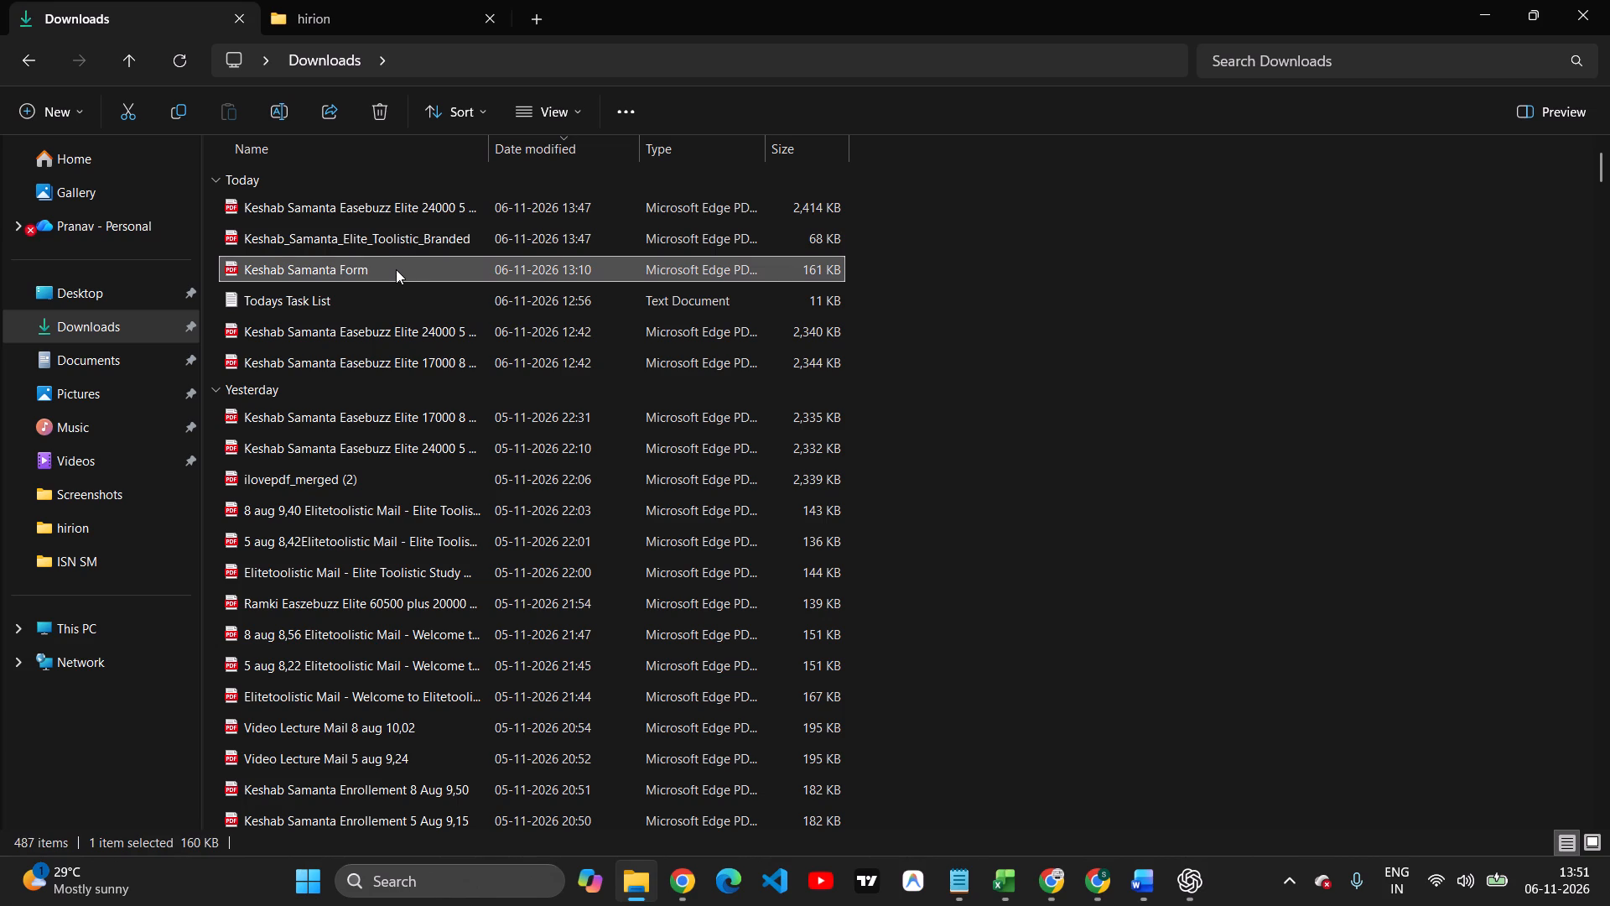
{"action": "key", "text": "Delete"}
Convert the customer's Elite_Toolistic_Branded PDF from Downloads to Word with iLovePDF's PDF to Word converter, without OCR.
{"action": "left_click", "coordinate": [423, 238]}
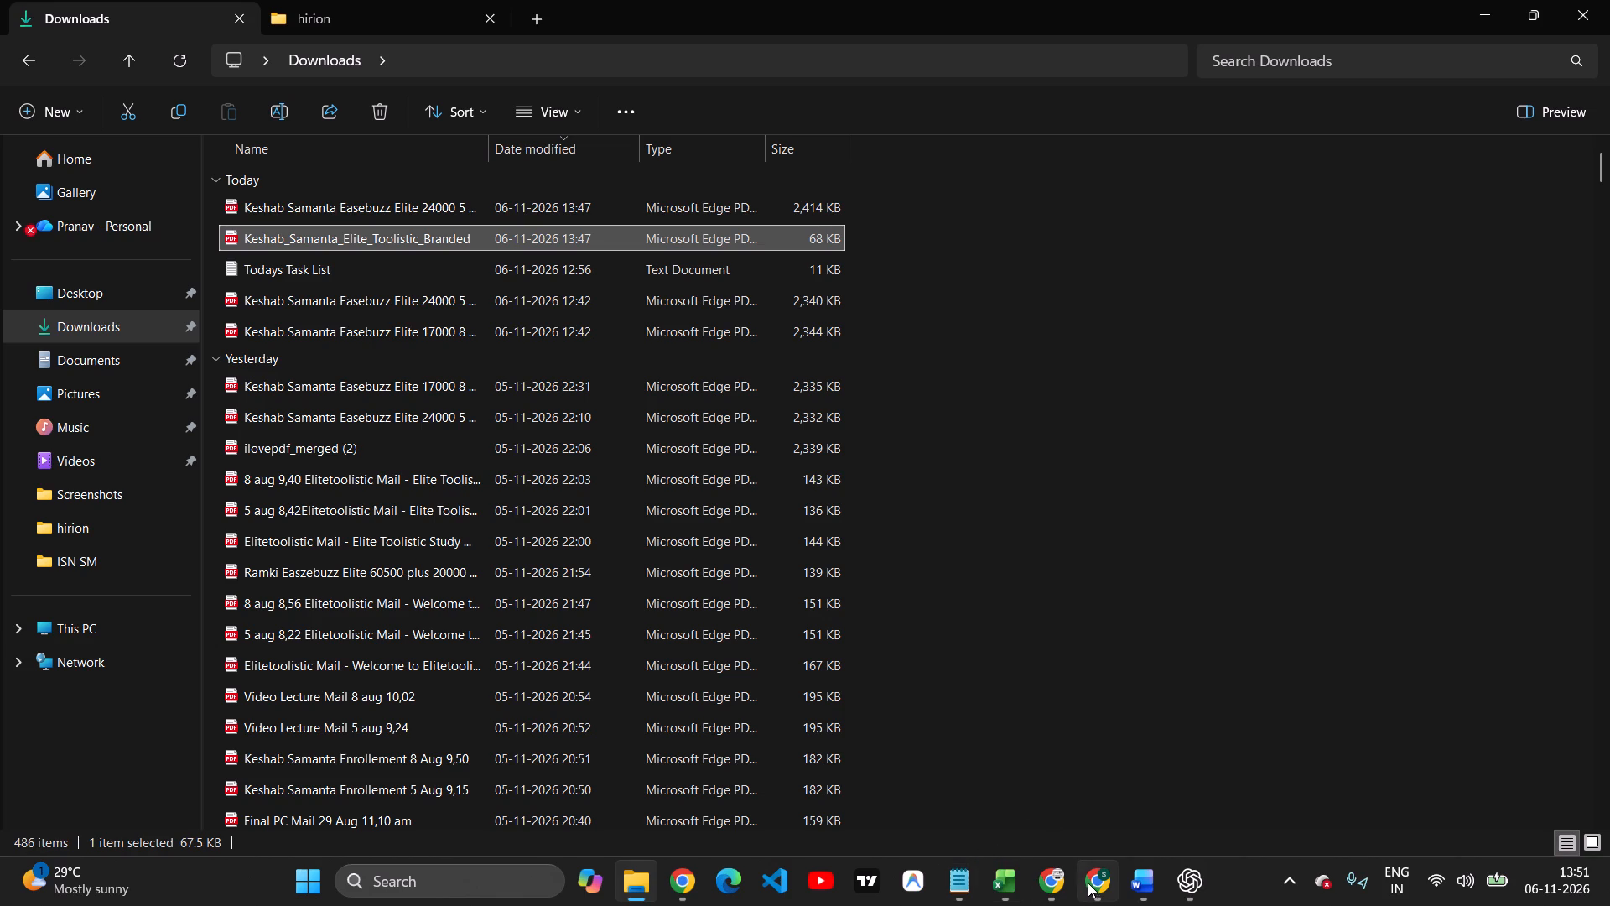
{"action": "left_click", "coordinate": [1030, 648]}
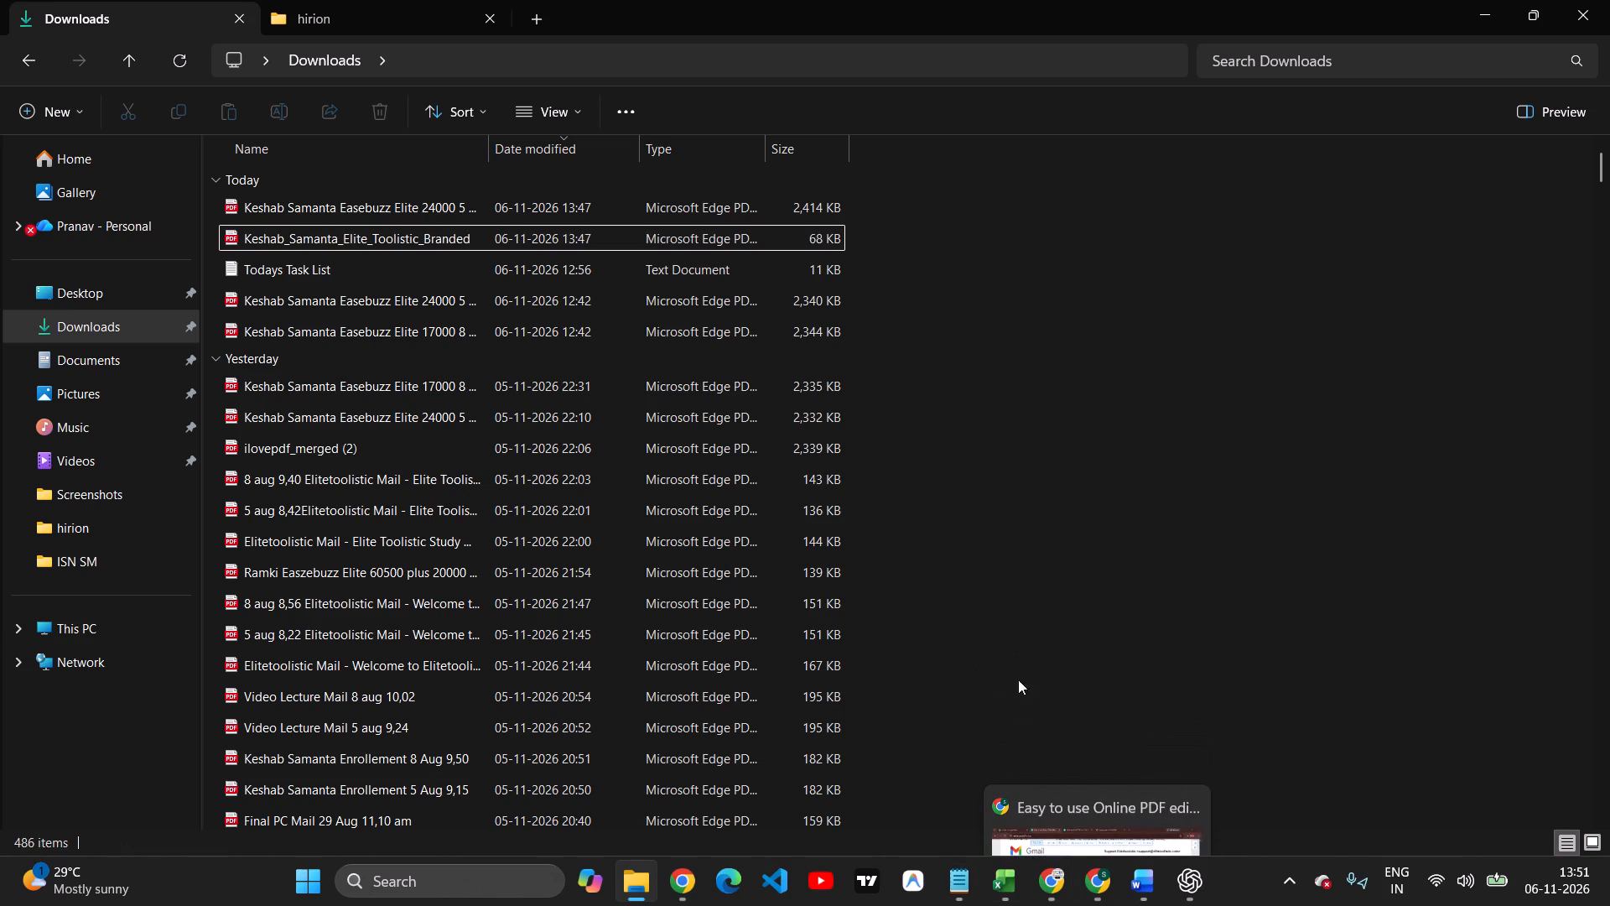
{"action": "left_click", "coordinate": [1047, 885]}
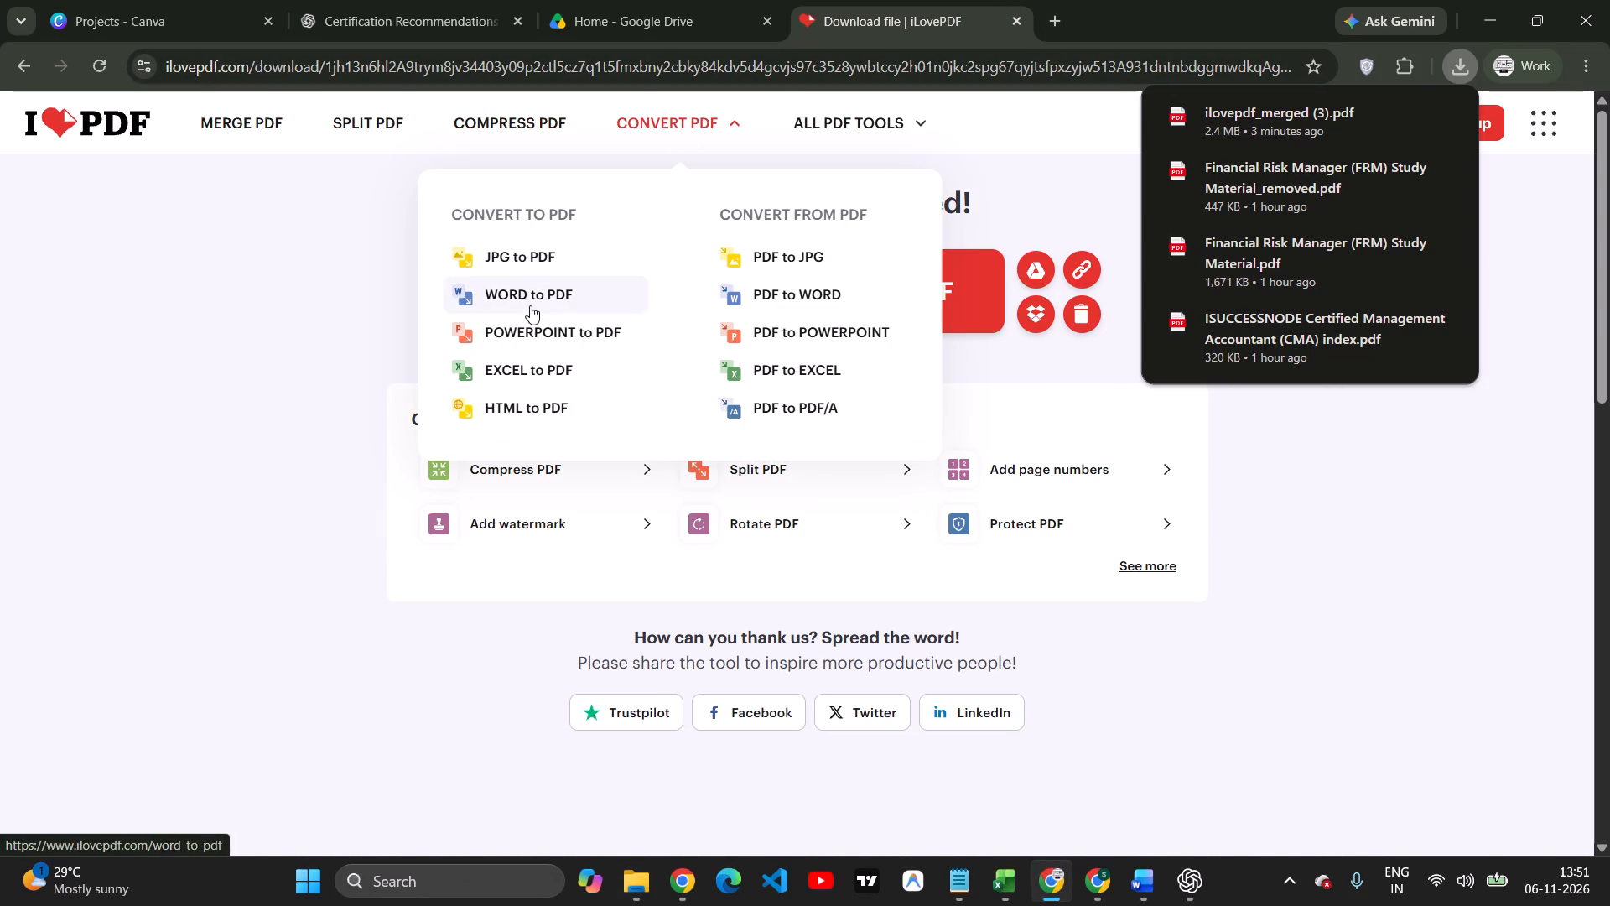
{"action": "left_click", "coordinate": [775, 283]}
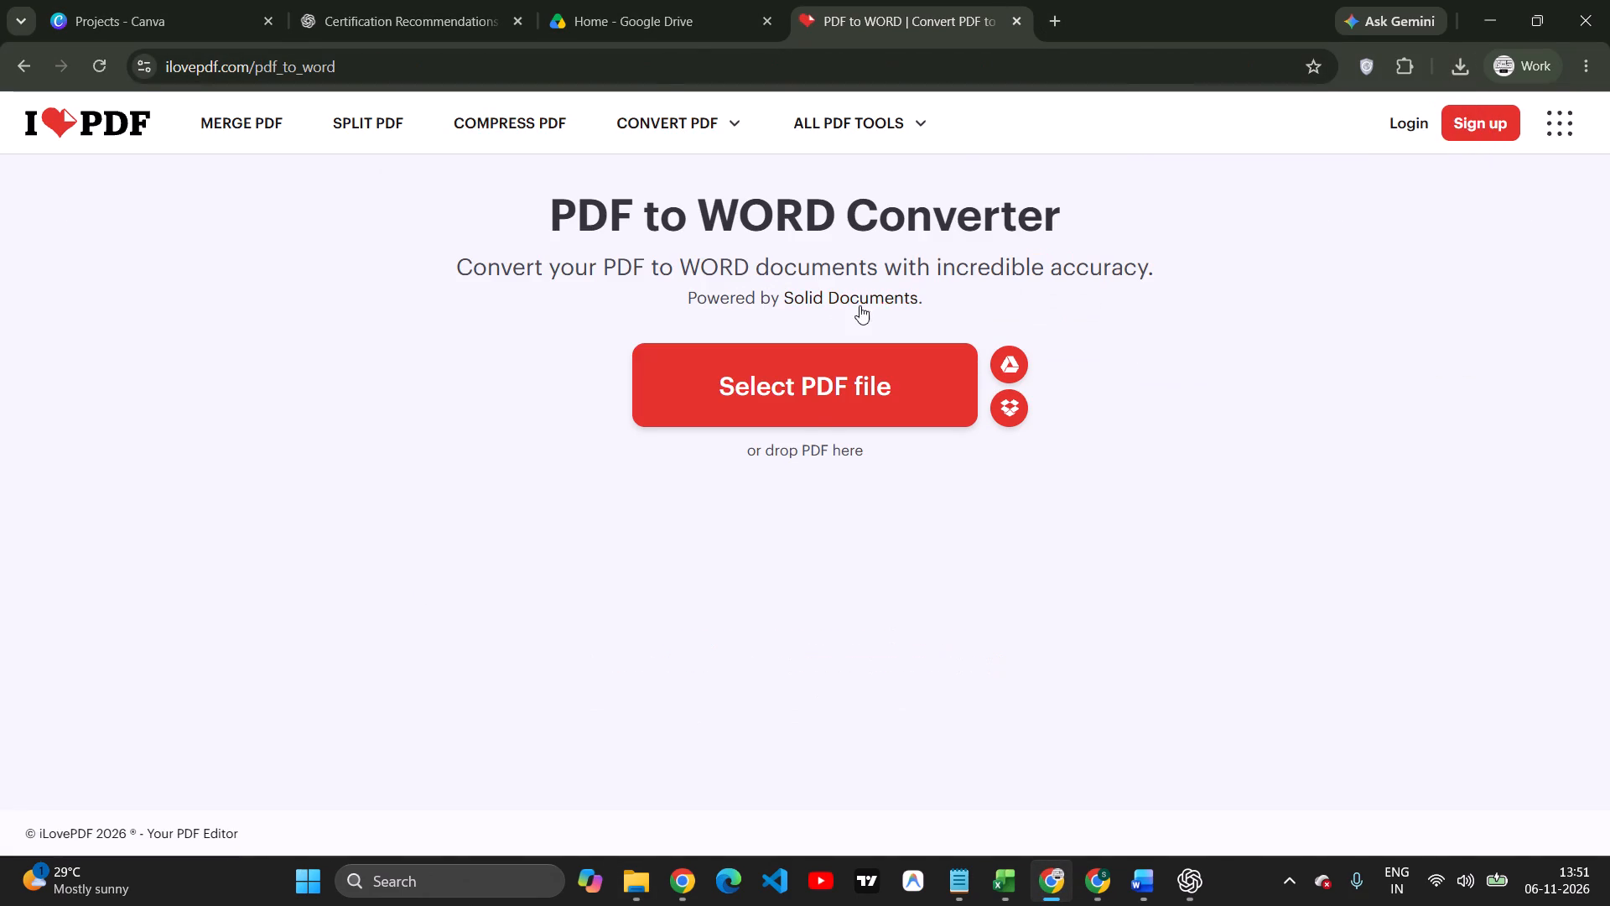
{"action": "left_click", "coordinate": [813, 419]}
{"action": "left_click", "coordinate": [818, 399]}
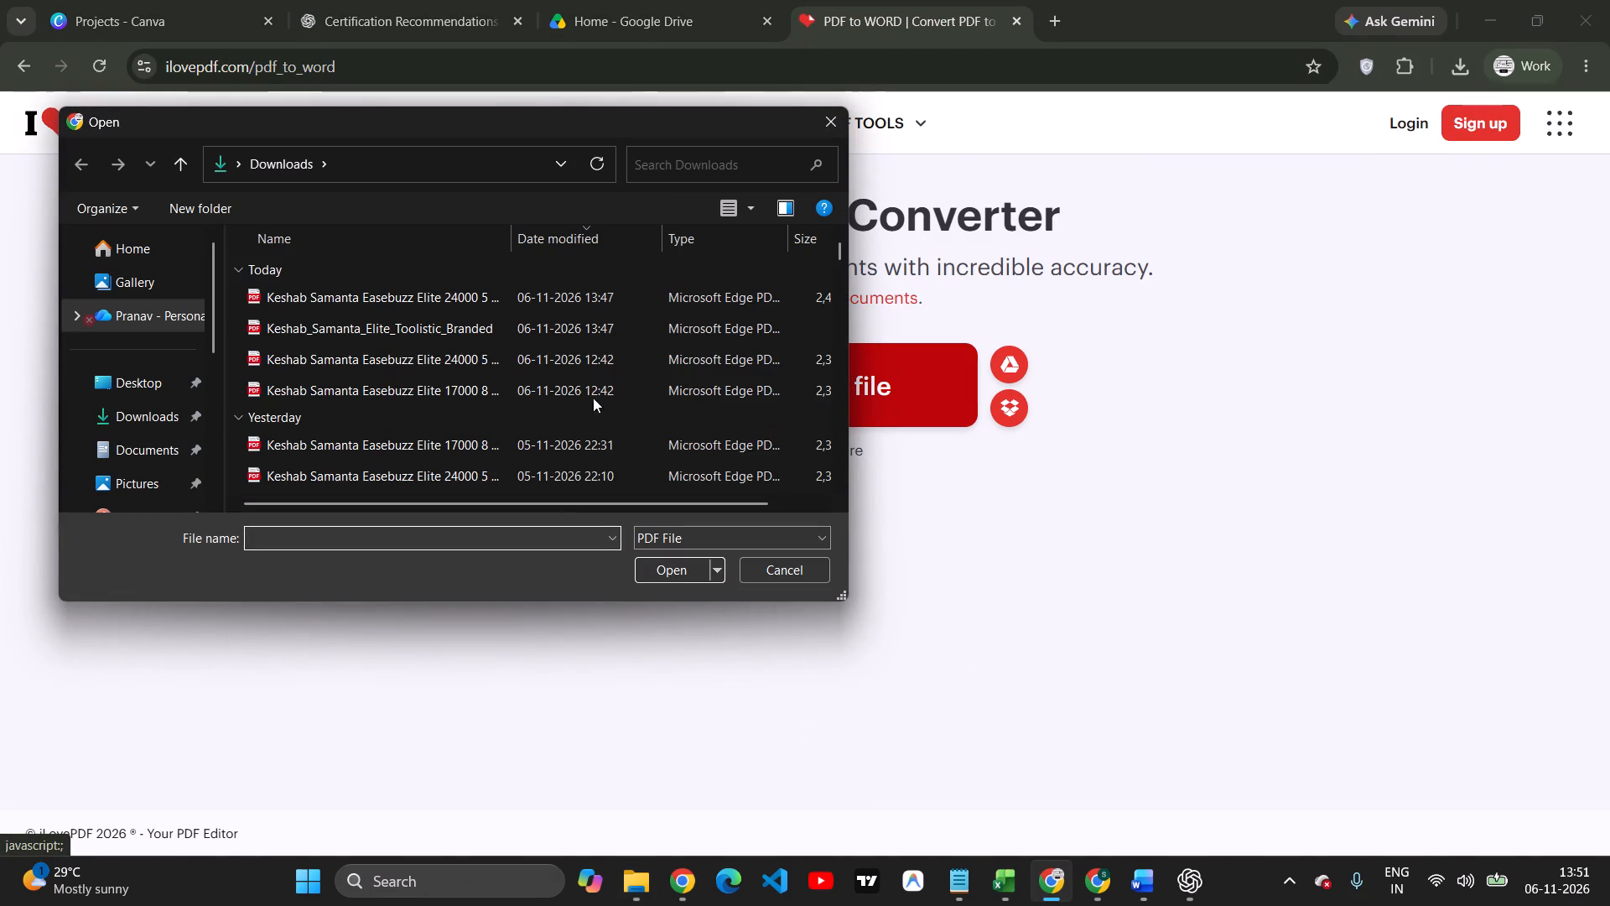
{"action": "left_click", "coordinate": [418, 338]}
{"action": "left_click", "coordinate": [641, 573]}
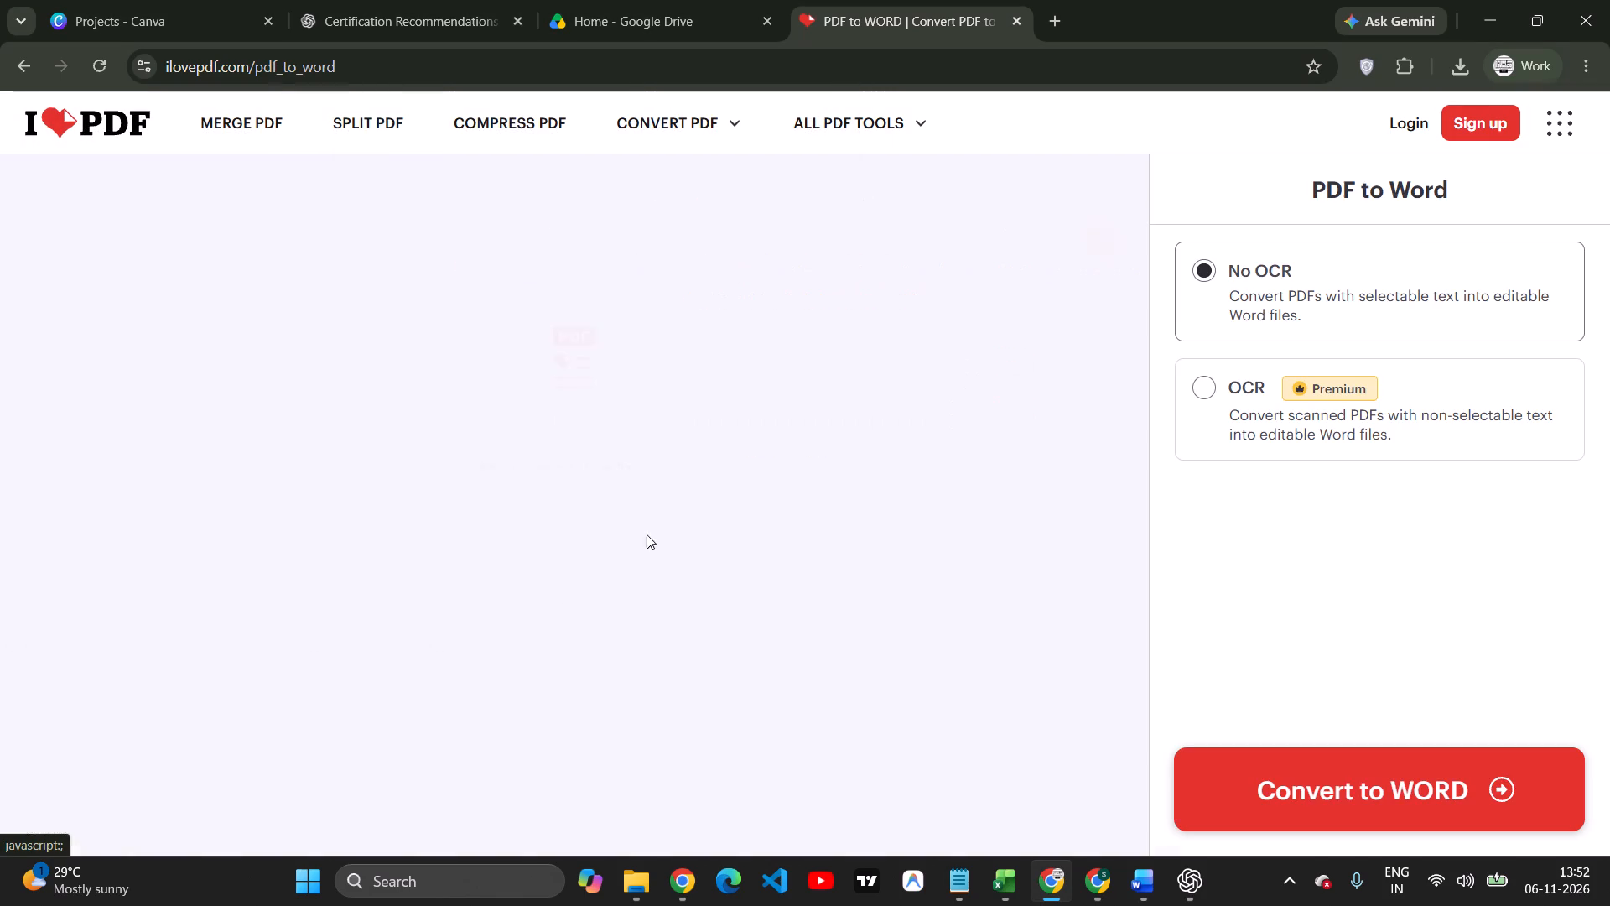
{"action": "left_click", "coordinate": [1229, 789]}
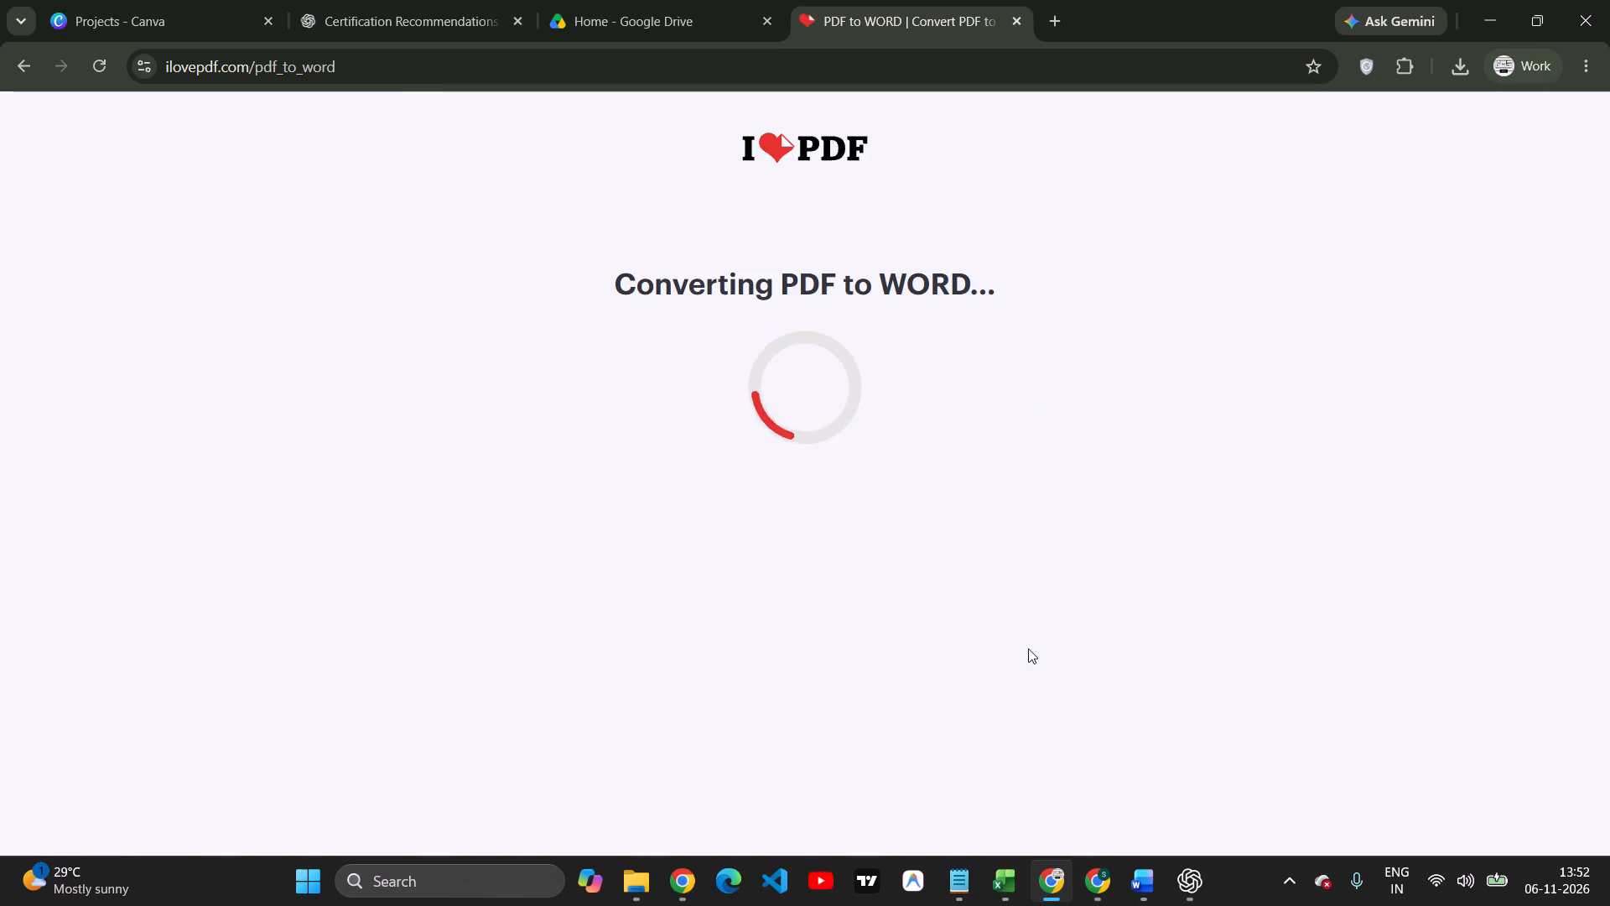
Switch to the Cliq #Backend Team channel and attach the customer's merged "Easebuzz Elite 24000 5 Aug (2)" PDF from Downloads.
{"action": "key", "text": "alt+Tab"}
{"action": "key", "text": "alt+Tab"}
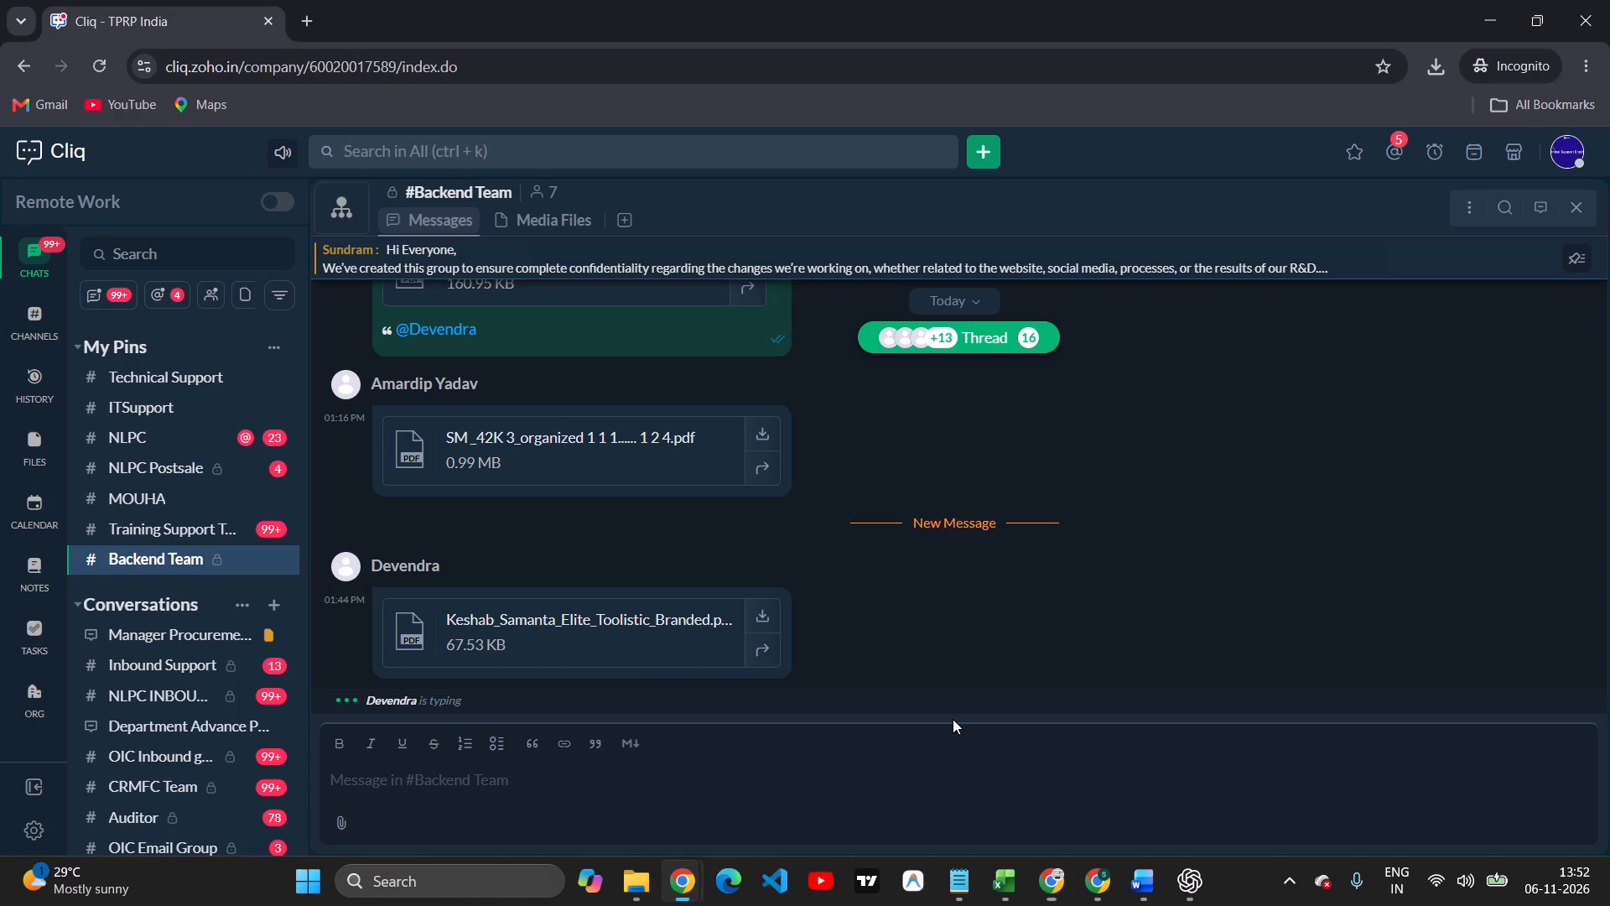
{"action": "scroll", "coordinate": [720, 630], "scroll_direction": "down", "scroll_amount": 6}
{"action": "left_click", "coordinate": [340, 820]}
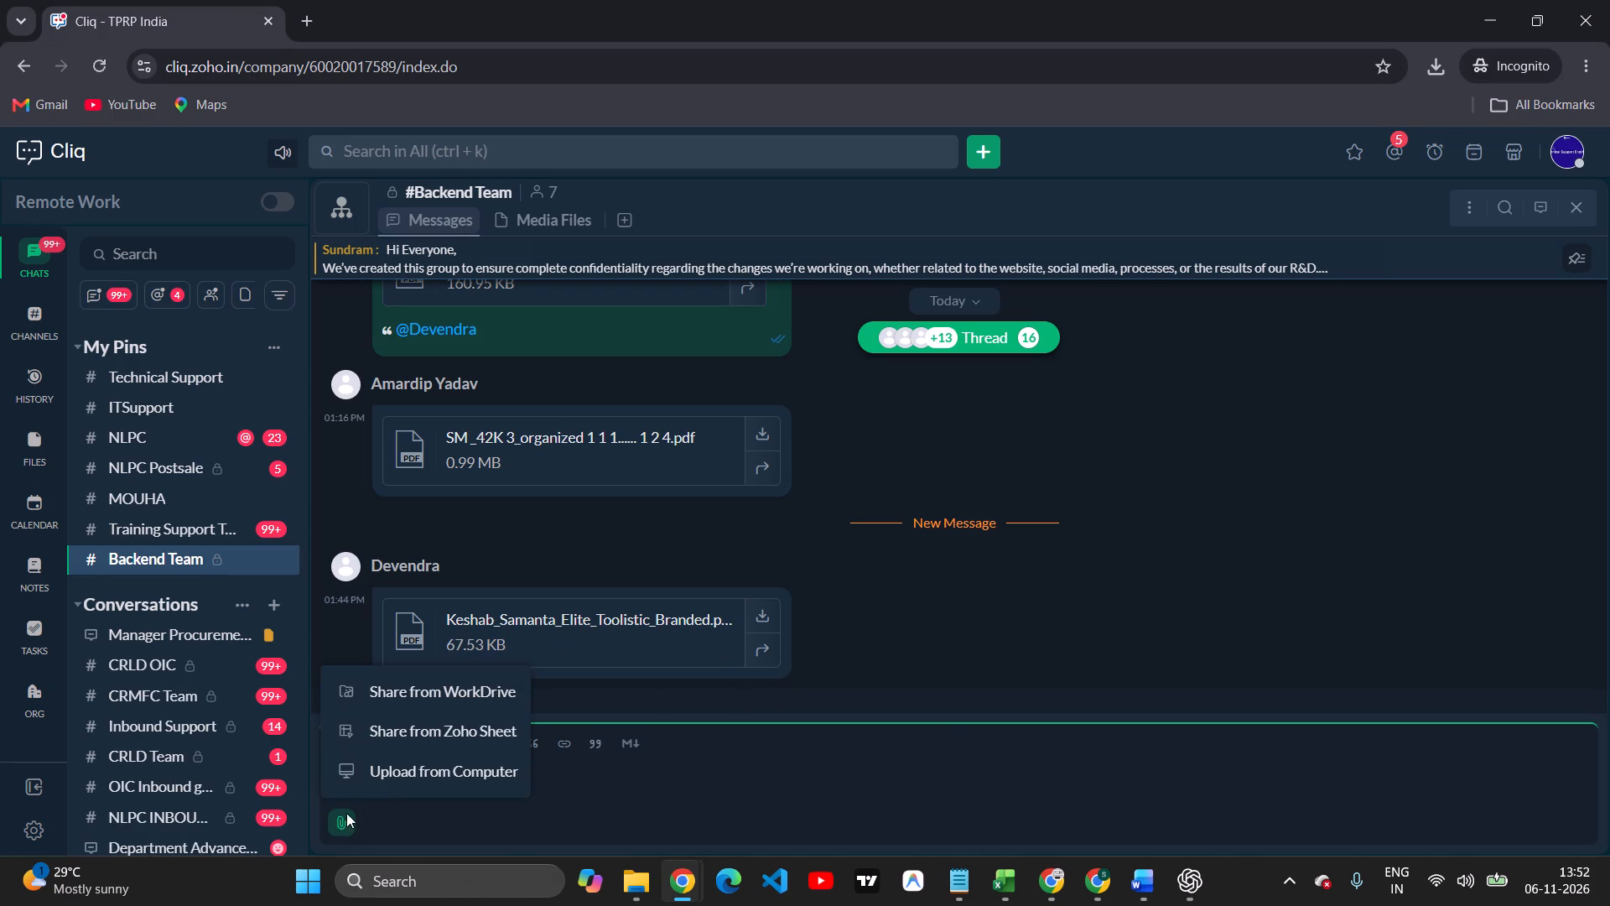
{"action": "left_click", "coordinate": [390, 774]}
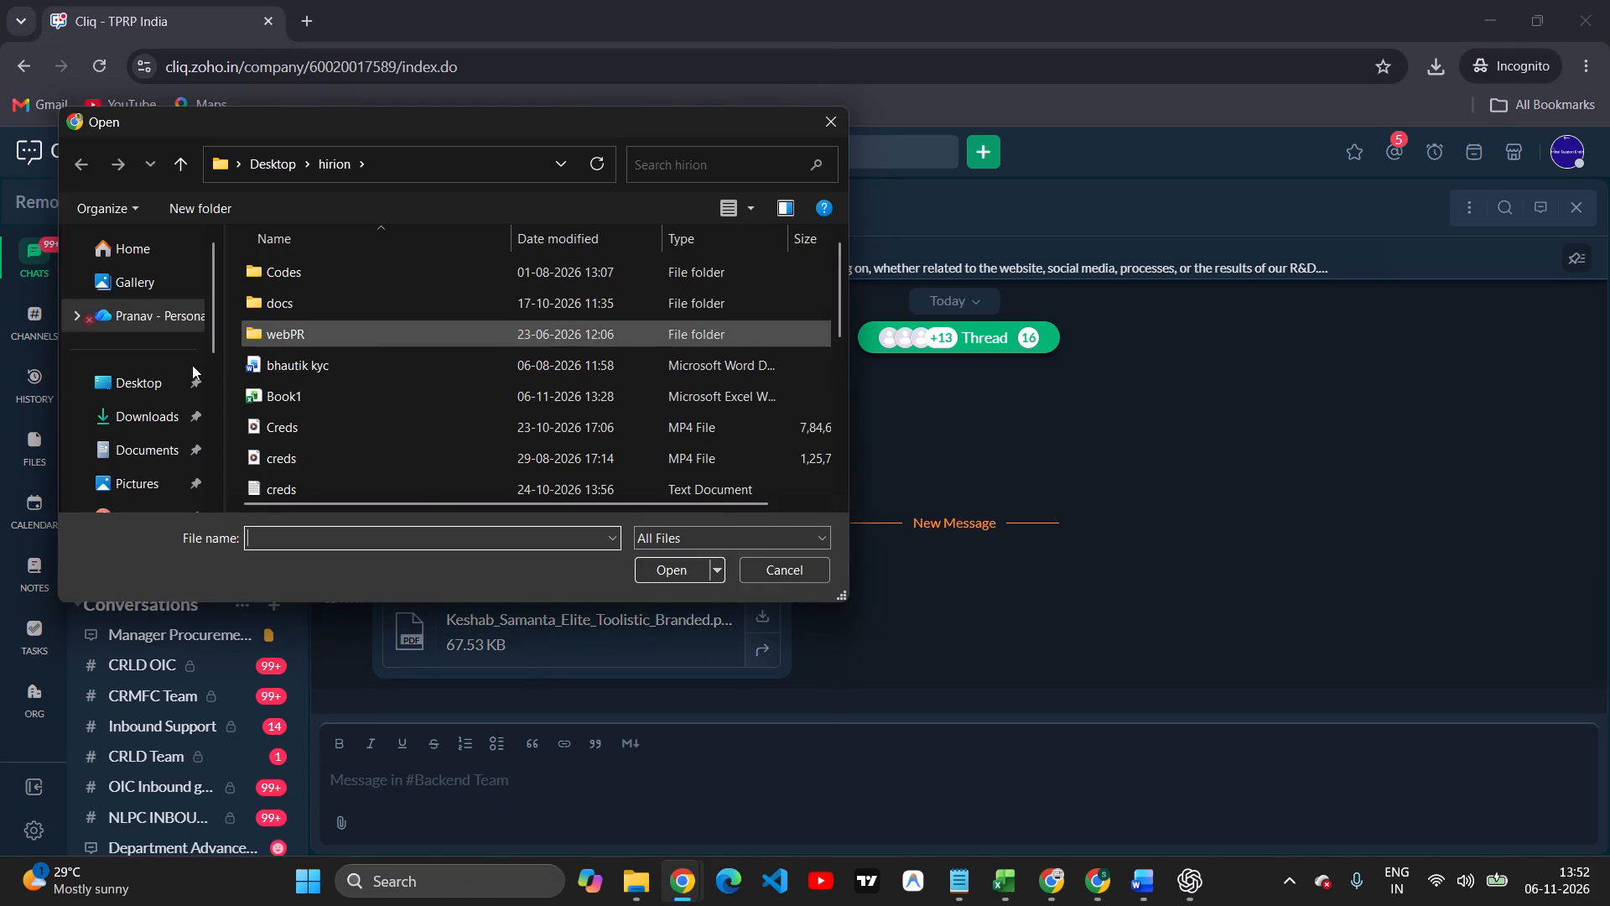
{"action": "left_click", "coordinate": [166, 405]}
{"action": "left_click", "coordinate": [346, 295]}
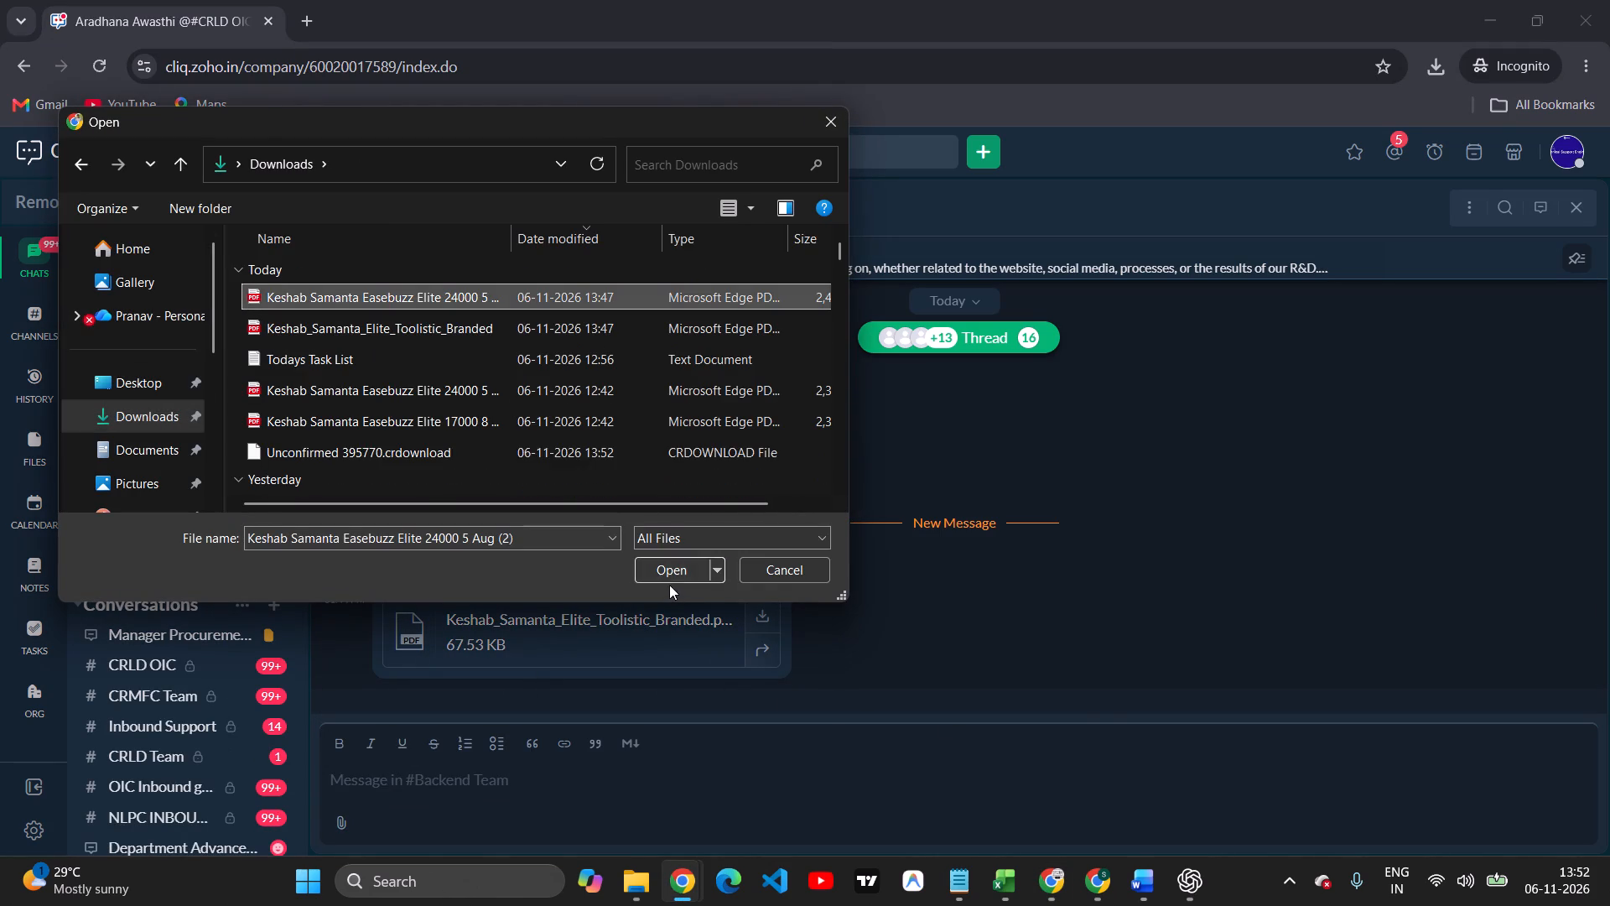
{"action": "left_click", "coordinate": [668, 575]}
Remove the "(2)" from the attachment's name and share the PDF with #Backend Team.
{"action": "left_click", "coordinate": [802, 516]}
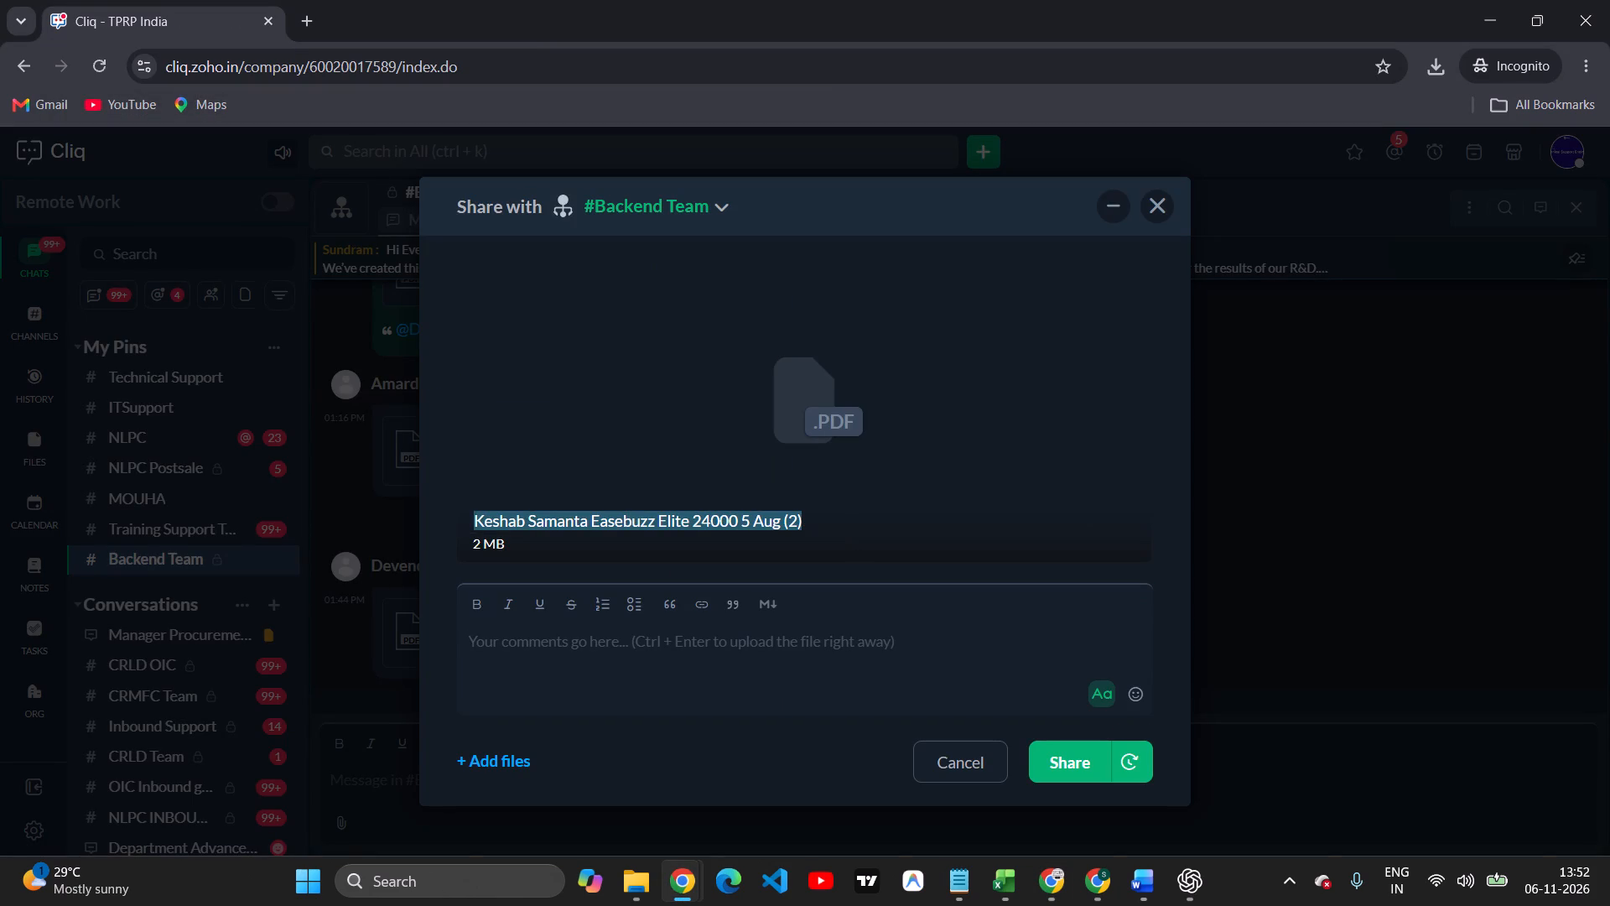
{"action": "left_click", "coordinate": [806, 518]}
{"action": "key", "text": "BackSpace"}
{"action": "key", "text": "BackSpace"}
{"action": "key", "text": "BackSpace"}
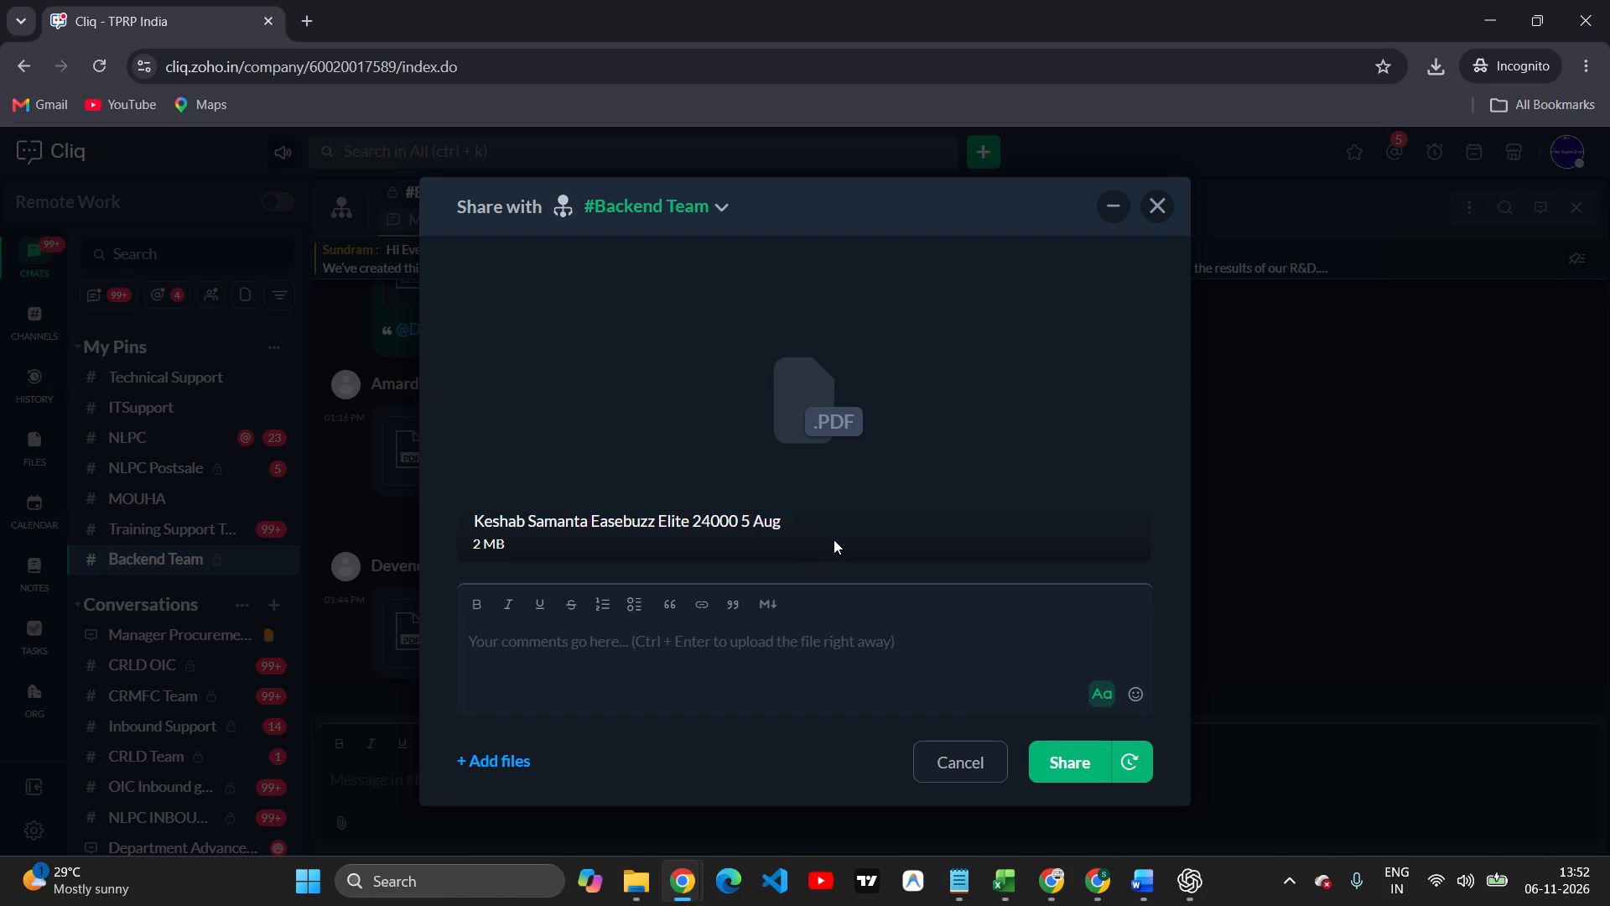
{"action": "left_click", "coordinate": [1052, 768]}
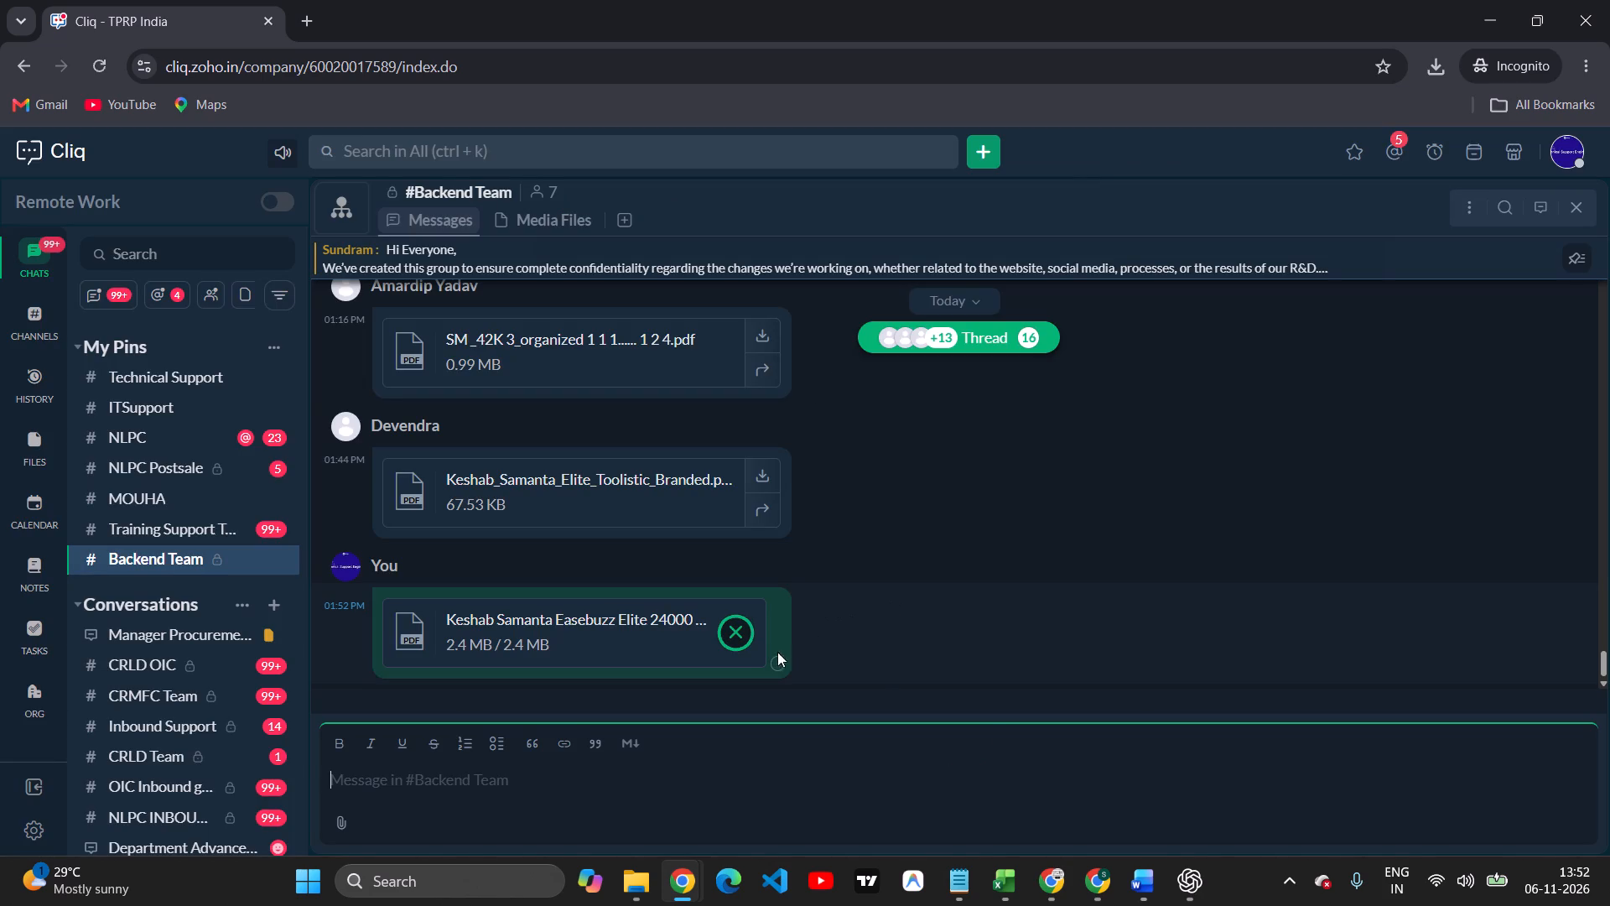
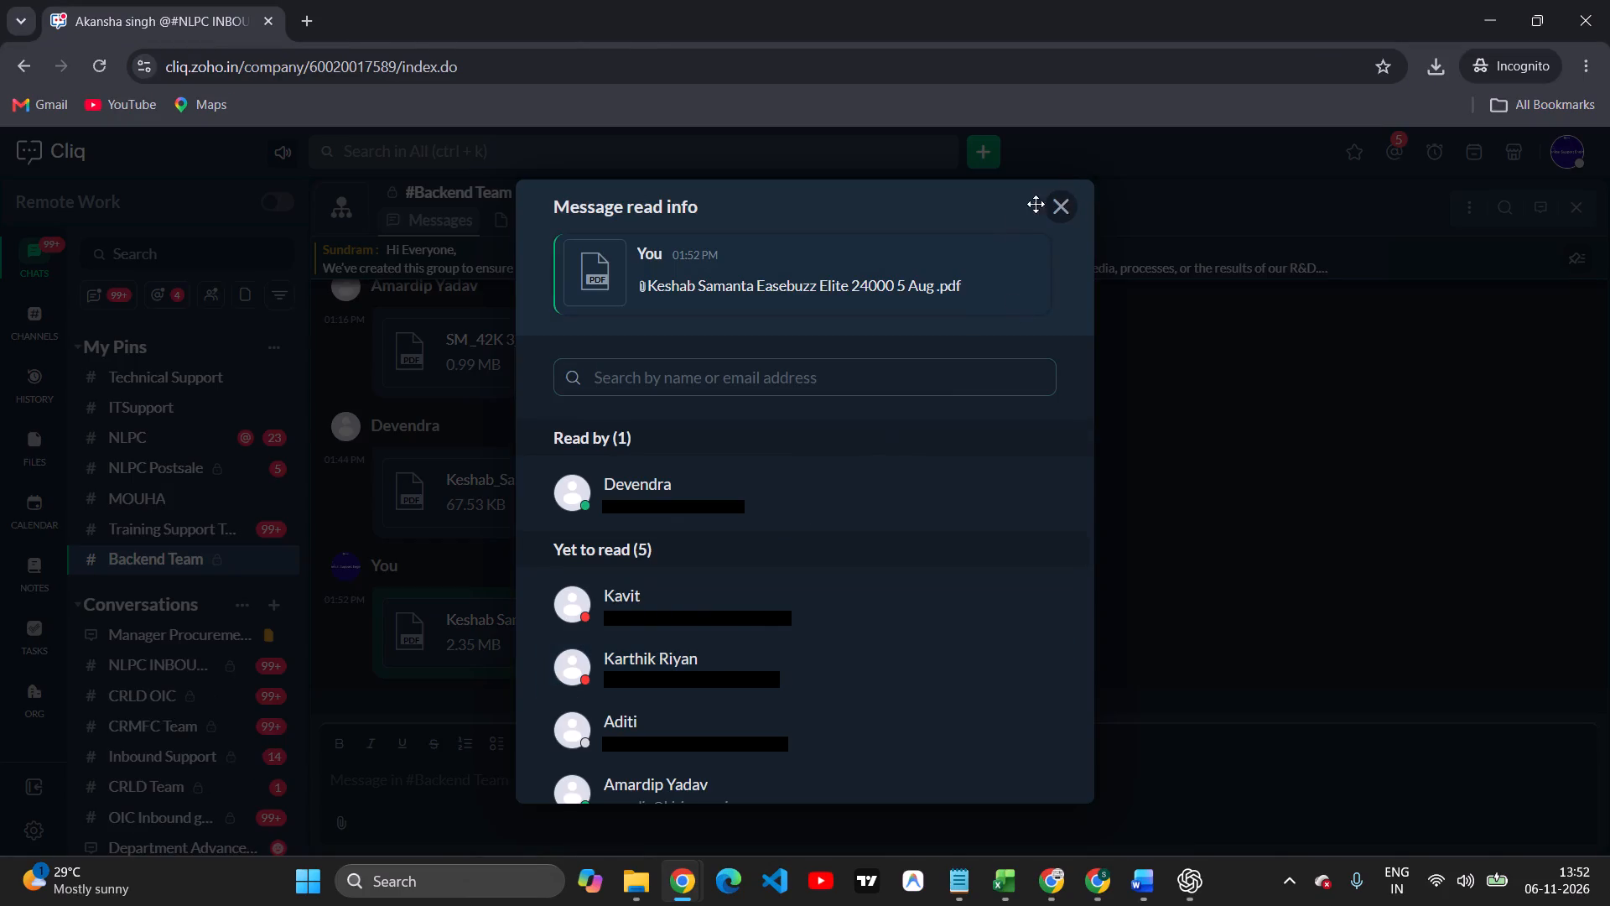
Close the message read info and open the customer's shared "Easebuzz Elite 24000 5 Aug" PDF from #Backend Team to check its opening summary pages.
{"action": "left_click", "coordinate": [1052, 204]}
{"action": "left_click", "coordinate": [562, 638]}
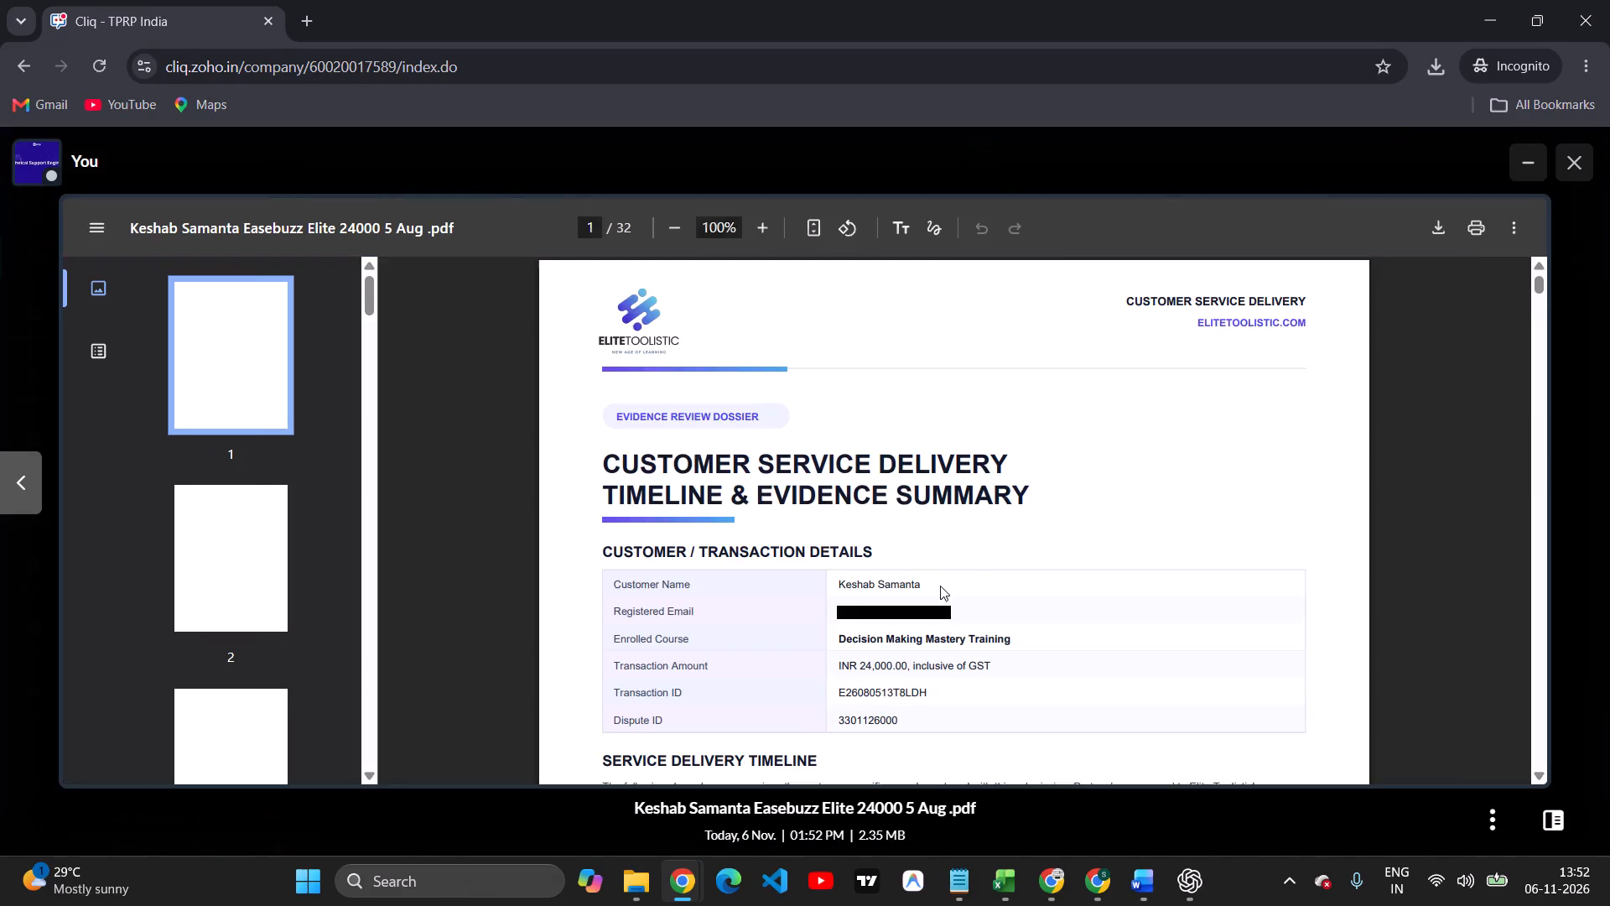
{"action": "scroll", "coordinate": [942, 586], "scroll_direction": "down", "scroll_amount": 9}
{"action": "scroll", "coordinate": [1150, 548], "scroll_direction": "down", "scroll_amount": 1}
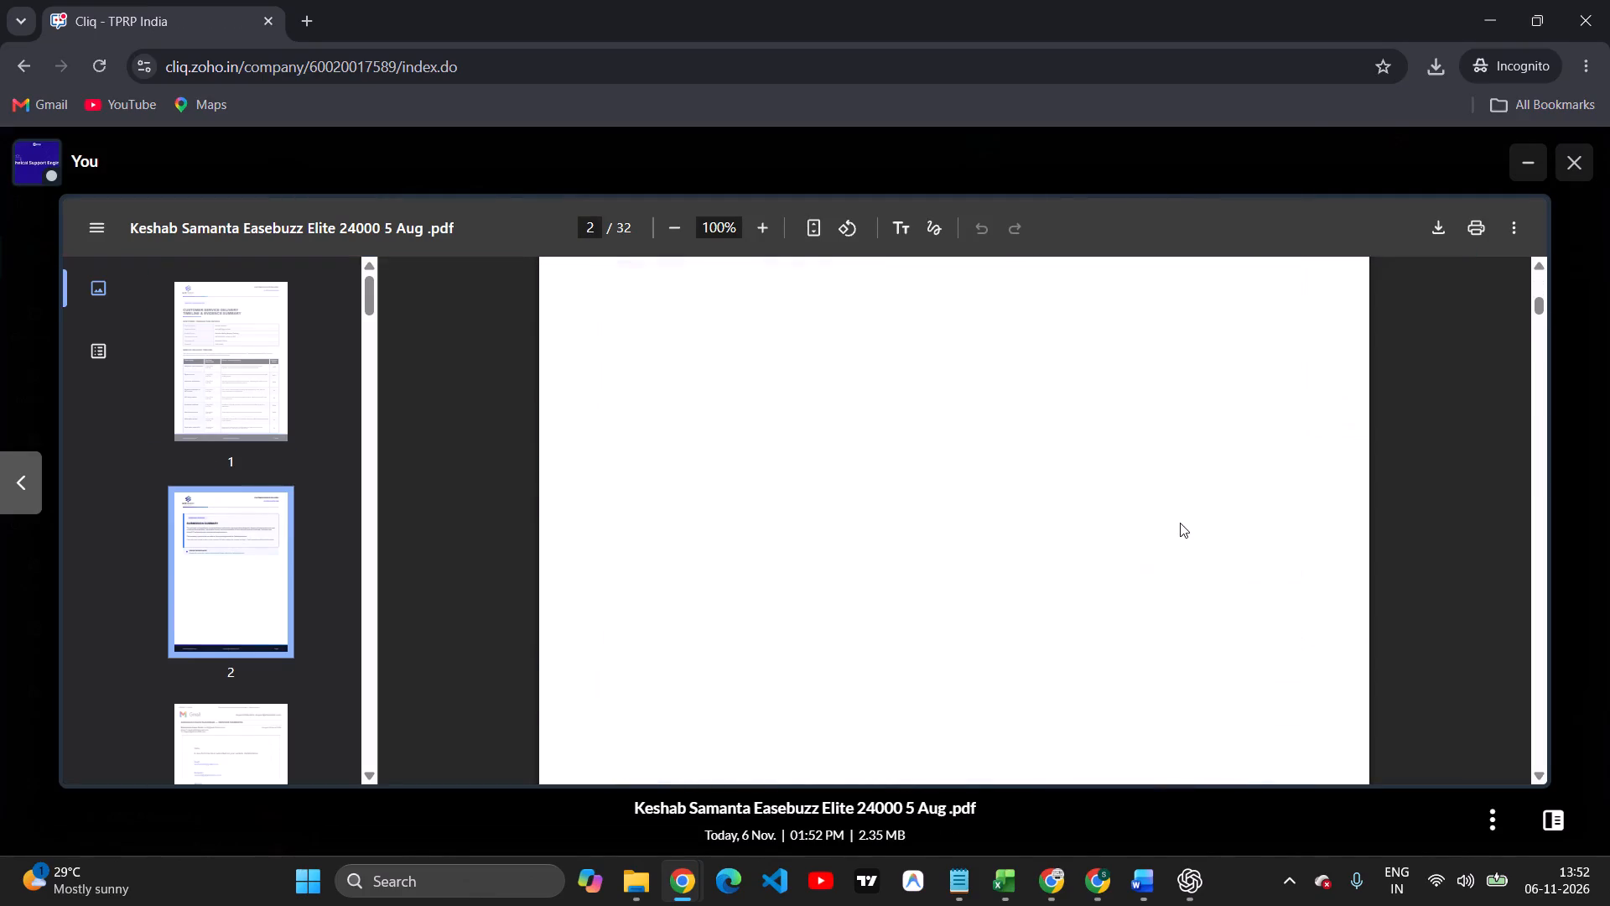
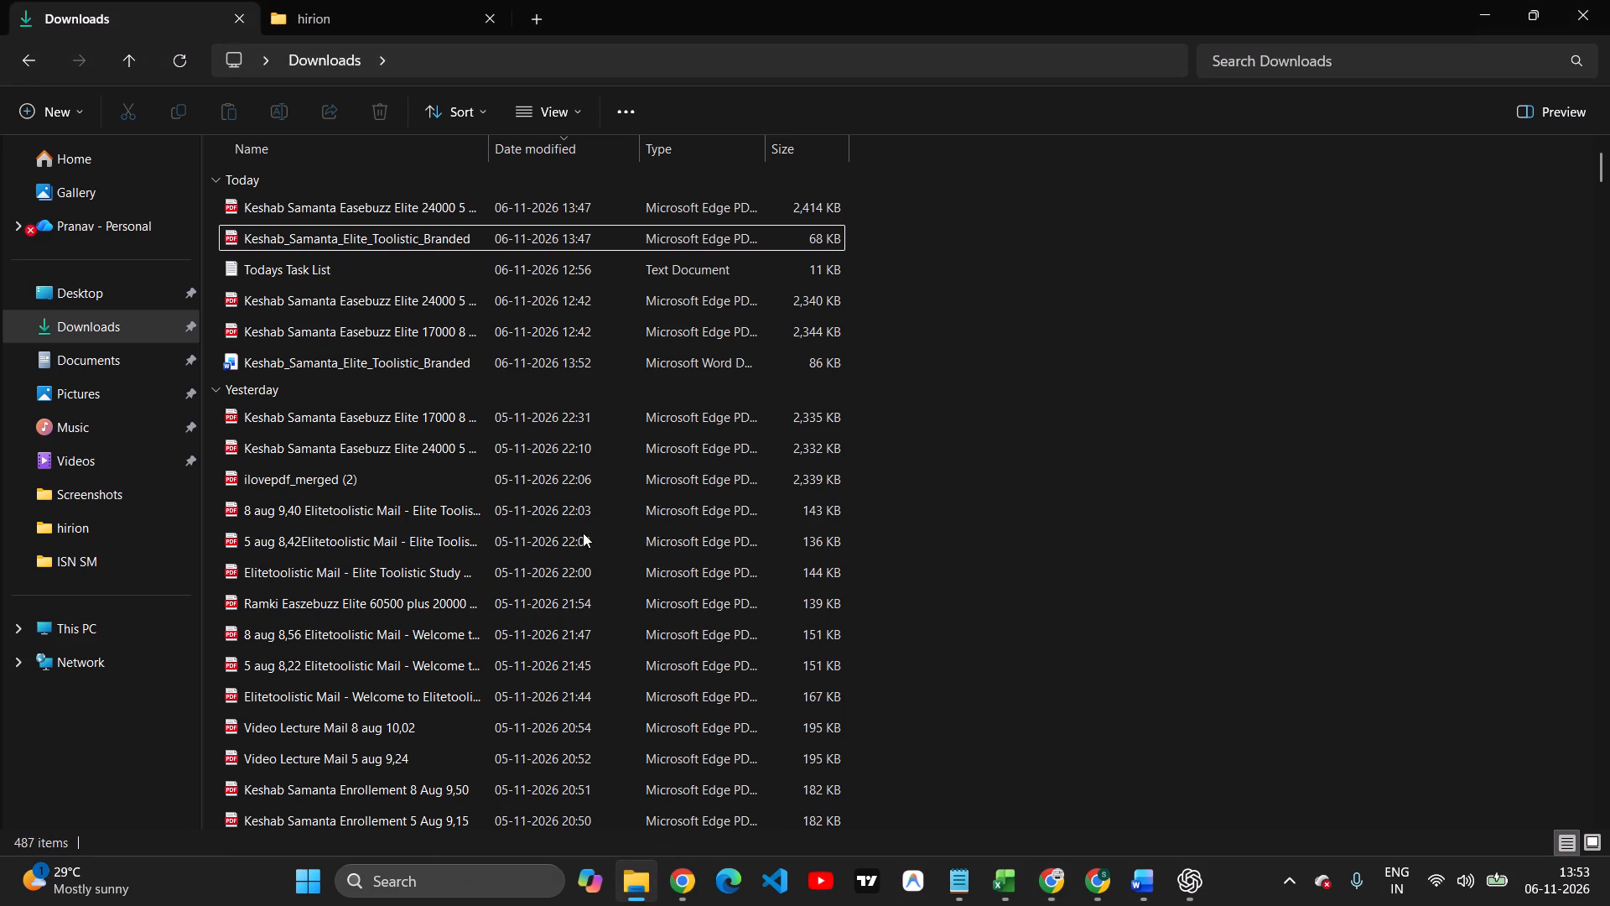
Refresh the Downloads folder and open the customer's converted "Elite_Toolistic_Branded" document in Word.
{"action": "left_click", "coordinate": [178, 55]}
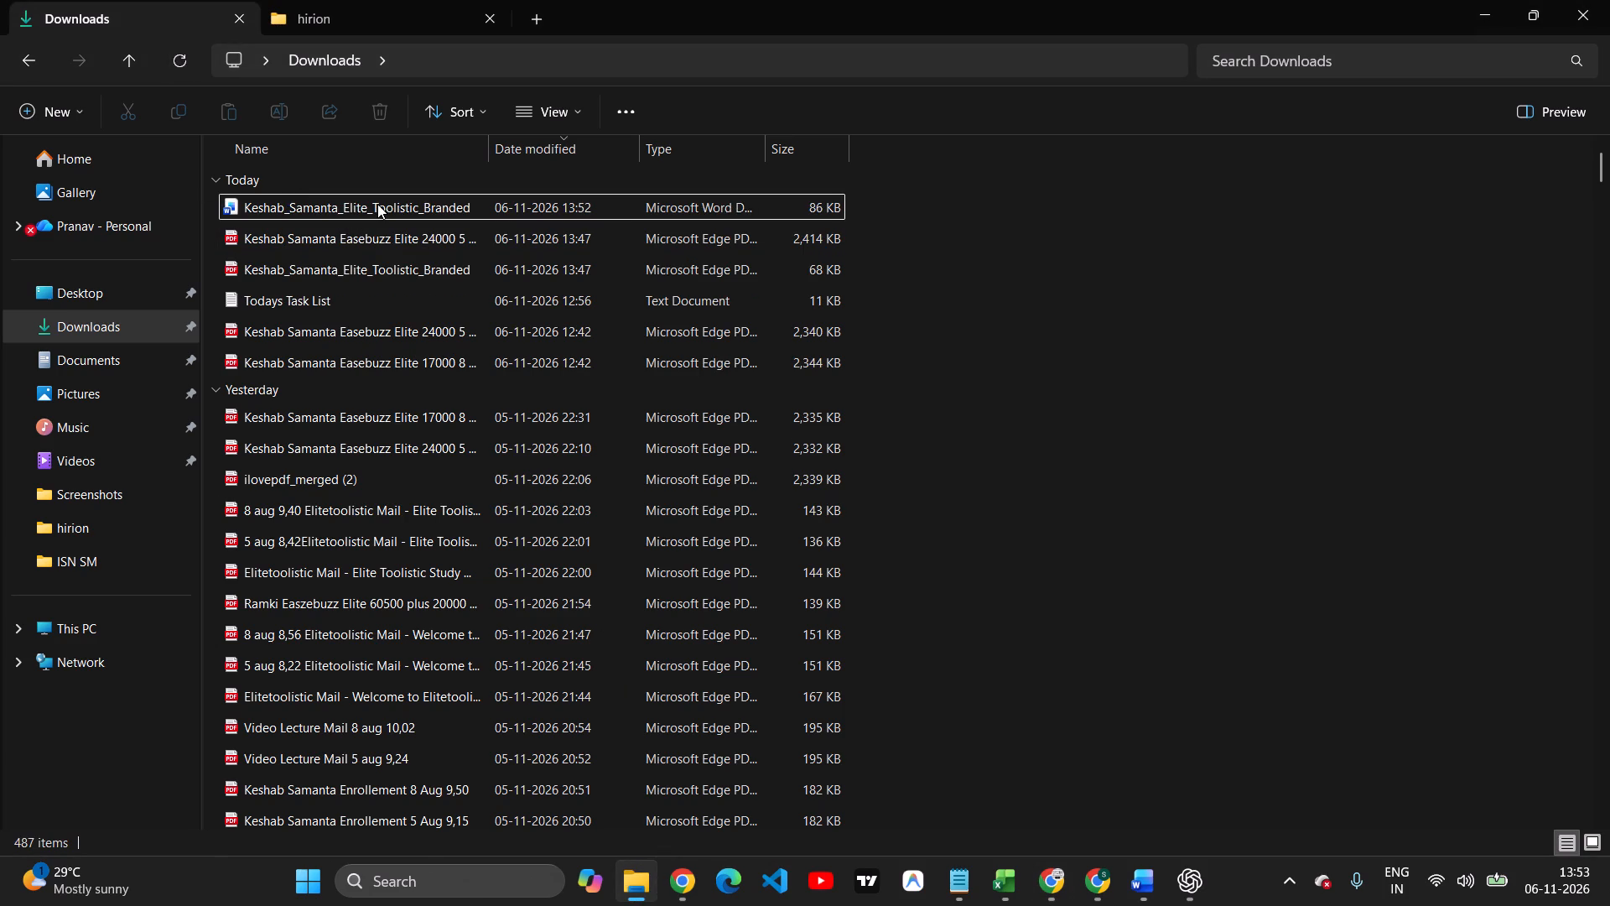
{"action": "double_click", "coordinate": [377, 204]}
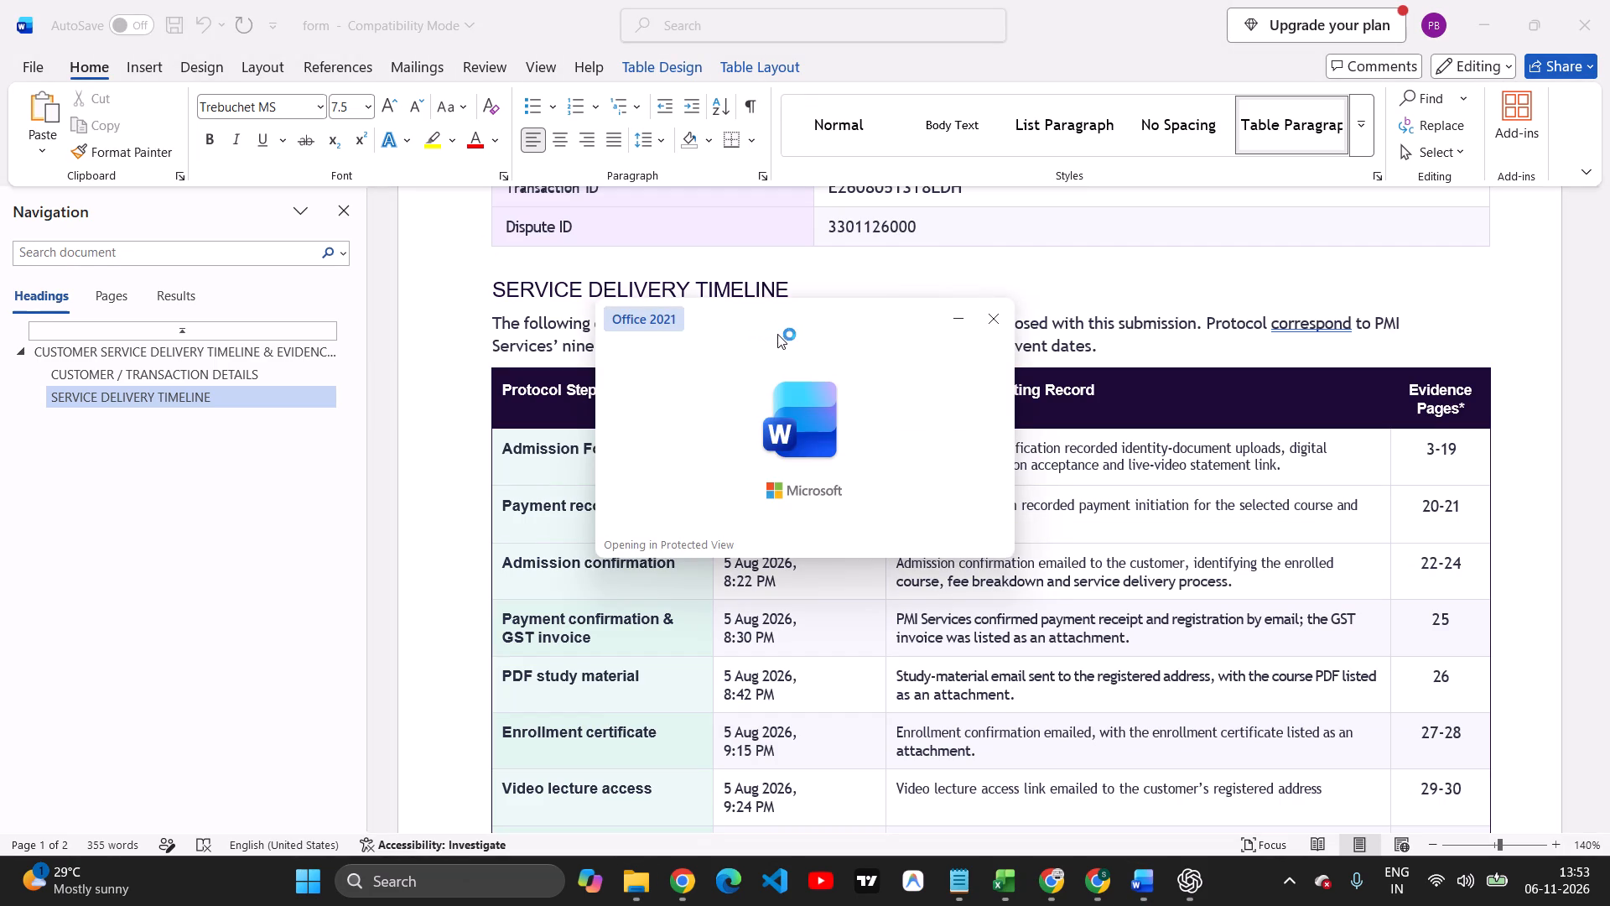
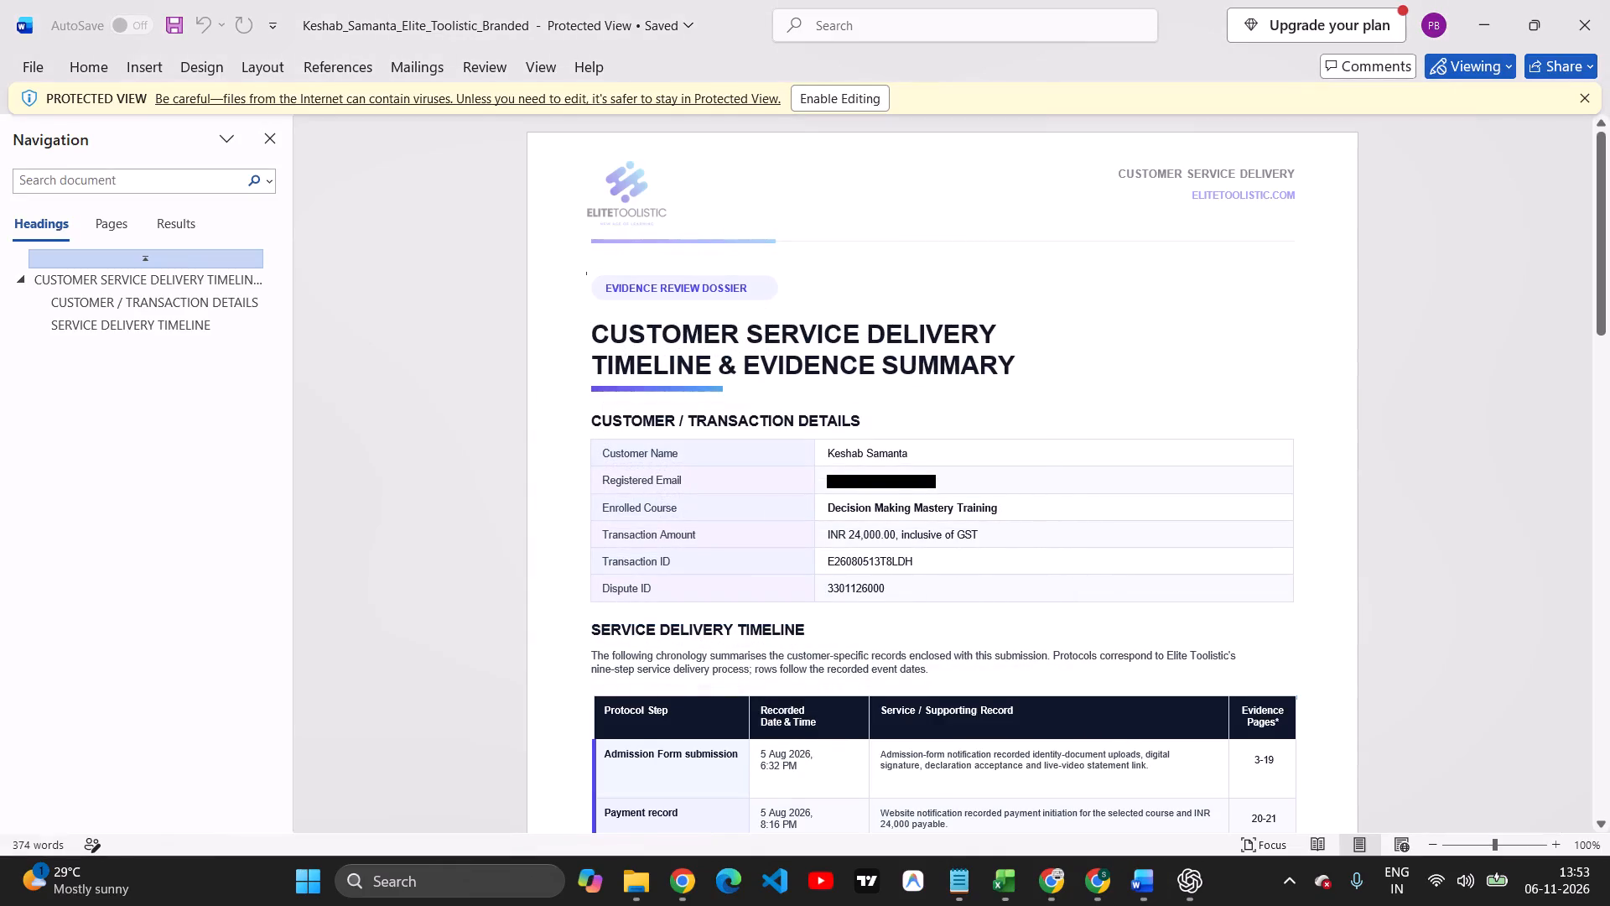
Enable editing on the protected Word summary and check the service delivery timeline table.
{"action": "left_click", "coordinate": [856, 103]}
{"action": "scroll", "coordinate": [974, 468], "scroll_direction": "down", "scroll_amount": 6}
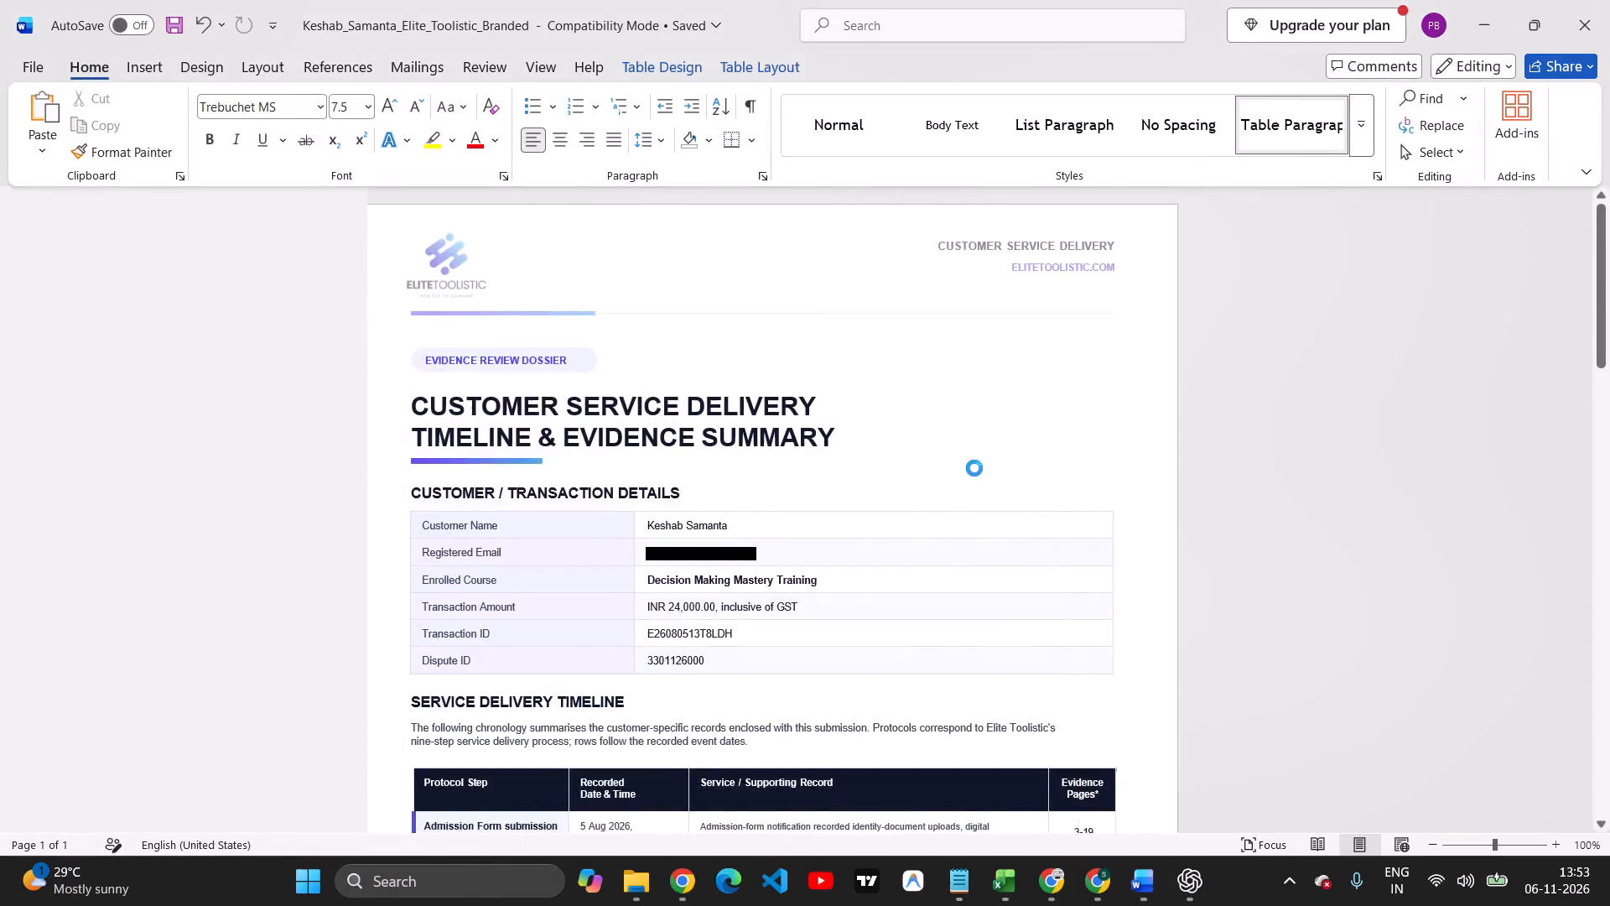
{"action": "scroll", "coordinate": [969, 479], "scroll_direction": "down", "scroll_amount": 3}
{"action": "scroll", "coordinate": [969, 482], "scroll_direction": "up", "scroll_amount": 4}
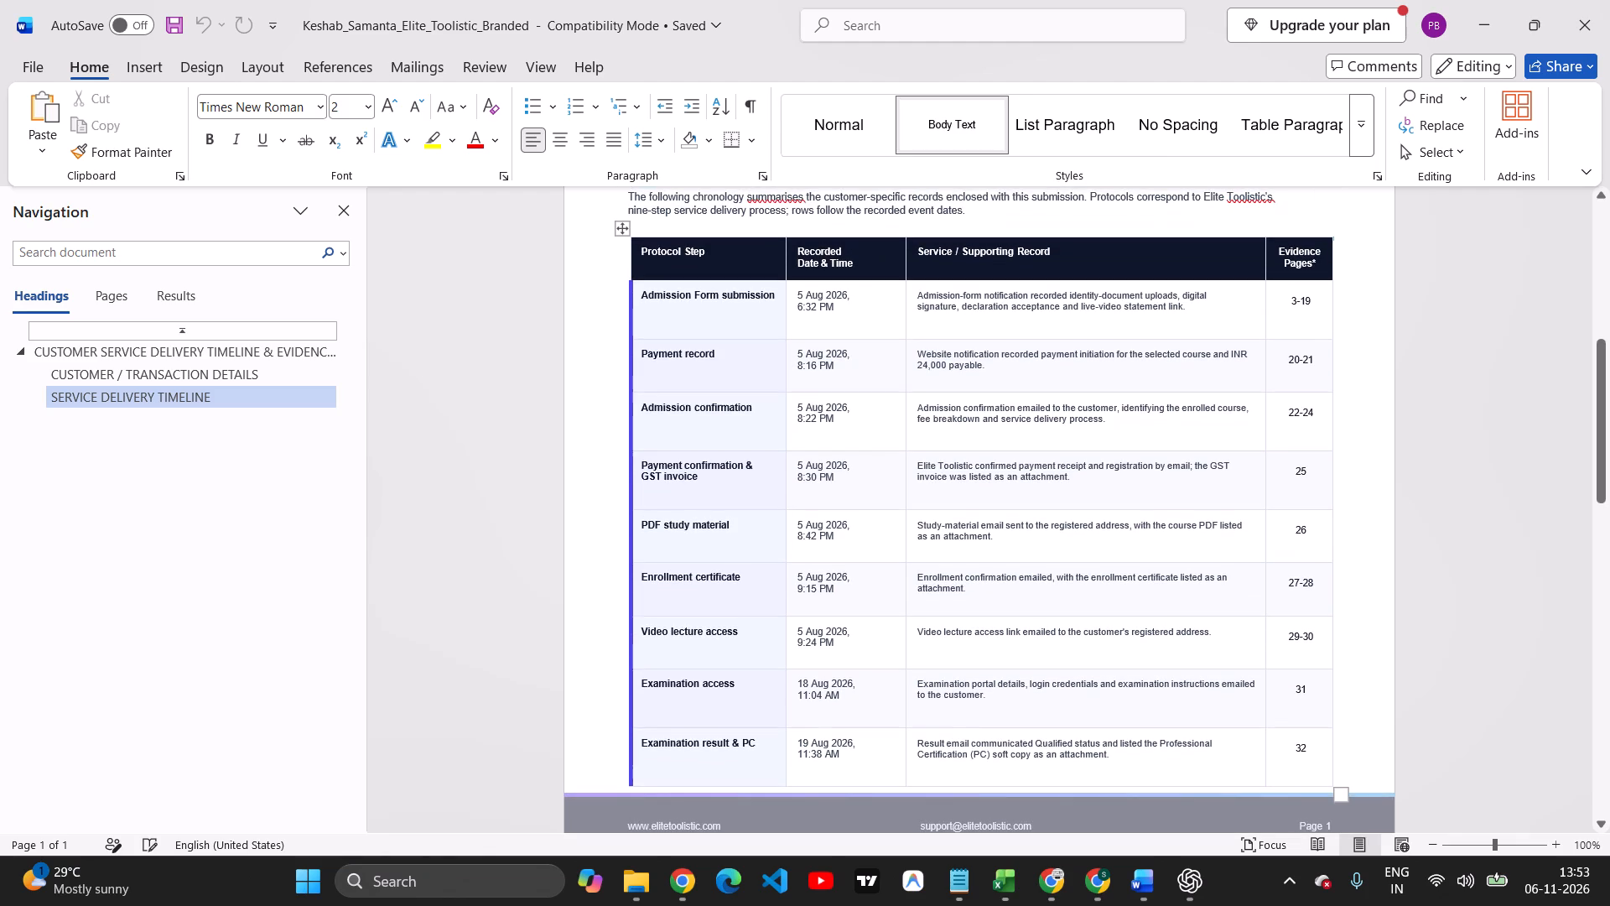
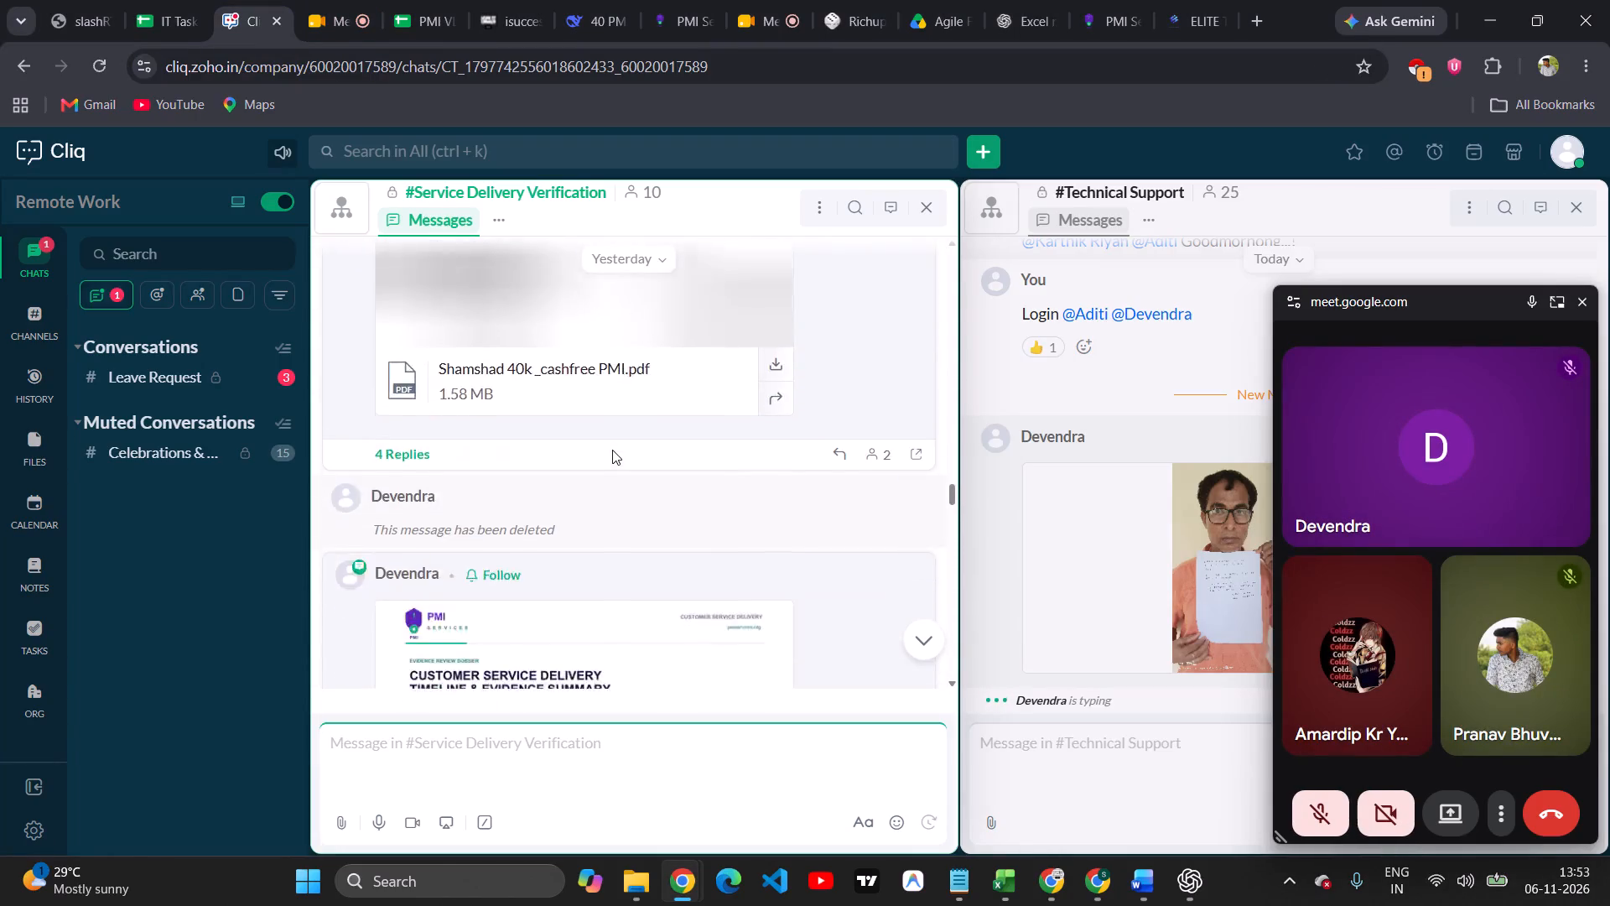
Find the customer's 17000 transaction in the #Service Delivery Verification chat and set the Word summary's transaction amount to INR 17,000.00.
{"action": "scroll", "coordinate": [612, 450], "scroll_direction": "up", "scroll_amount": 4}
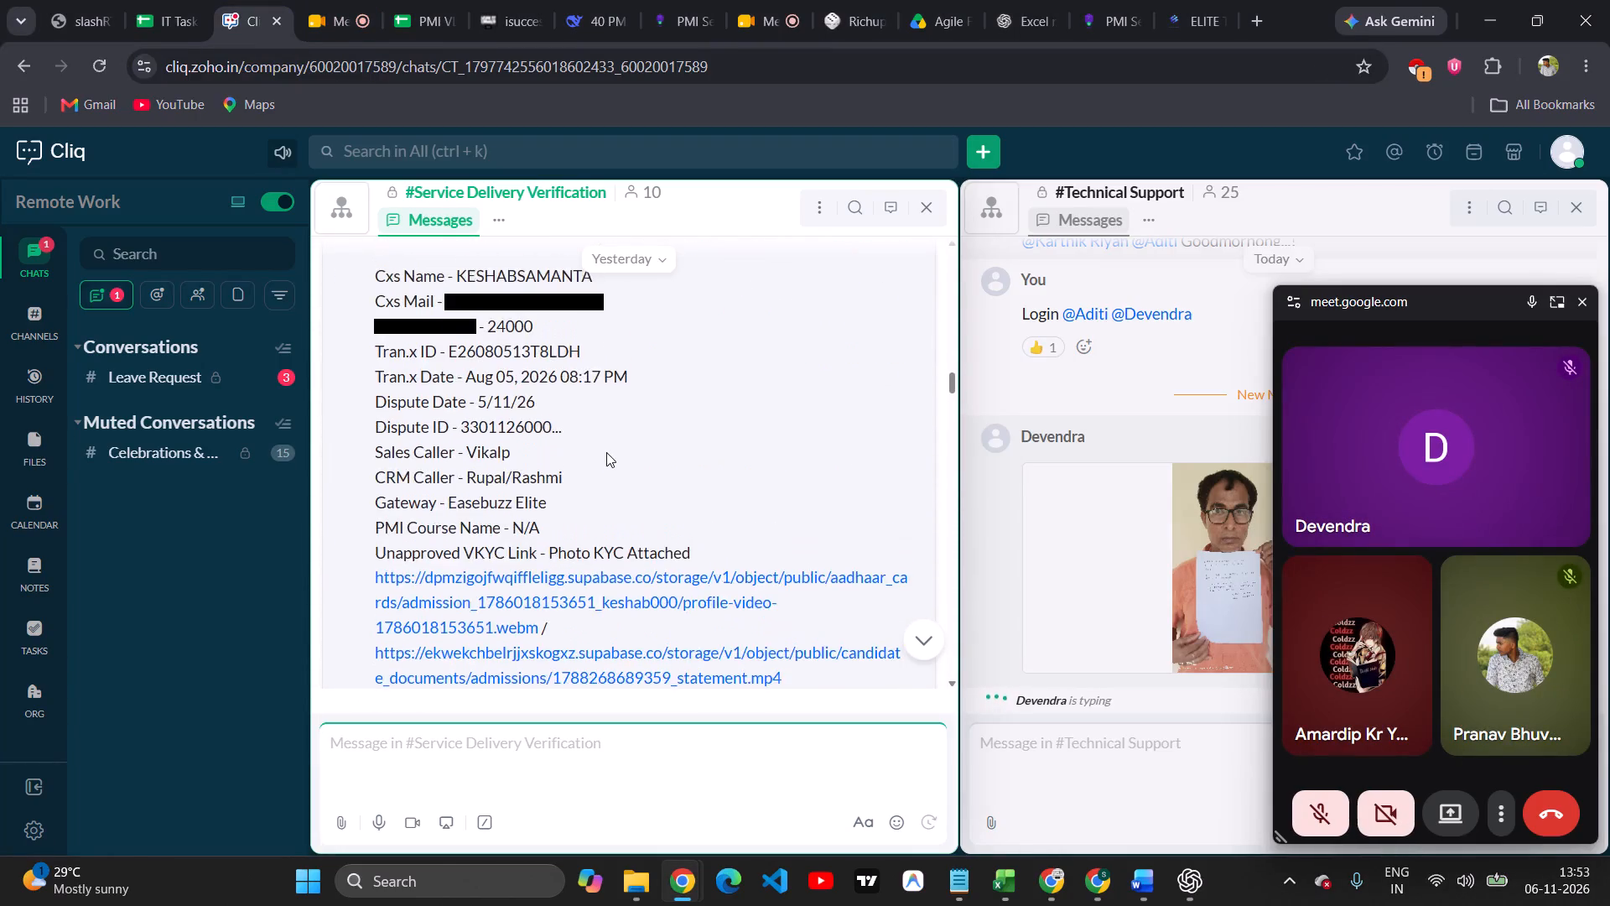
{"action": "scroll", "coordinate": [606, 452], "scroll_direction": "up", "scroll_amount": 2}
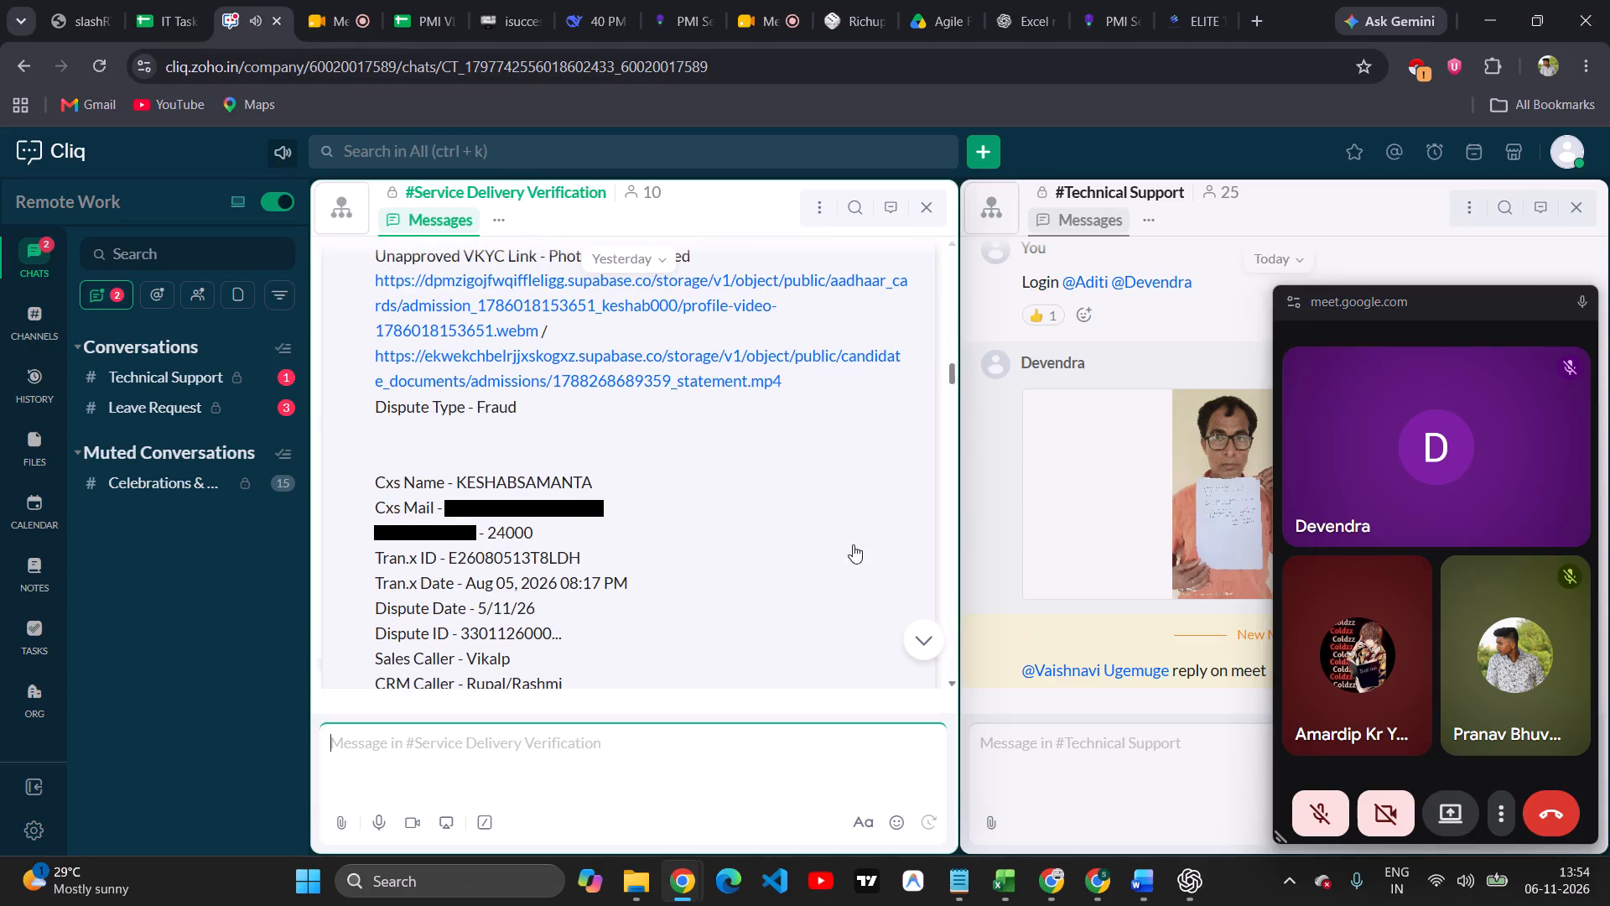
{"action": "key", "text": "alt+Tab"}
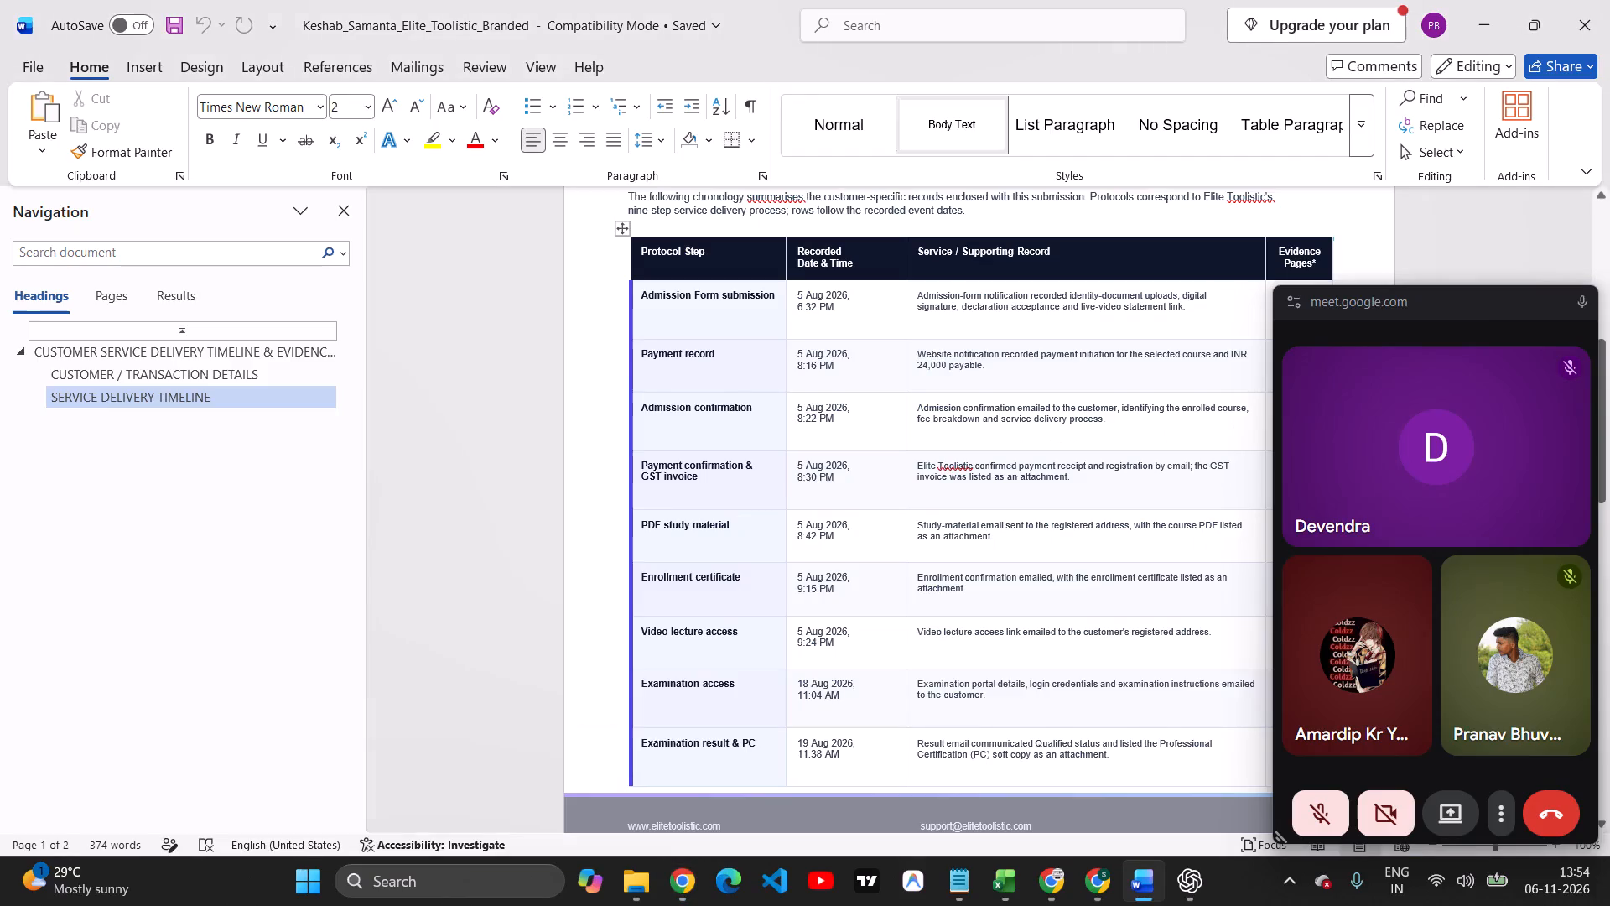
{"action": "scroll", "coordinate": [1024, 328], "scroll_direction": "up", "scroll_amount": 6}
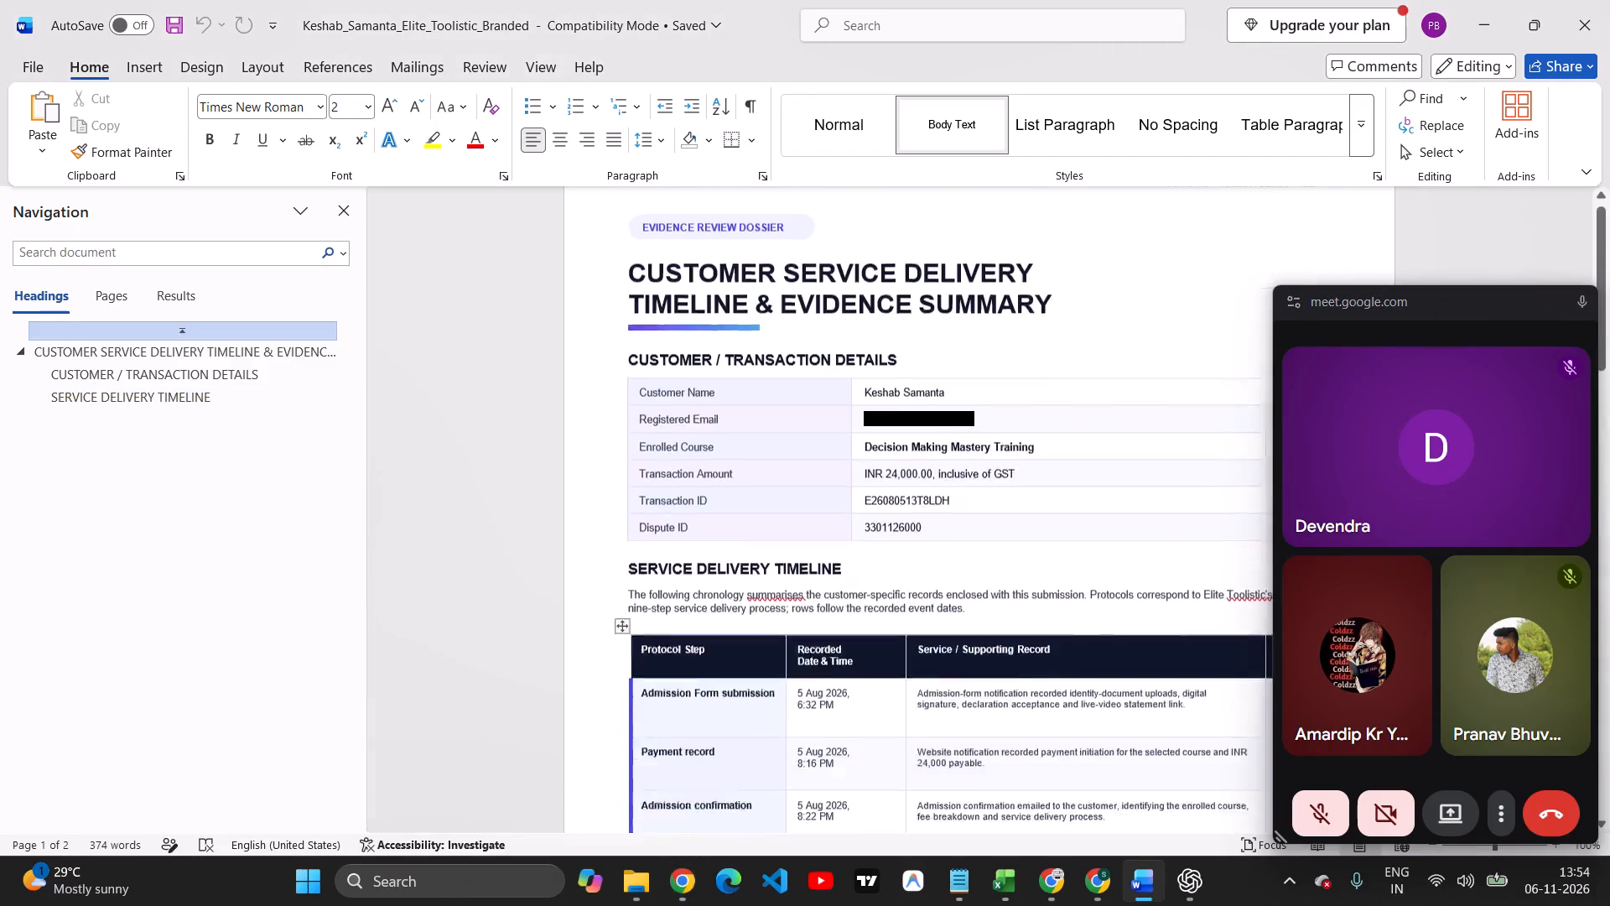
{"action": "scroll", "coordinate": [994, 372], "scroll_direction": "up", "scroll_amount": 1}
{"action": "key", "text": "alt+Tab"}
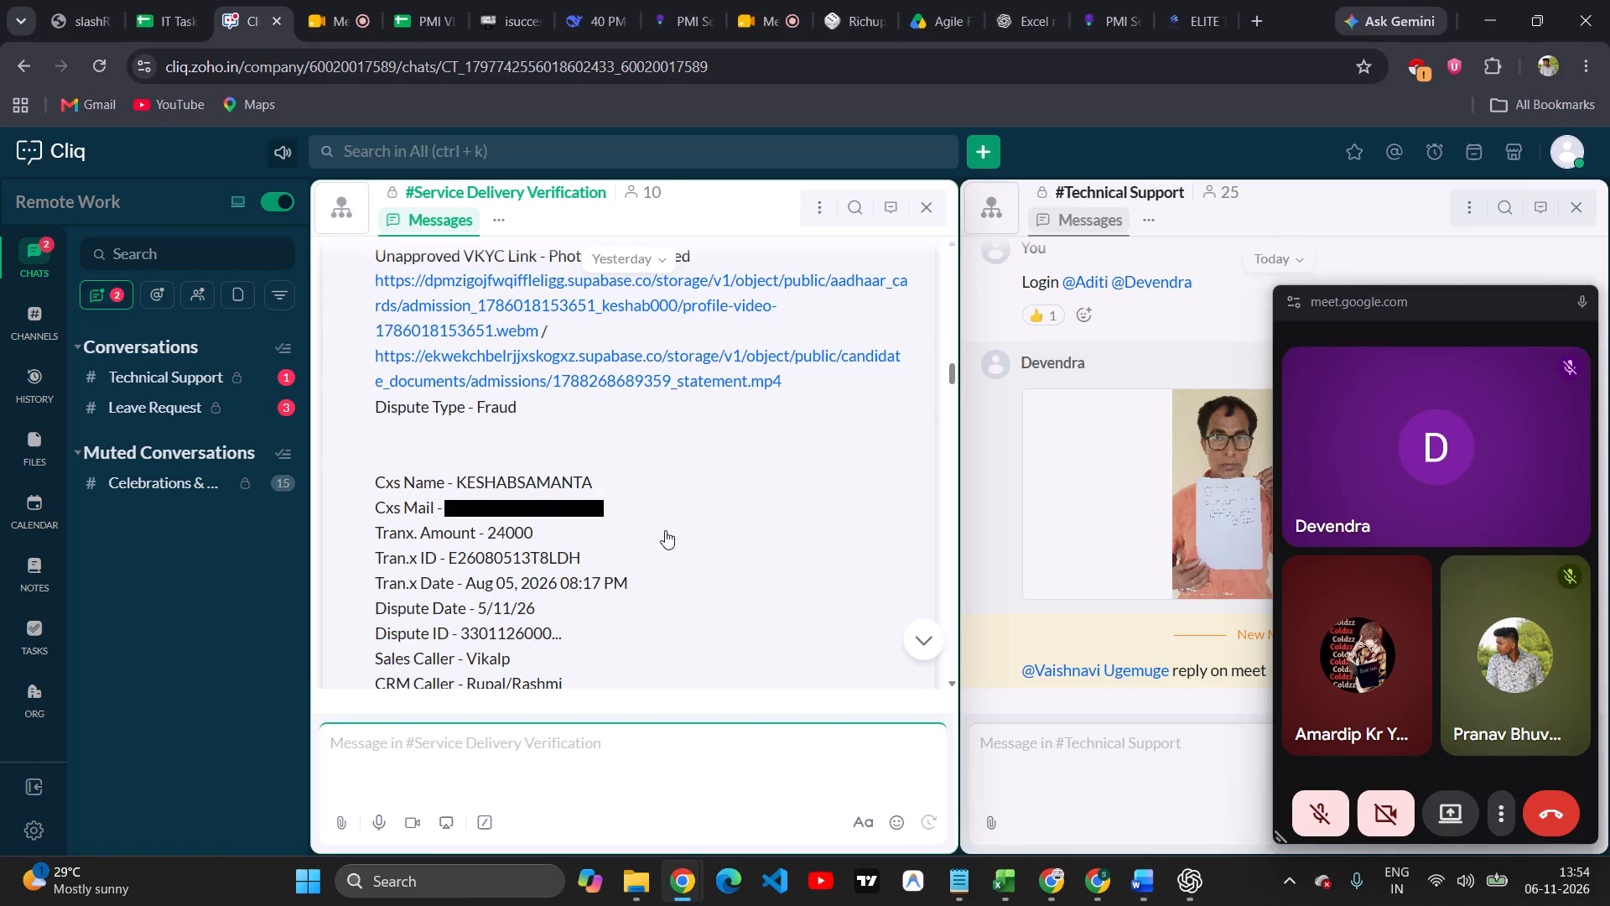
{"action": "scroll", "coordinate": [594, 518], "scroll_direction": "up", "scroll_amount": 4}
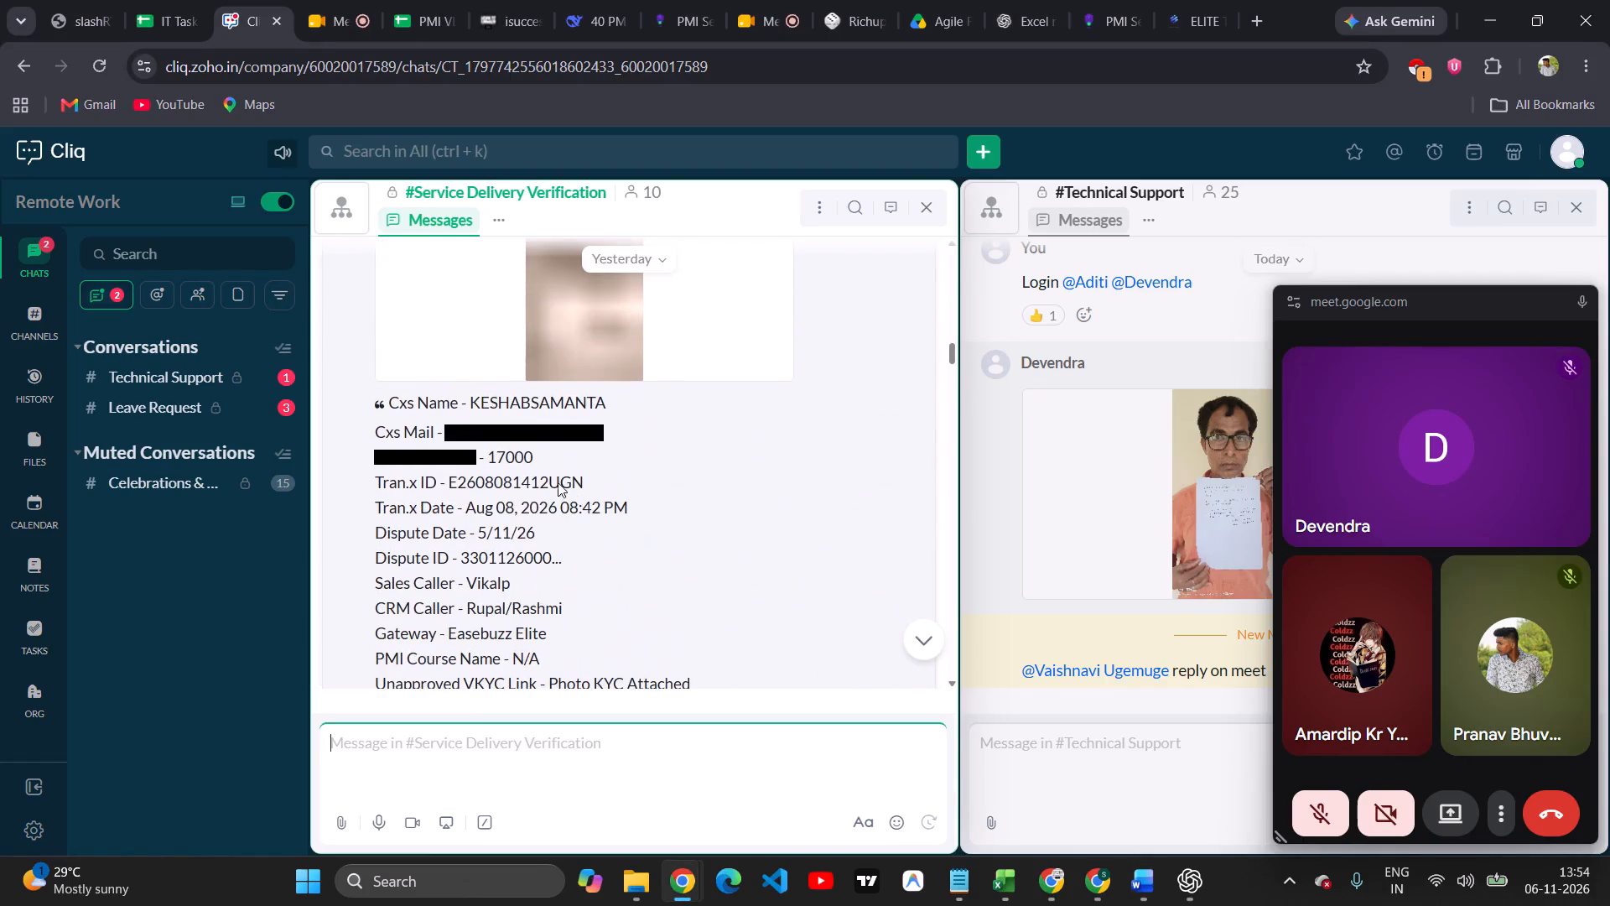
{"action": "key", "text": "alt+Tab"}
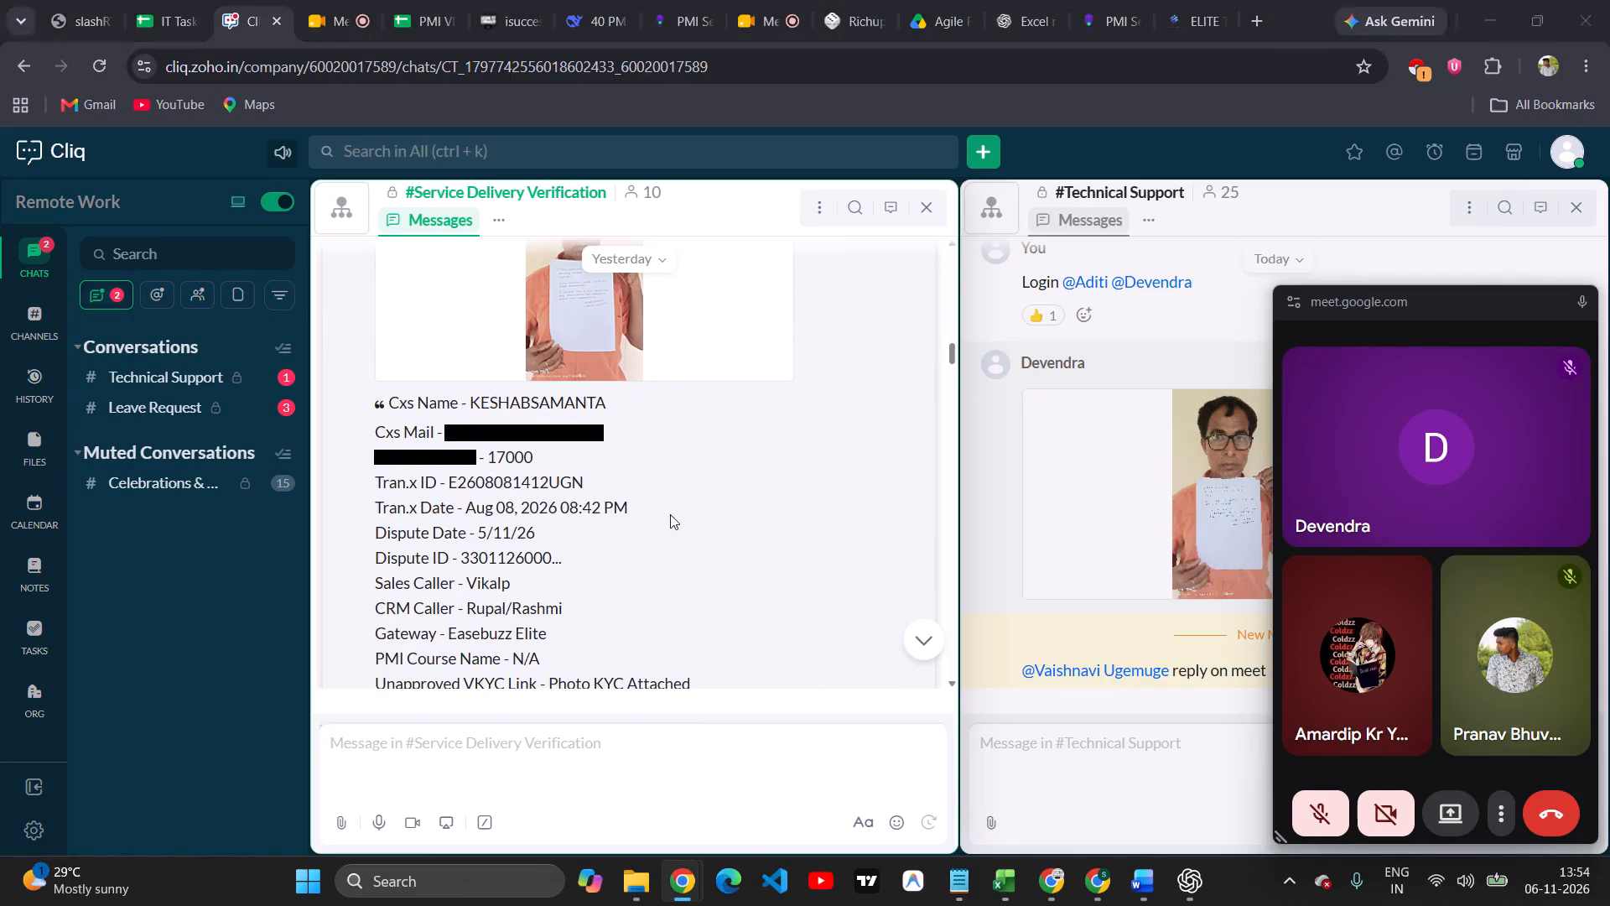
{"action": "left_click", "coordinate": [895, 609]}
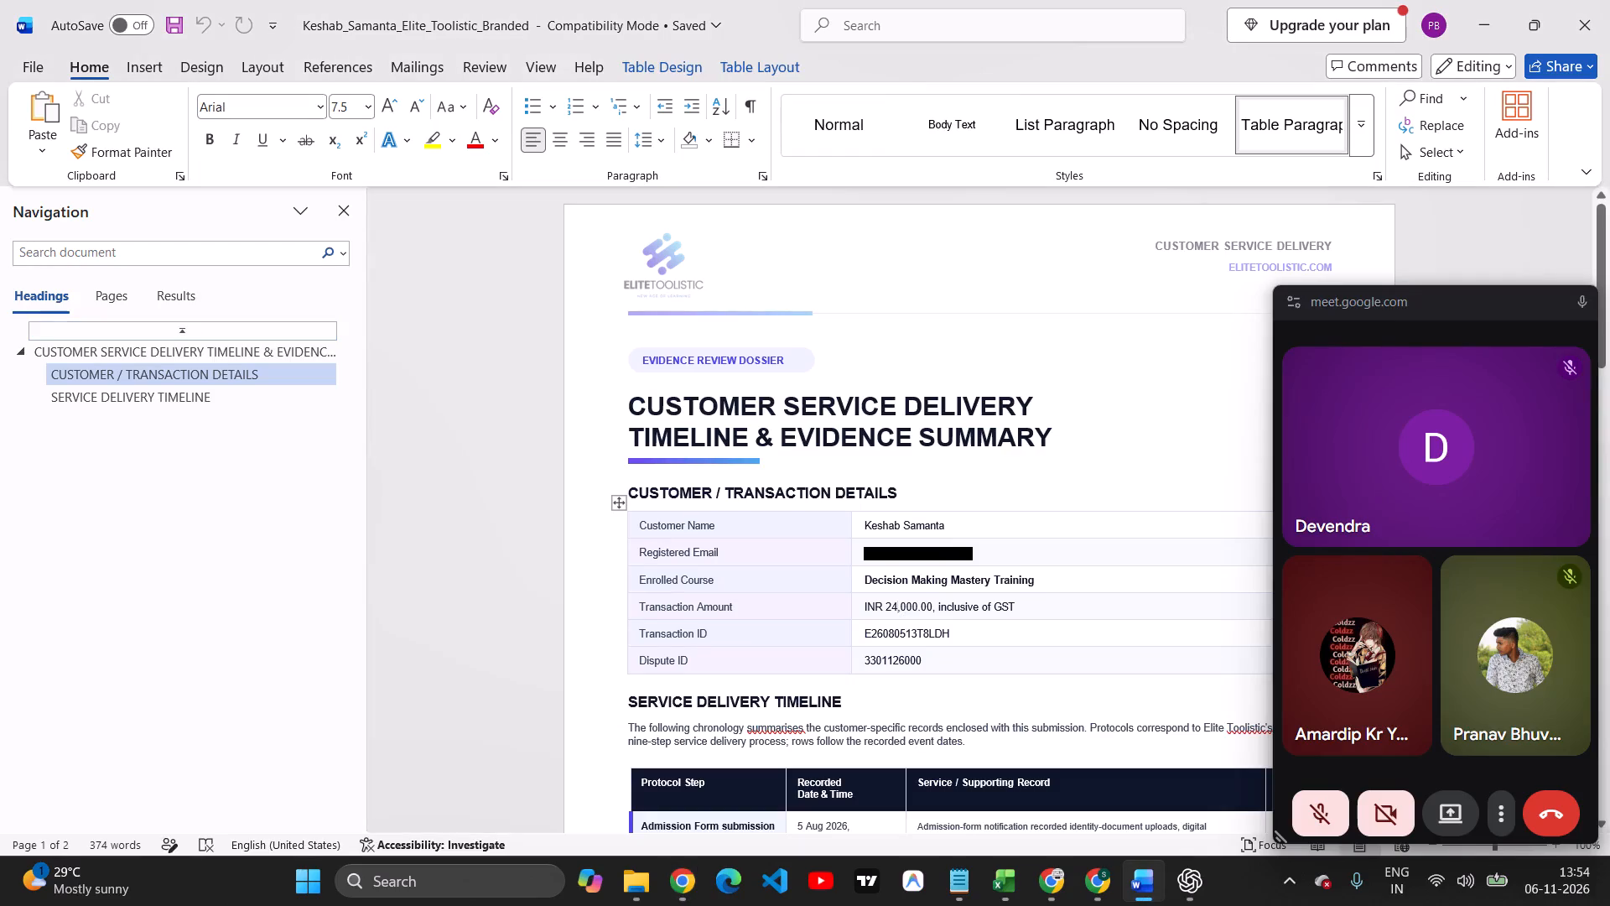
{"action": "key", "text": "BackSpace"}
{"action": "key", "text": "BackSpace"}
{"action": "type", "text": "17"}
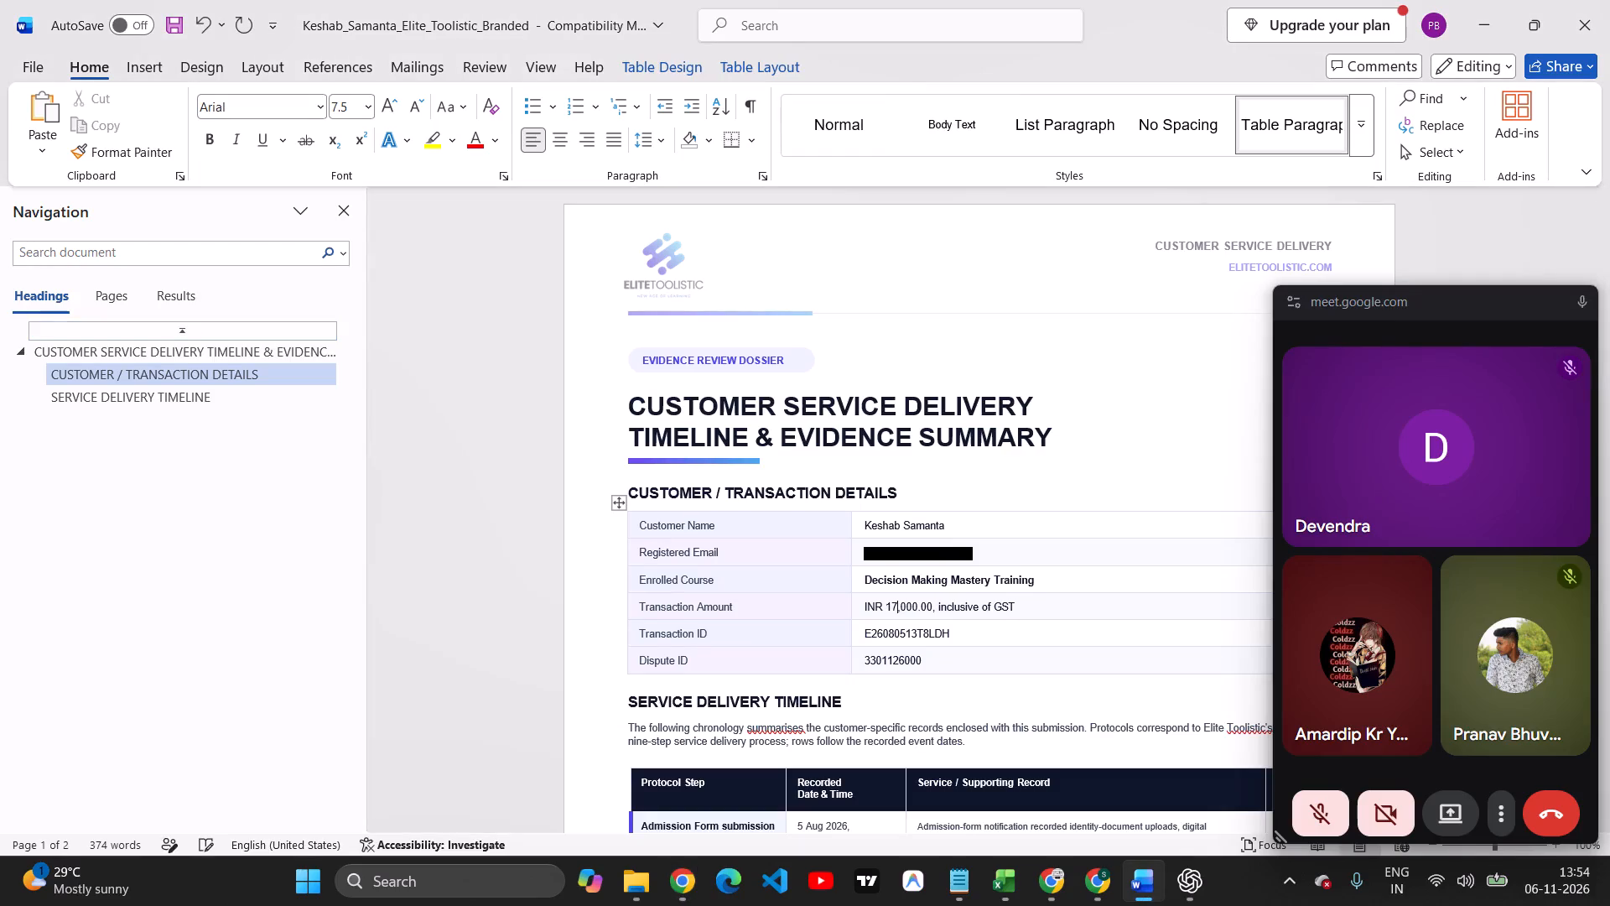
Copy "Customer Service Certification" from the Notepad task list and replace the enrolled course in the Word summary with it.
{"action": "key", "text": "alt+Tab"}
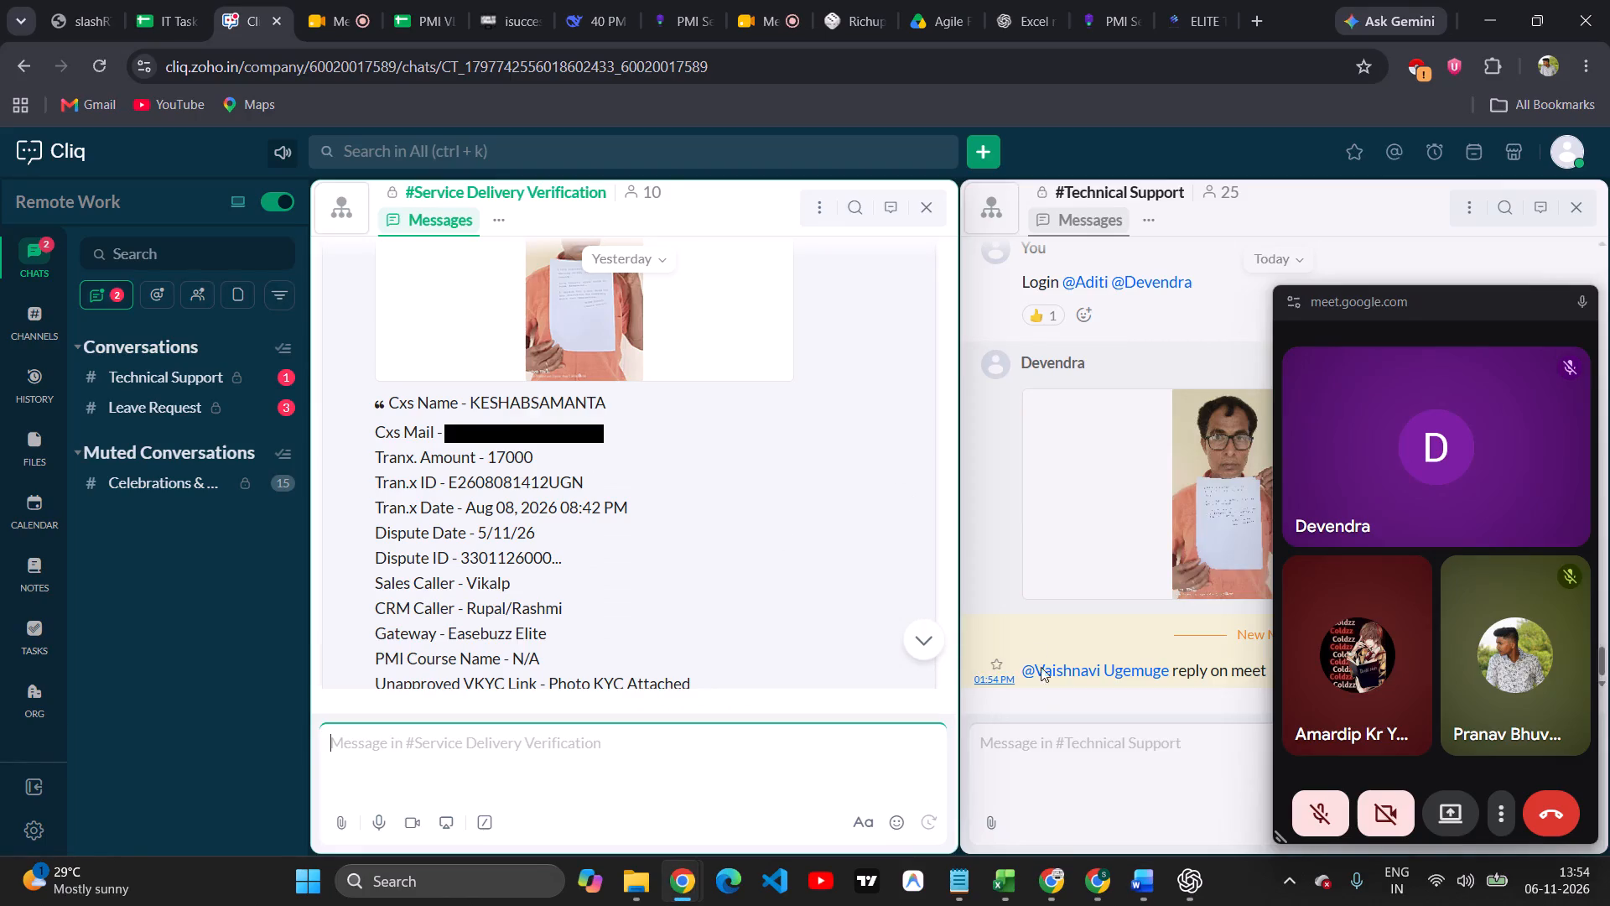
{"action": "left_click", "coordinate": [971, 882]}
{"action": "scroll", "coordinate": [878, 544], "scroll_direction": "down", "scroll_amount": 2}
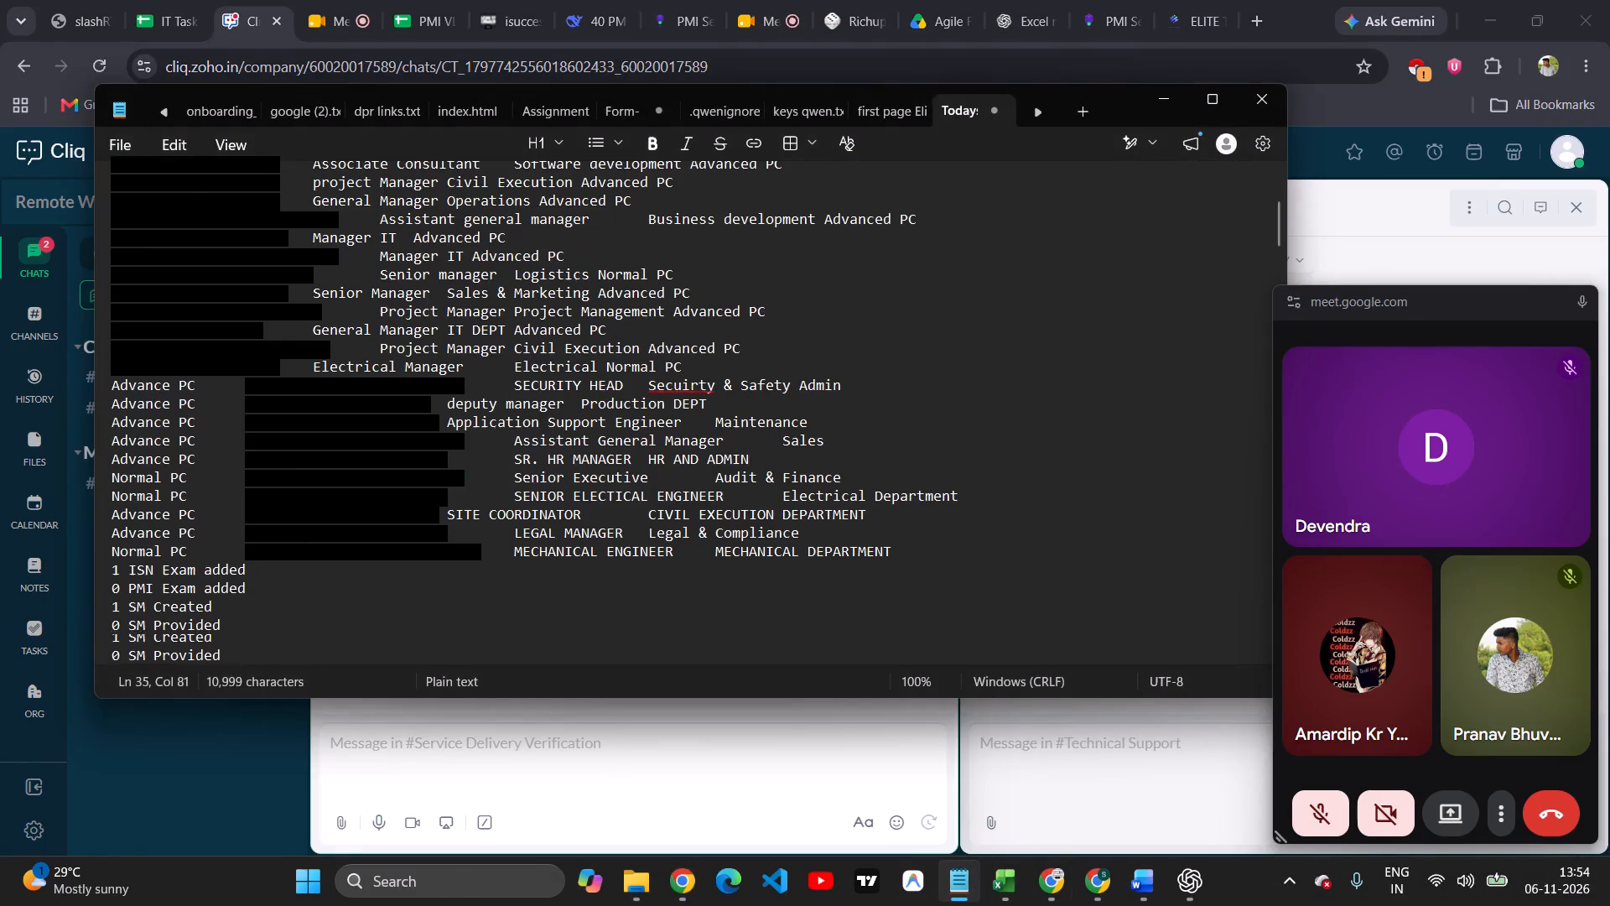
{"action": "scroll", "coordinate": [861, 536], "scroll_direction": "down", "scroll_amount": 12}
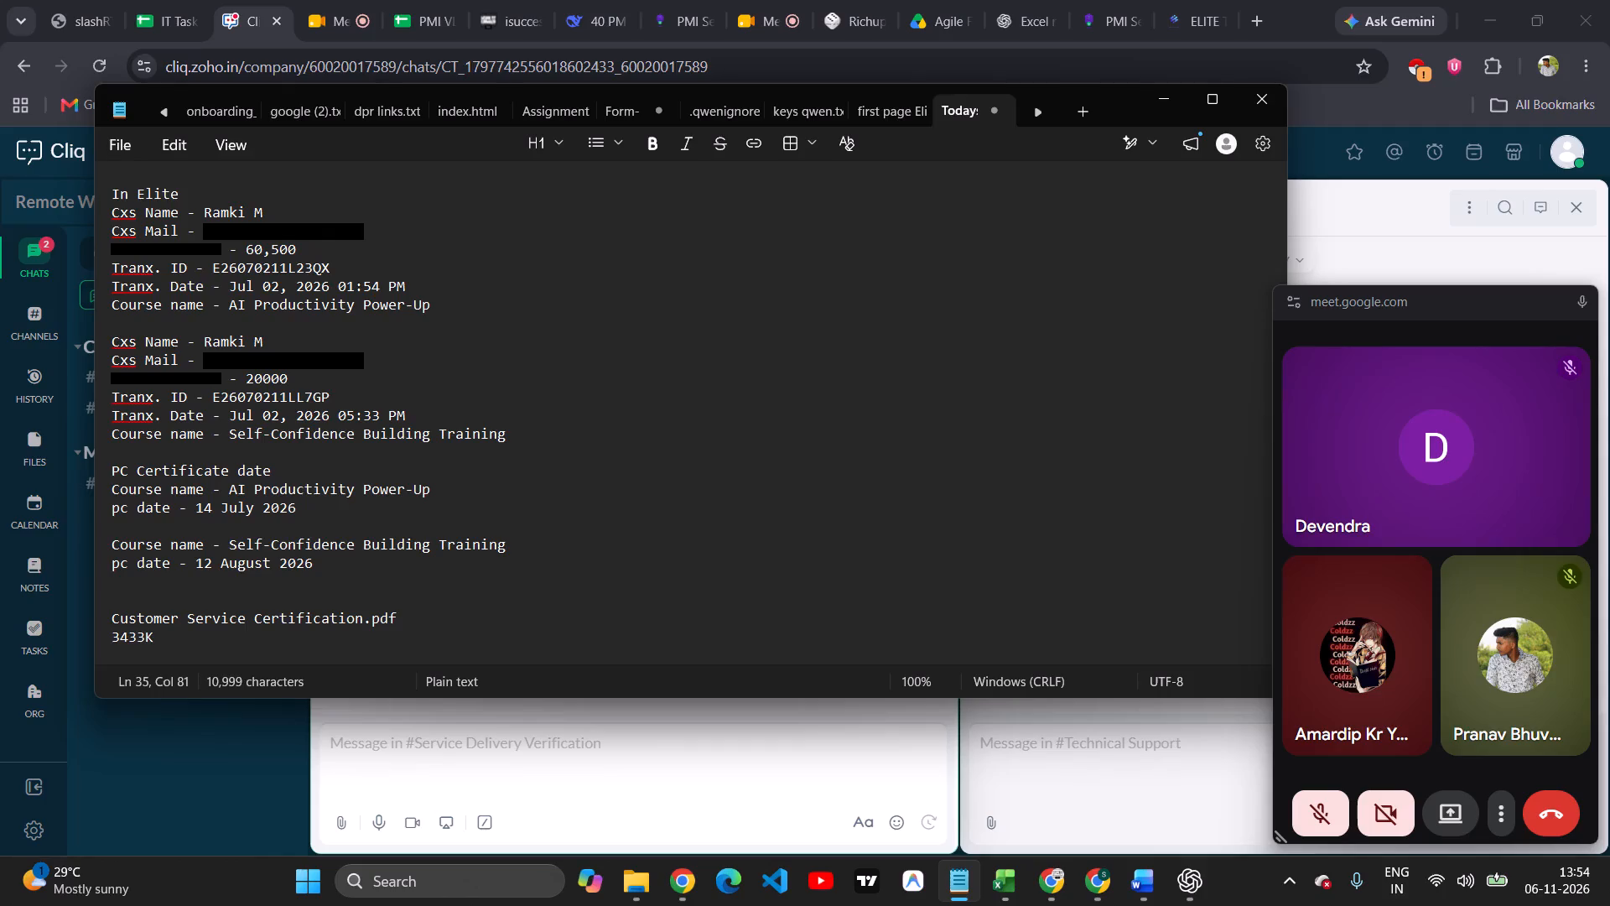
{"action": "left_click_drag", "start_coordinate": [360, 619], "coordinate": [111, 607]}
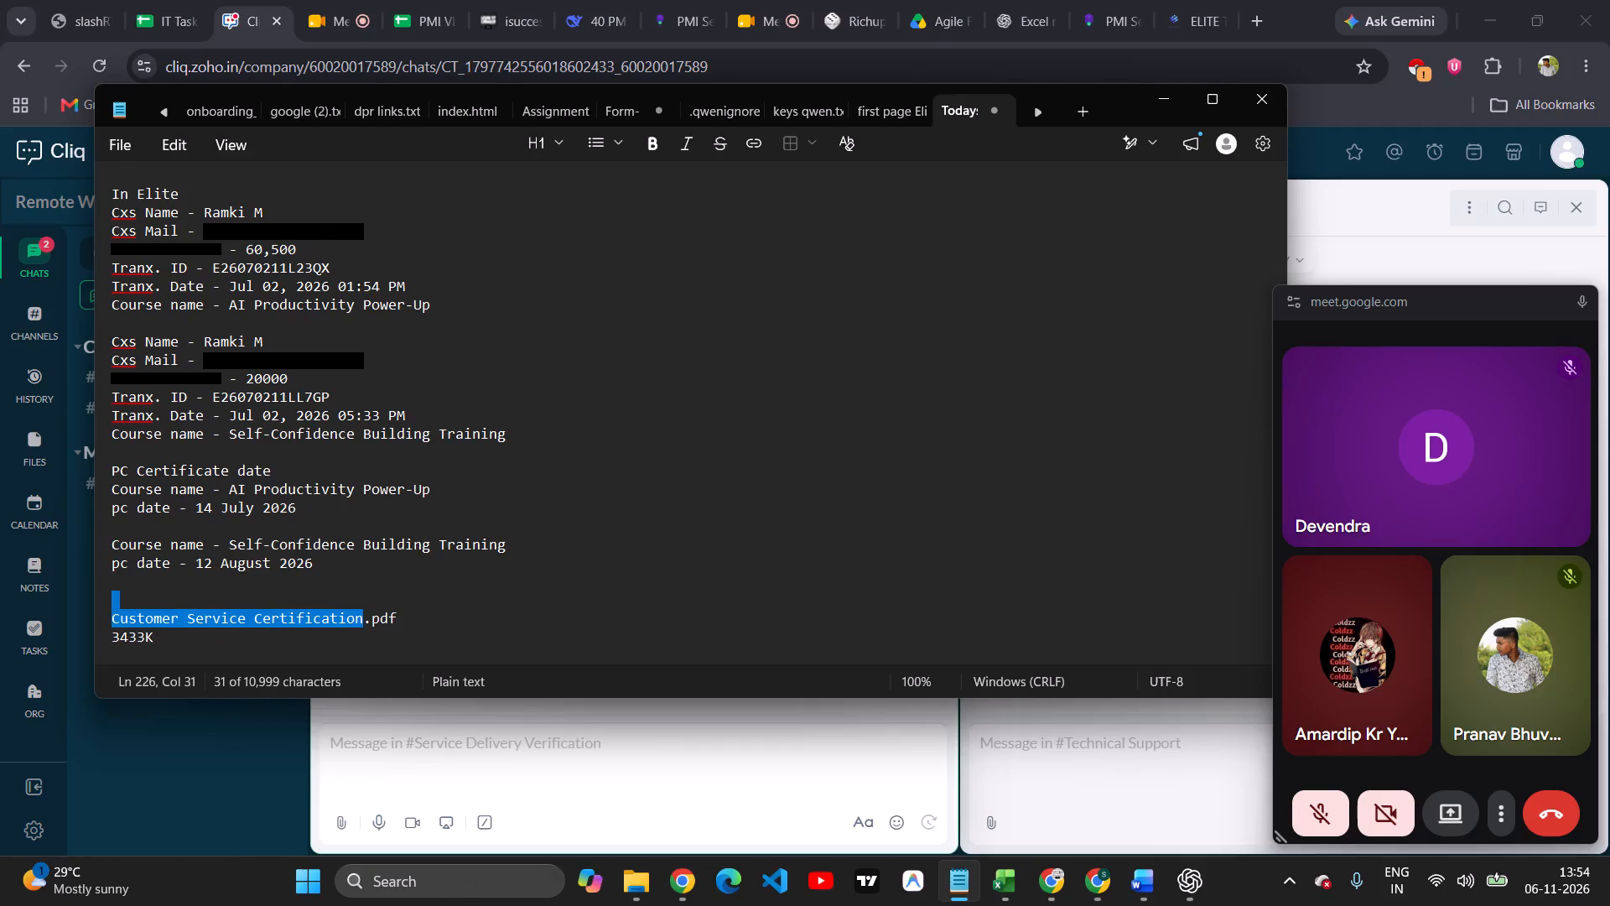
{"action": "left_click", "coordinate": [249, 605]}
{"action": "left_click_drag", "start_coordinate": [363, 623], "coordinate": [109, 629]}
{"action": "left_click", "coordinate": [274, 606]}
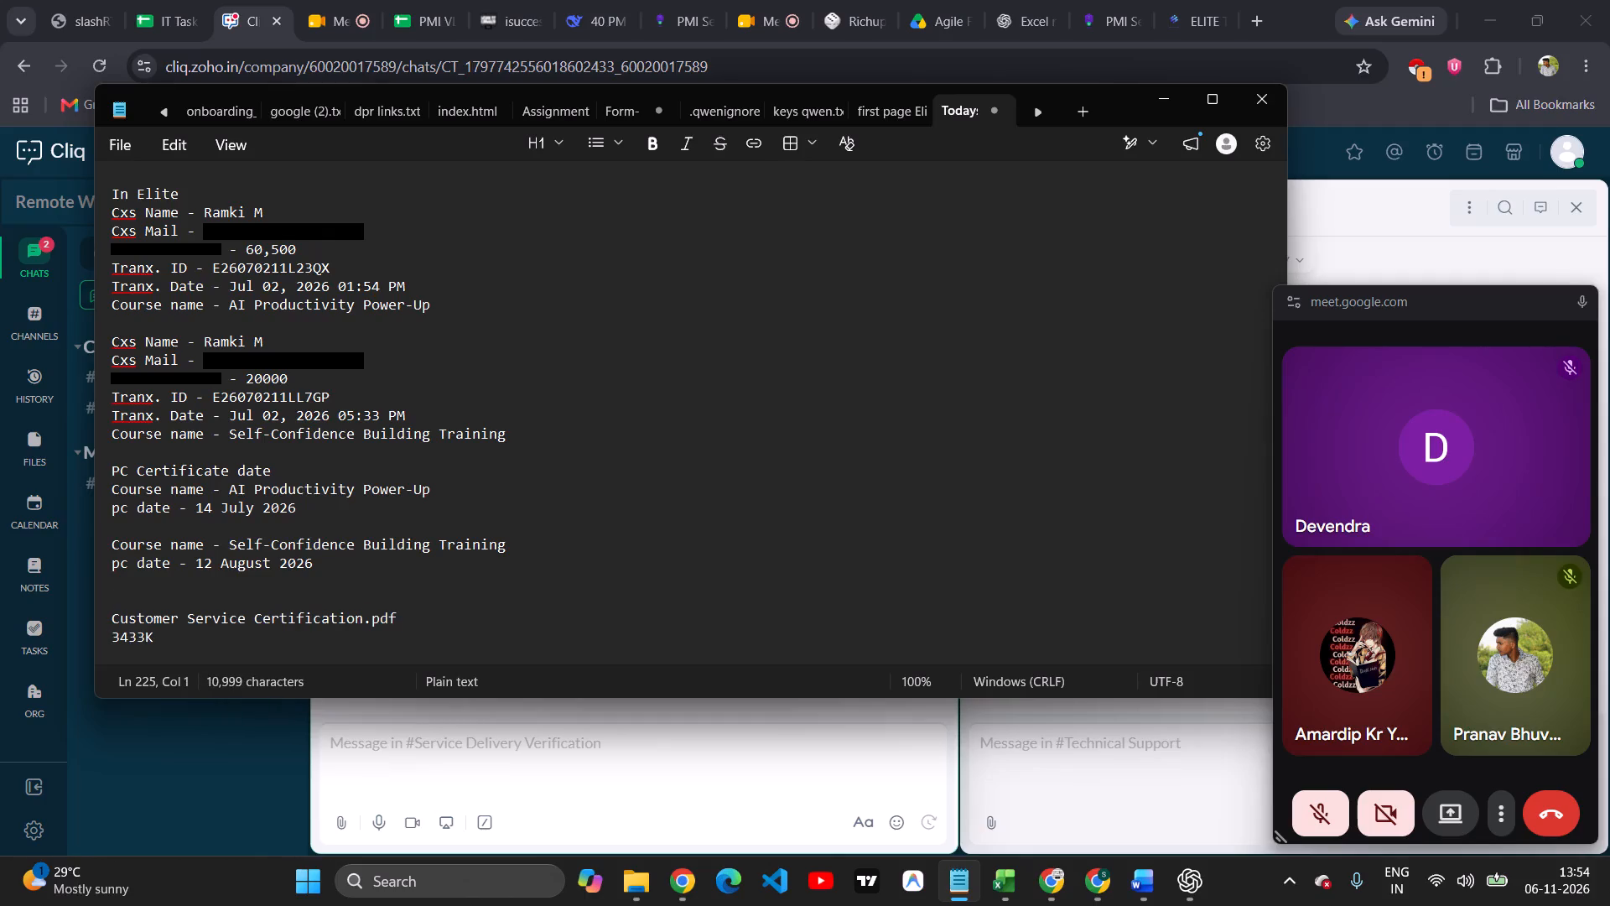
{"action": "left_click_drag", "start_coordinate": [363, 621], "coordinate": [111, 621]}
{"action": "key", "text": "ctrl+c"}
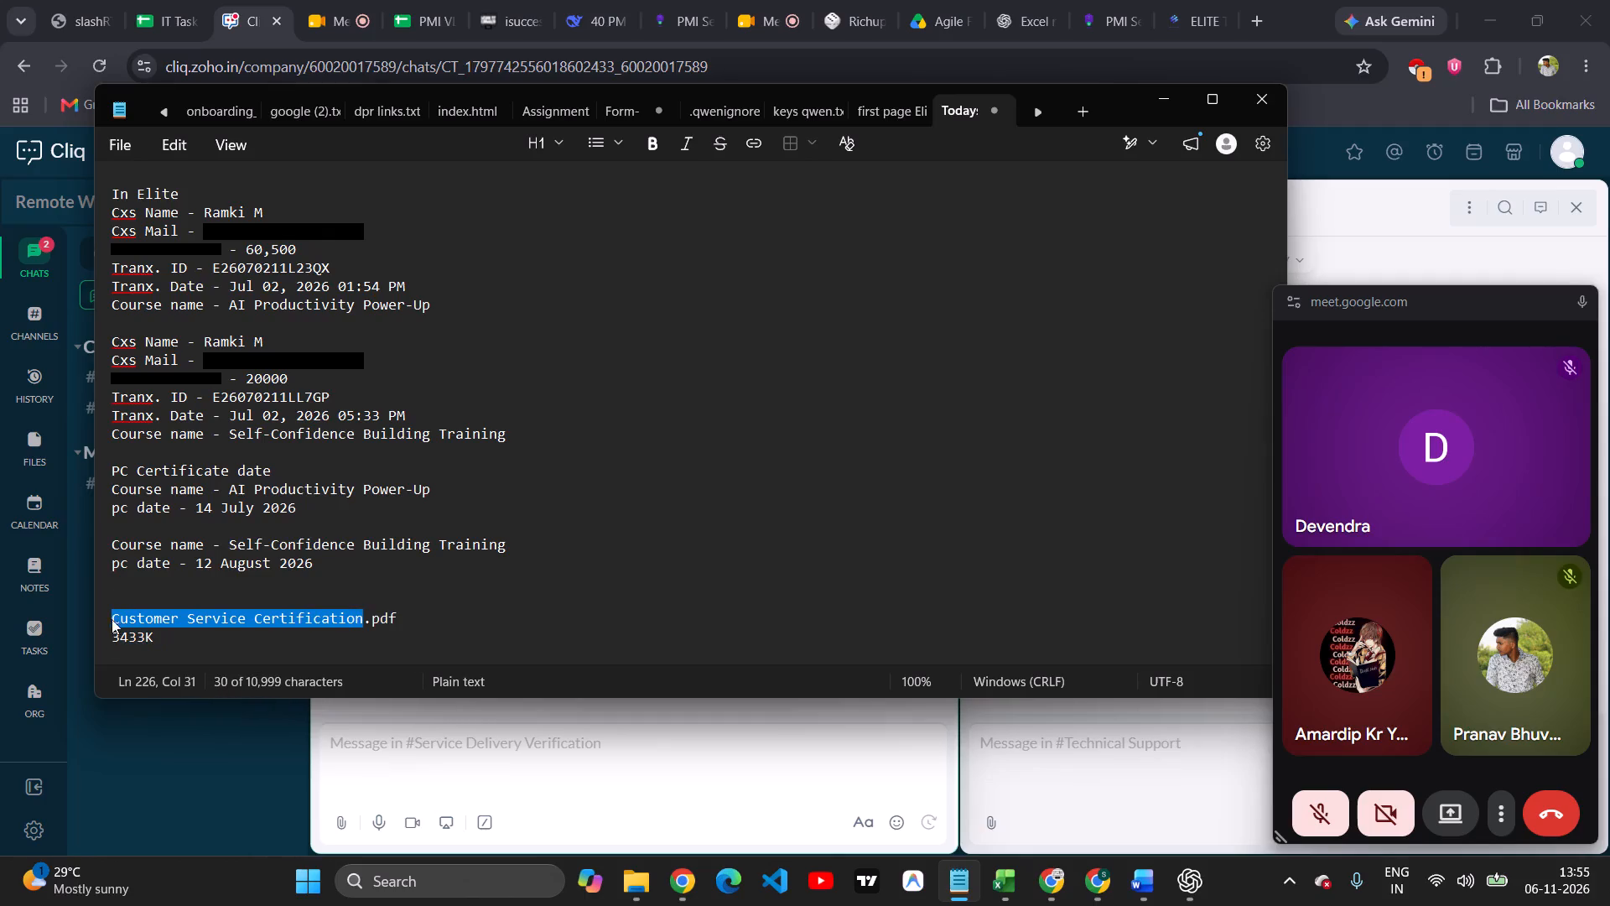
{"action": "key", "text": "alt+Tab"}
{"action": "key", "text": "alt+Tab"}
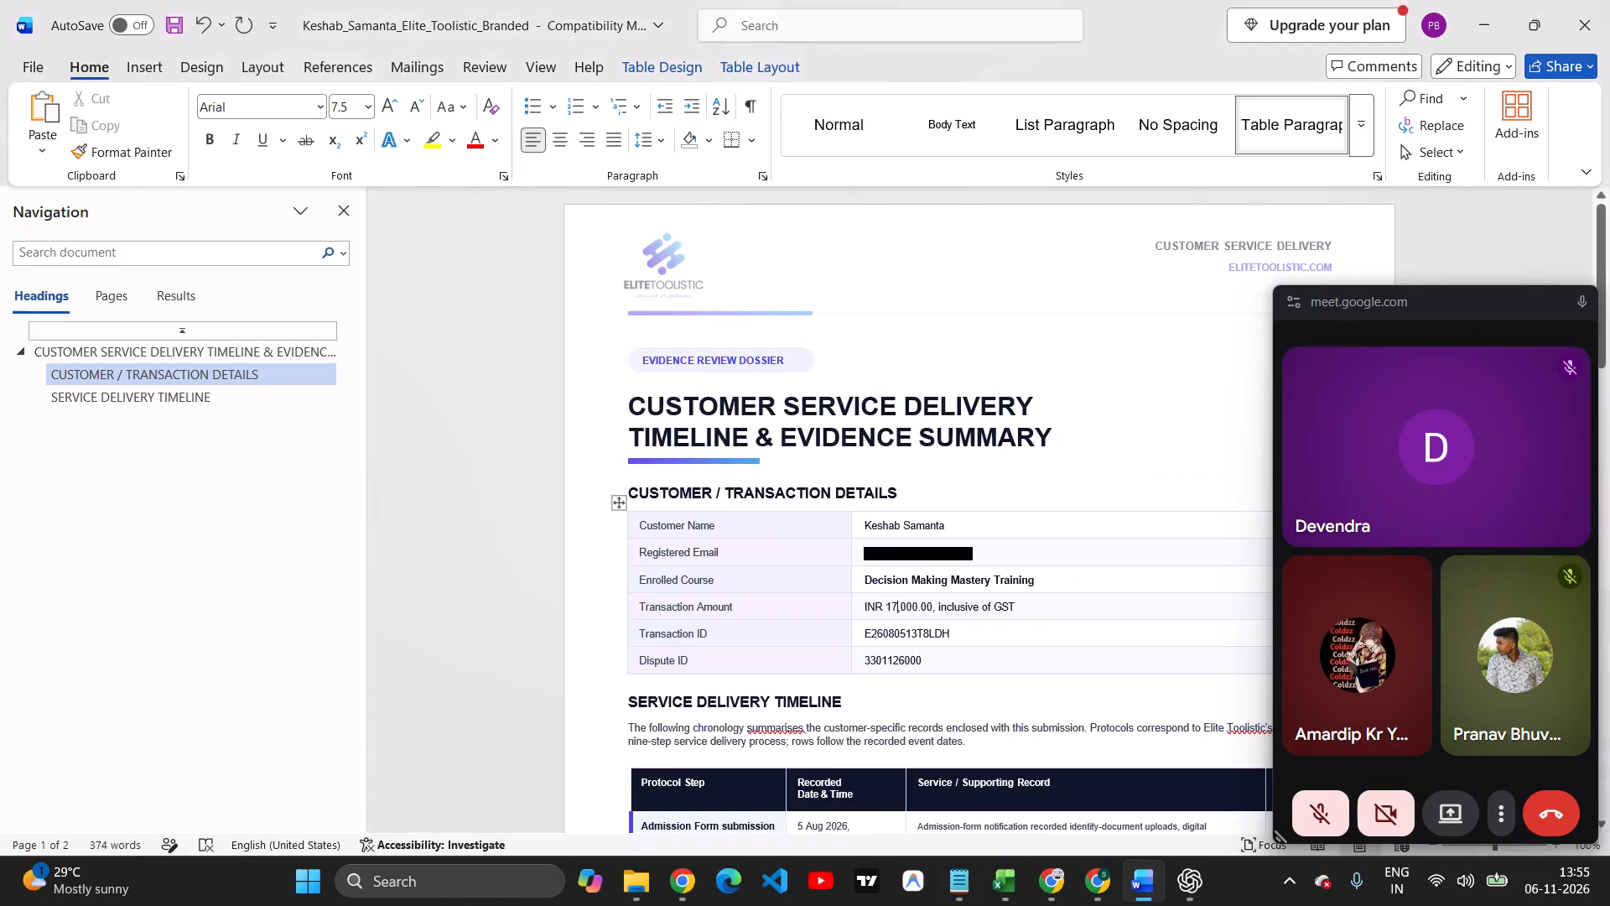
{"action": "left_click", "coordinate": [946, 585]}
{"action": "left_click_drag", "start_coordinate": [1036, 582], "coordinate": [1020, 581]}
{"action": "left_click_drag", "start_coordinate": [1020, 581], "coordinate": [877, 581]}
{"action": "key", "text": "ctrl+v"}
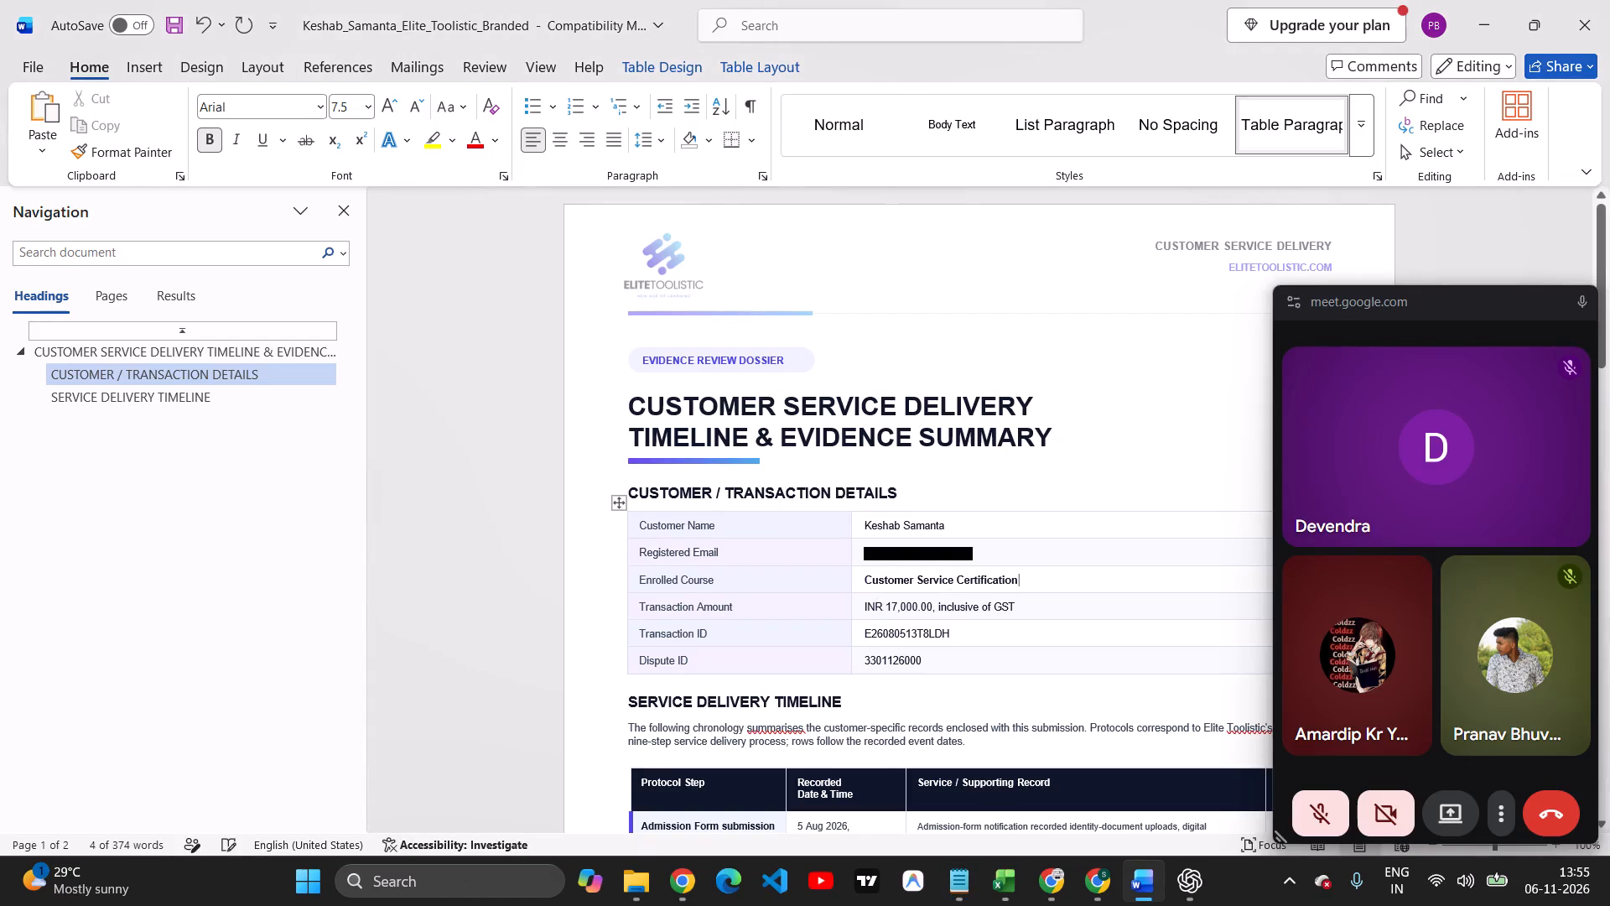
Copy the 17000 payment's transaction ID from the Cliq message and replace the Word summary's transaction ID with it.
{"action": "key", "text": "alt+Tab"}
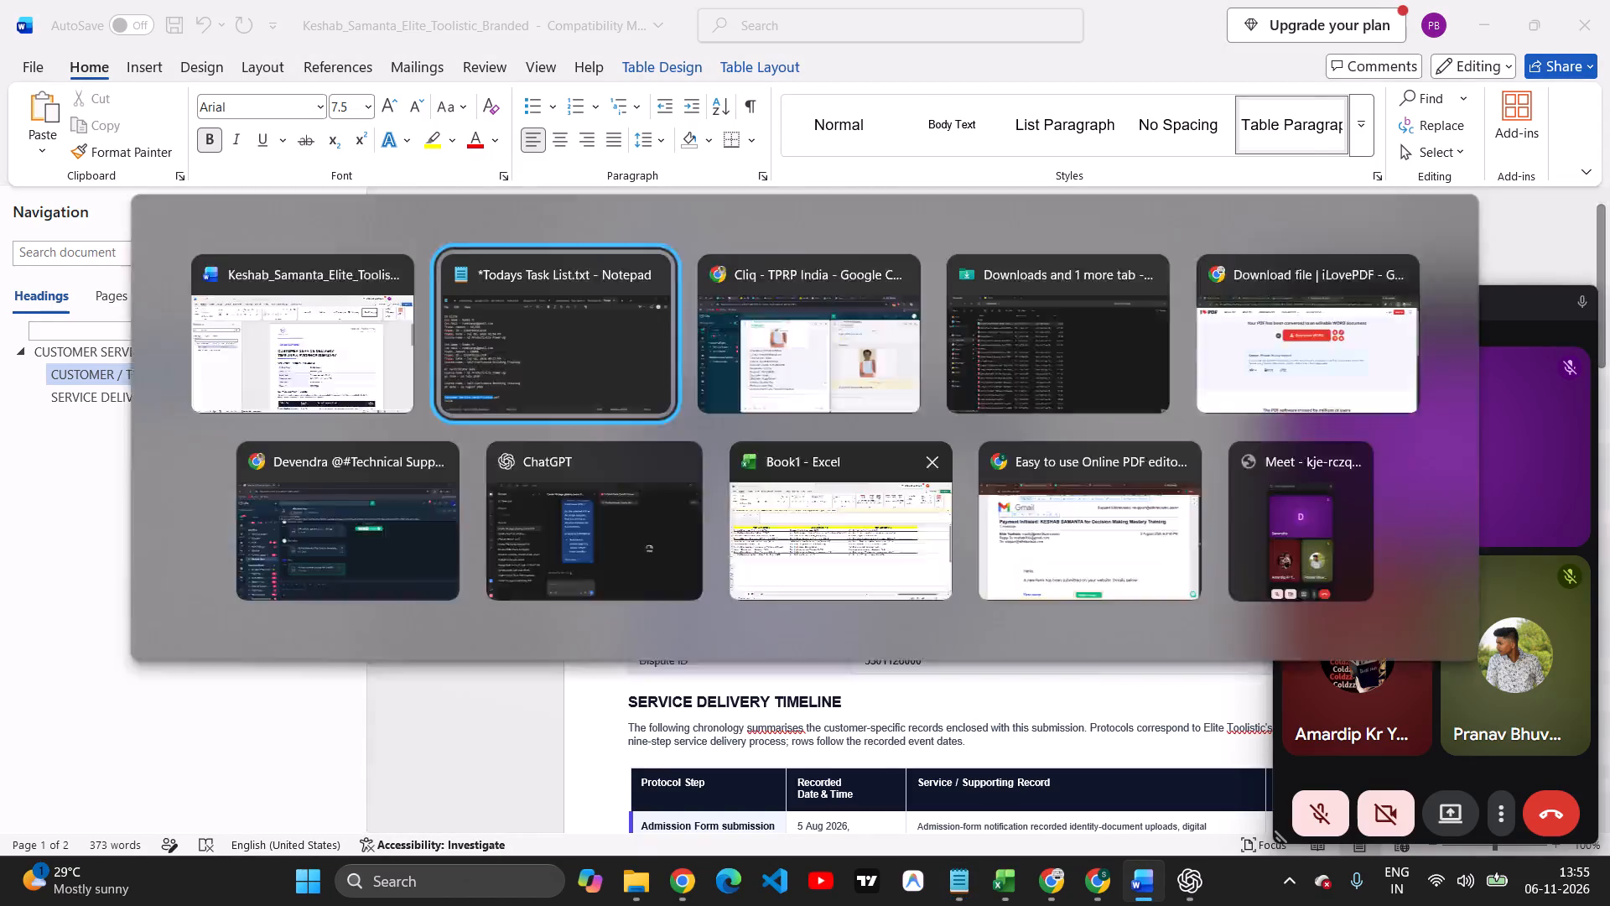
{"action": "key", "text": "alt+Tab"}
{"action": "key", "text": "alt+Tab"}
{"action": "key", "text": "alt+Tab"}
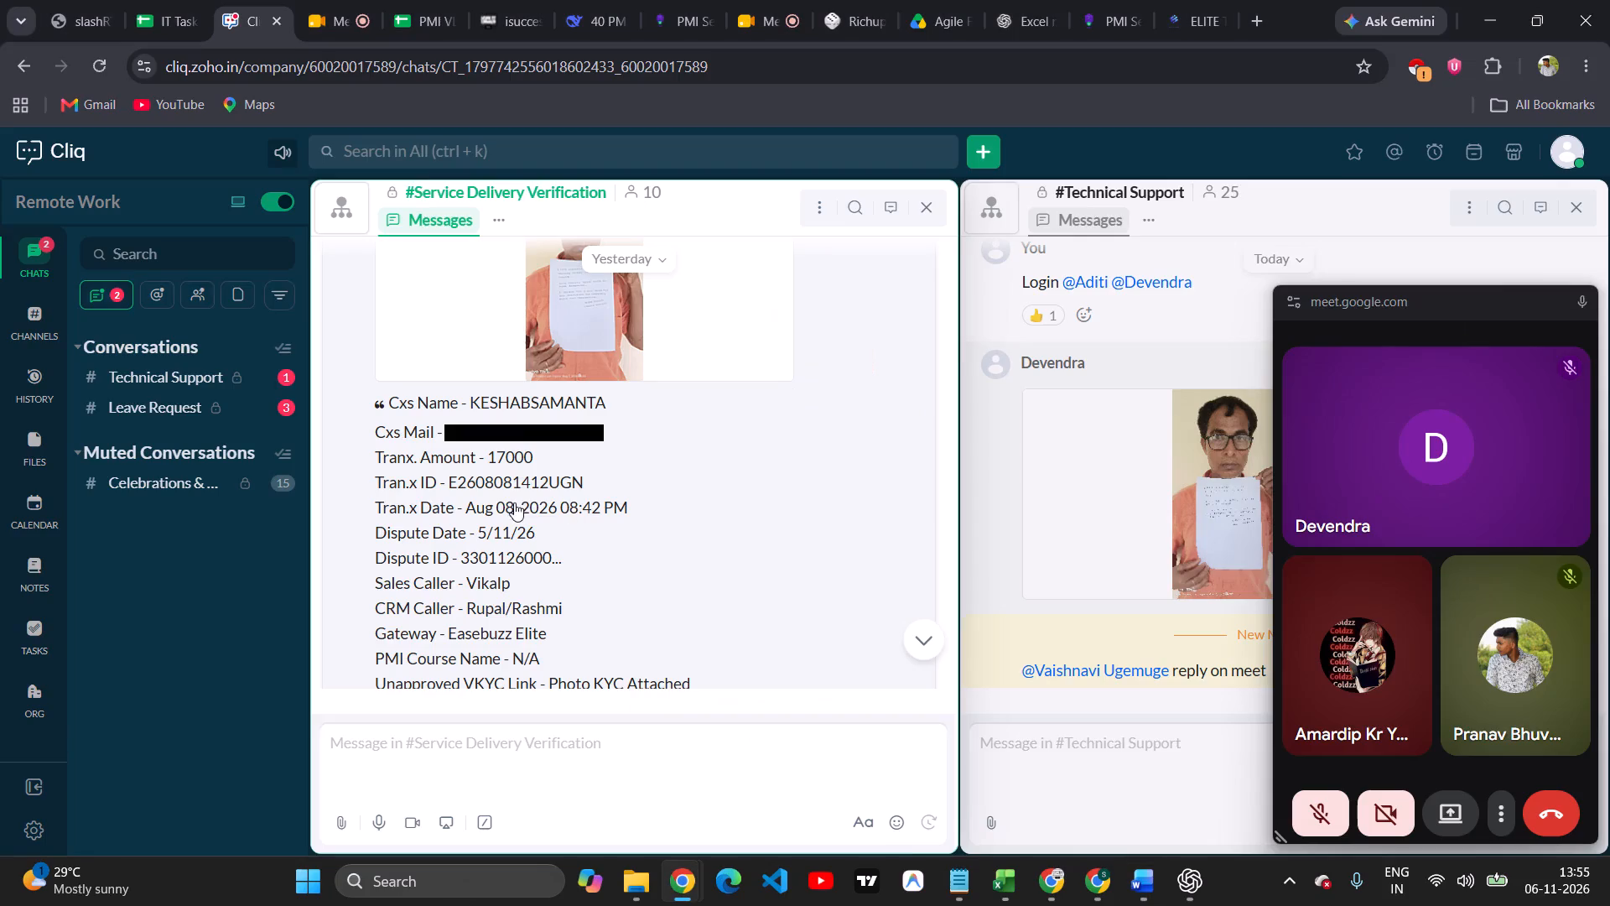
{"action": "left_click_drag", "start_coordinate": [590, 483], "coordinate": [467, 482]}
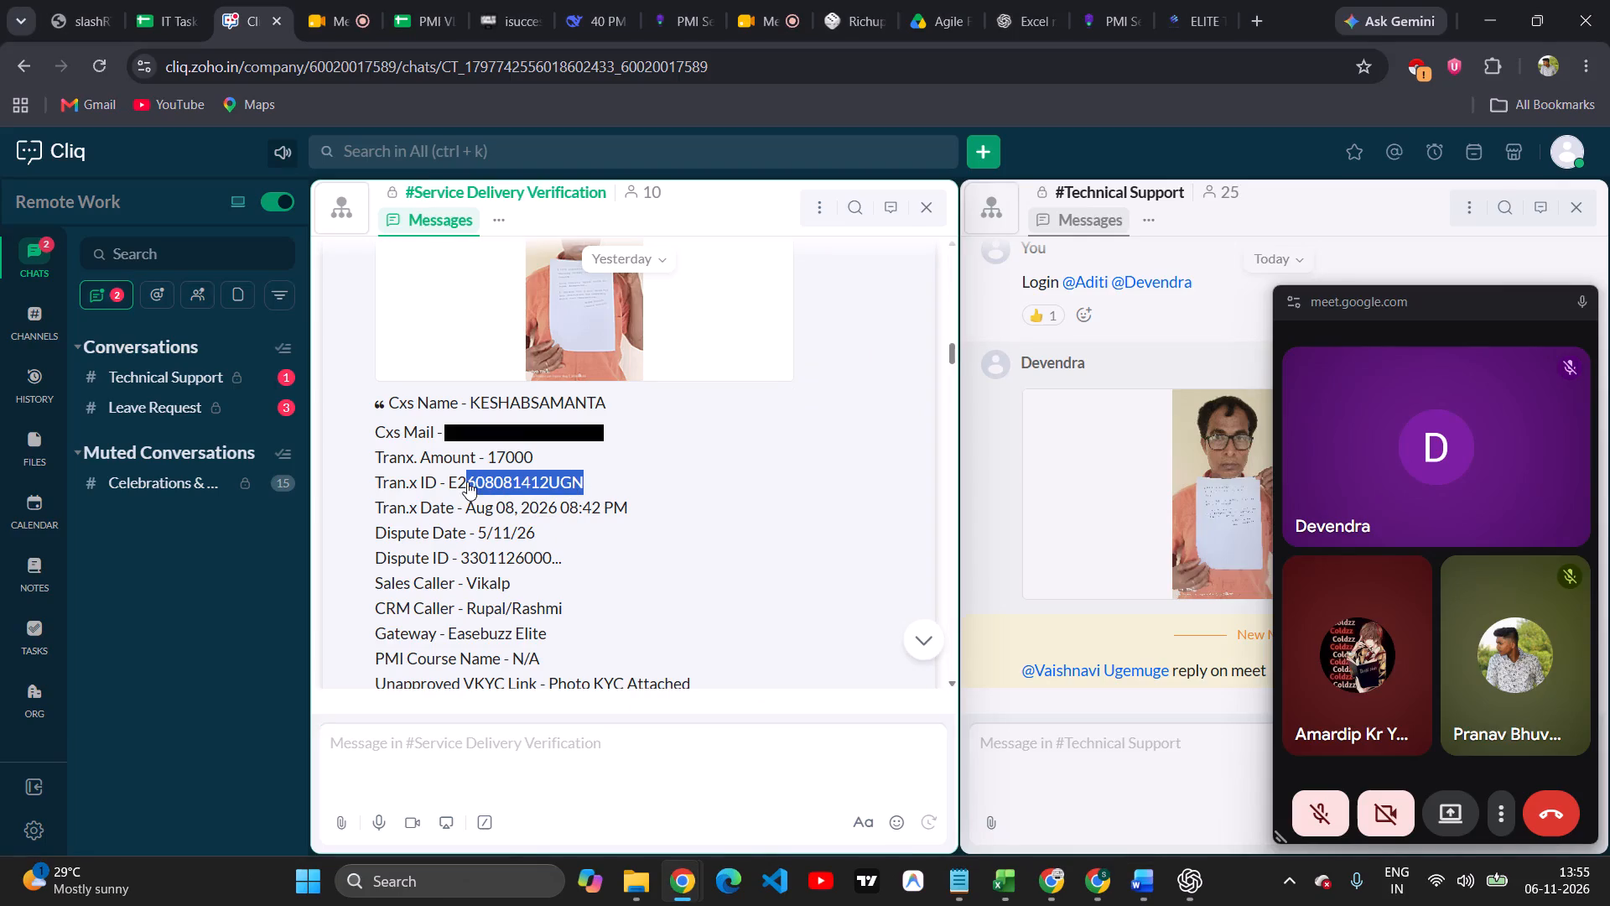
{"action": "left_click_drag", "start_coordinate": [467, 482], "coordinate": [452, 482]}
{"action": "key", "text": "ctrl+c"}
{"action": "key", "text": "ctrl+c"}
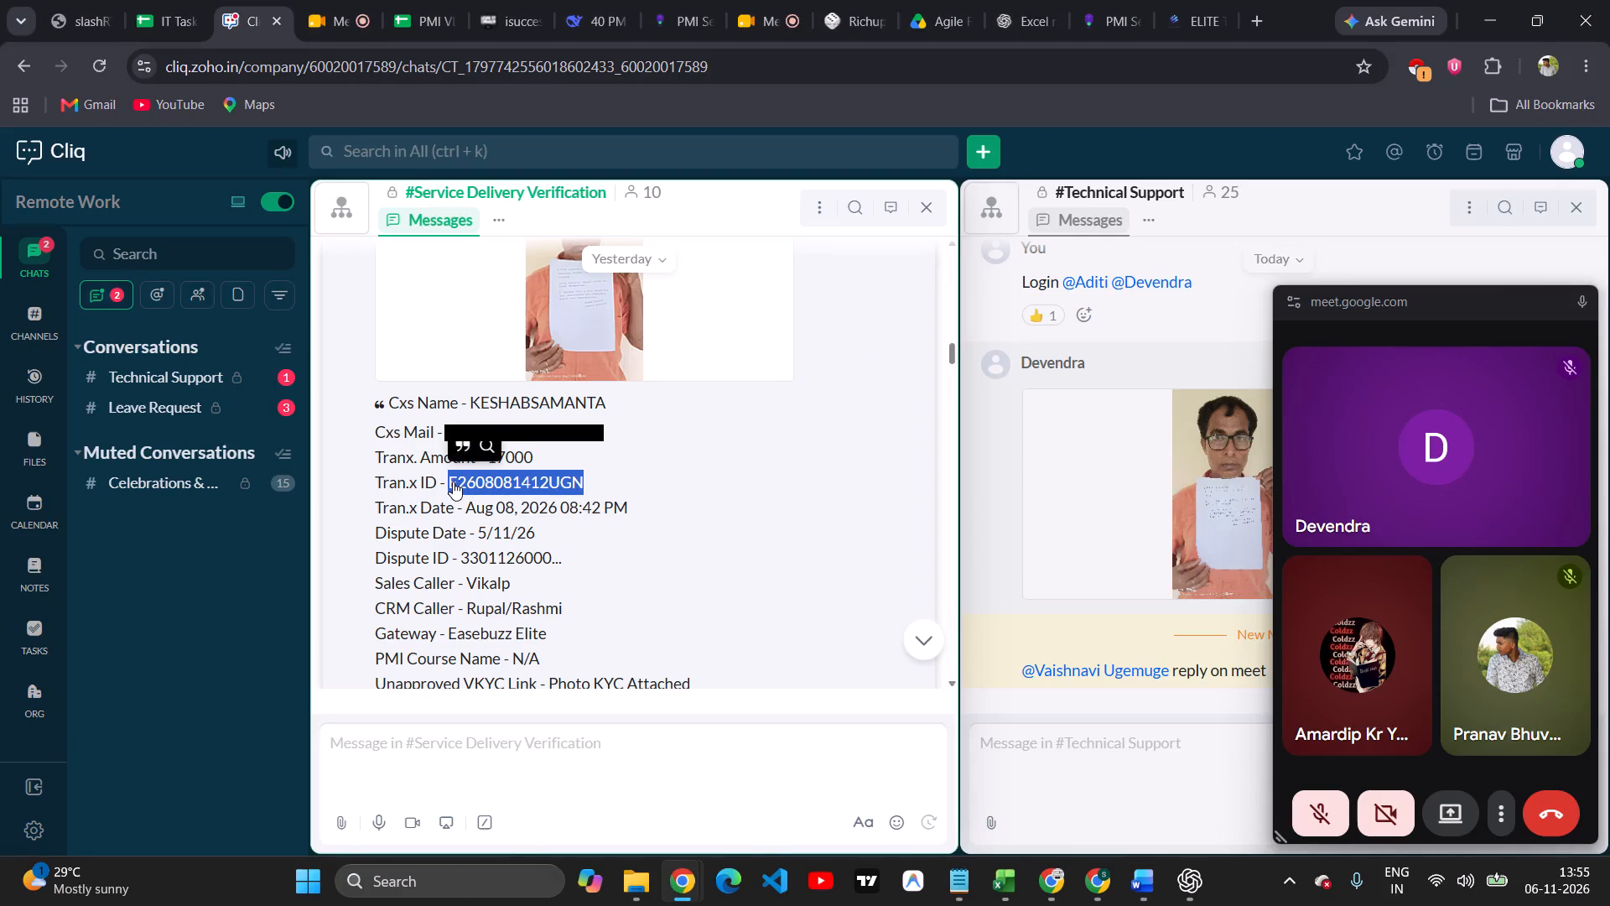
{"action": "key", "text": "alt+Tab"}
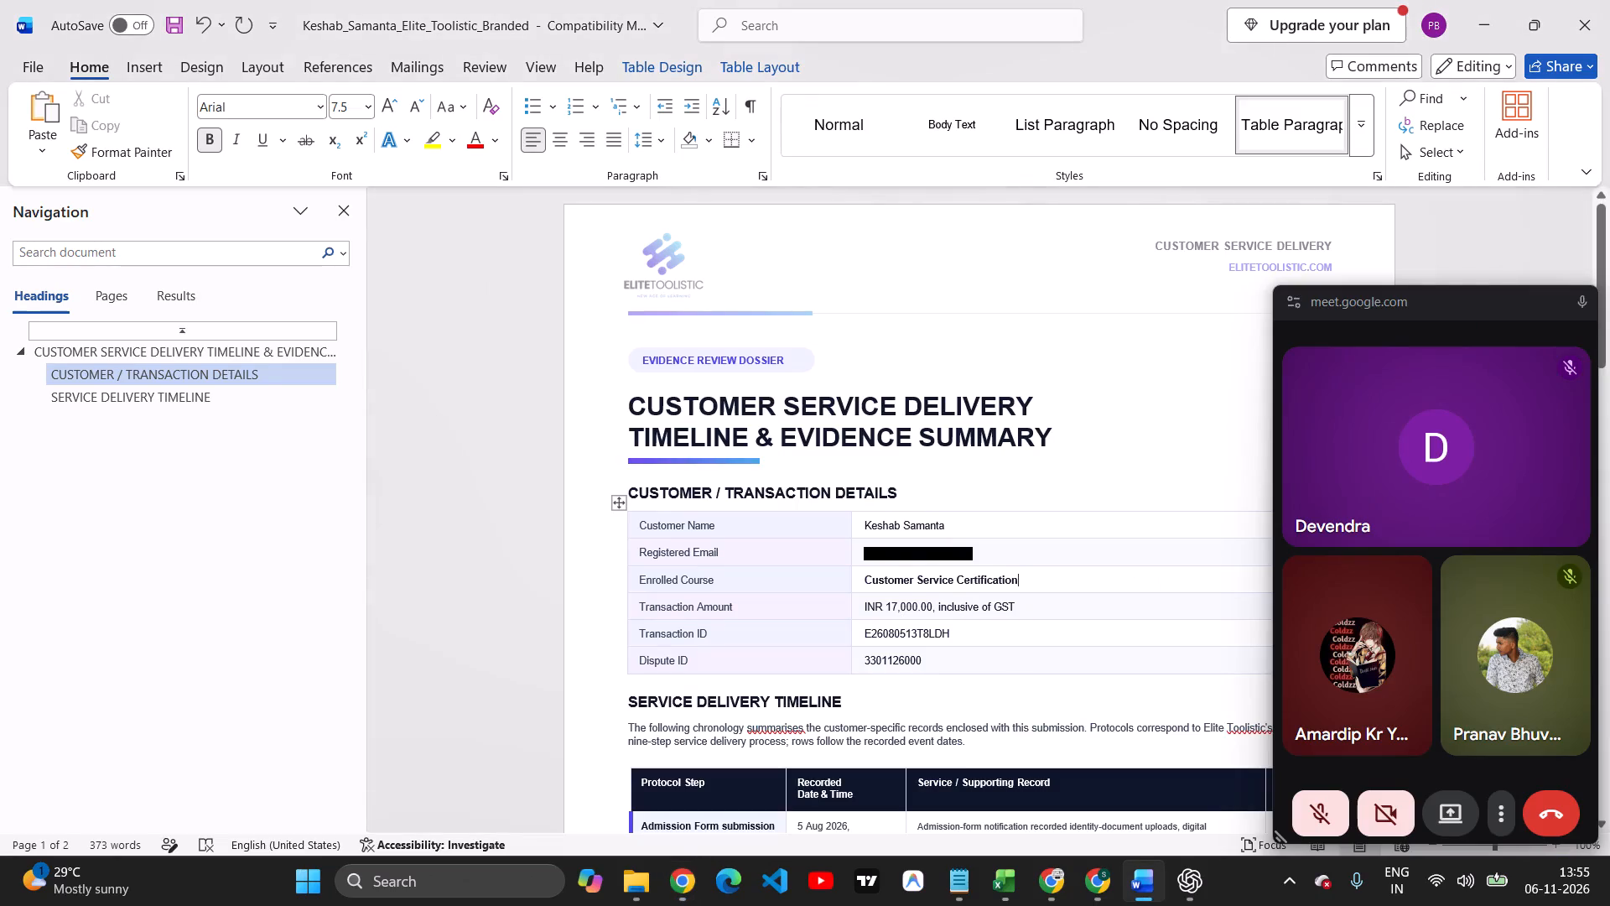
{"action": "left_click_drag", "start_coordinate": [955, 636], "coordinate": [863, 632]}
{"action": "key", "text": "ctrl+v"}
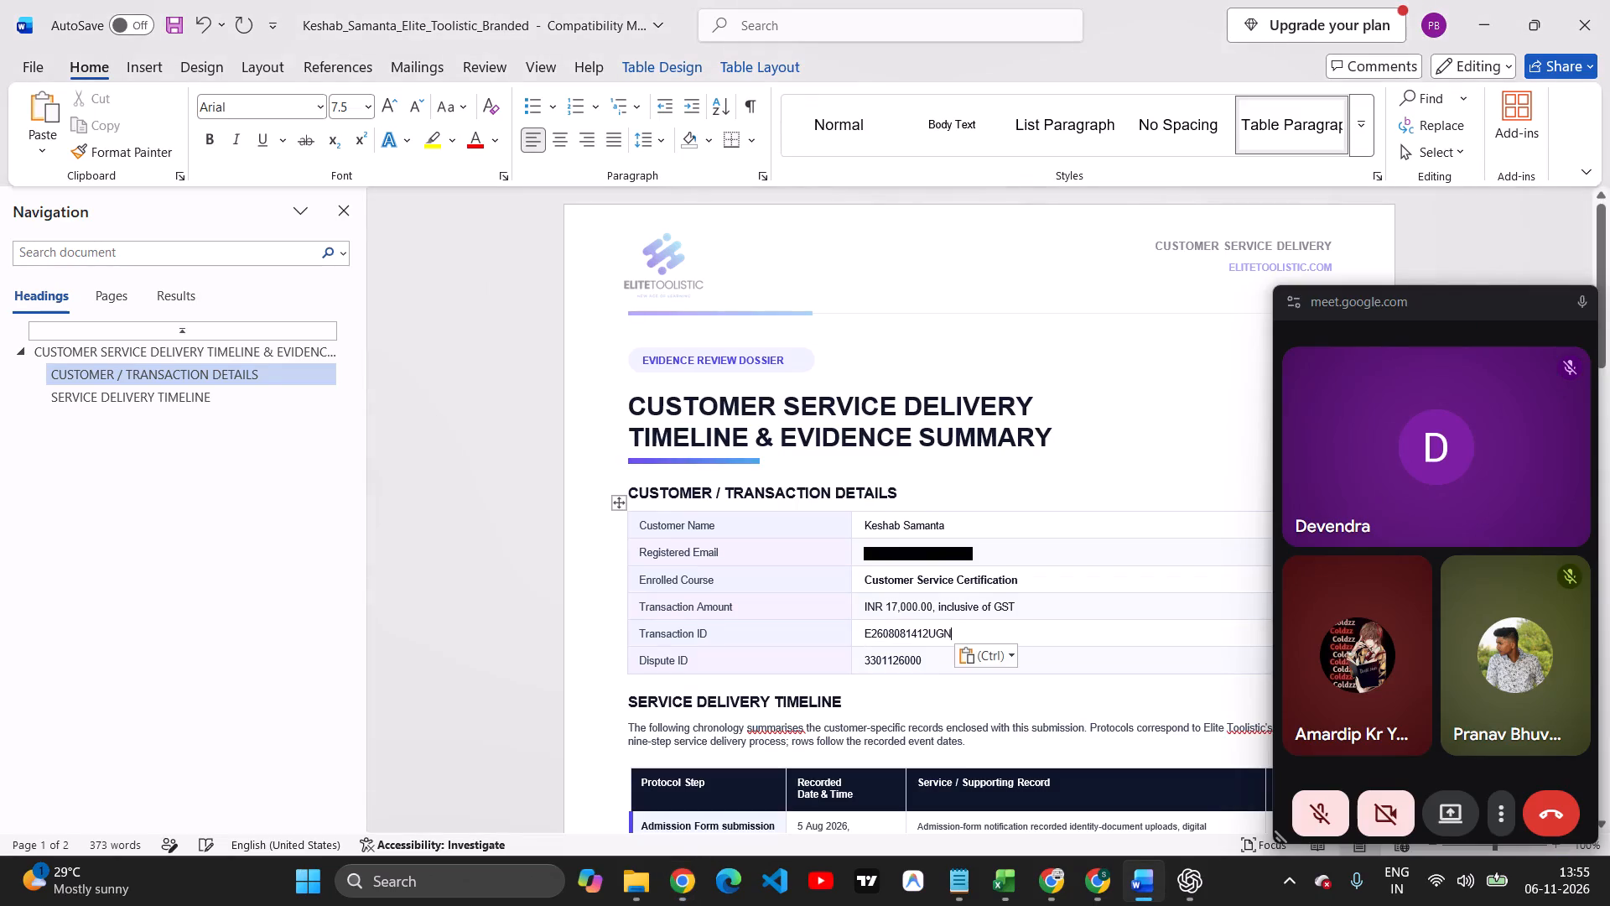
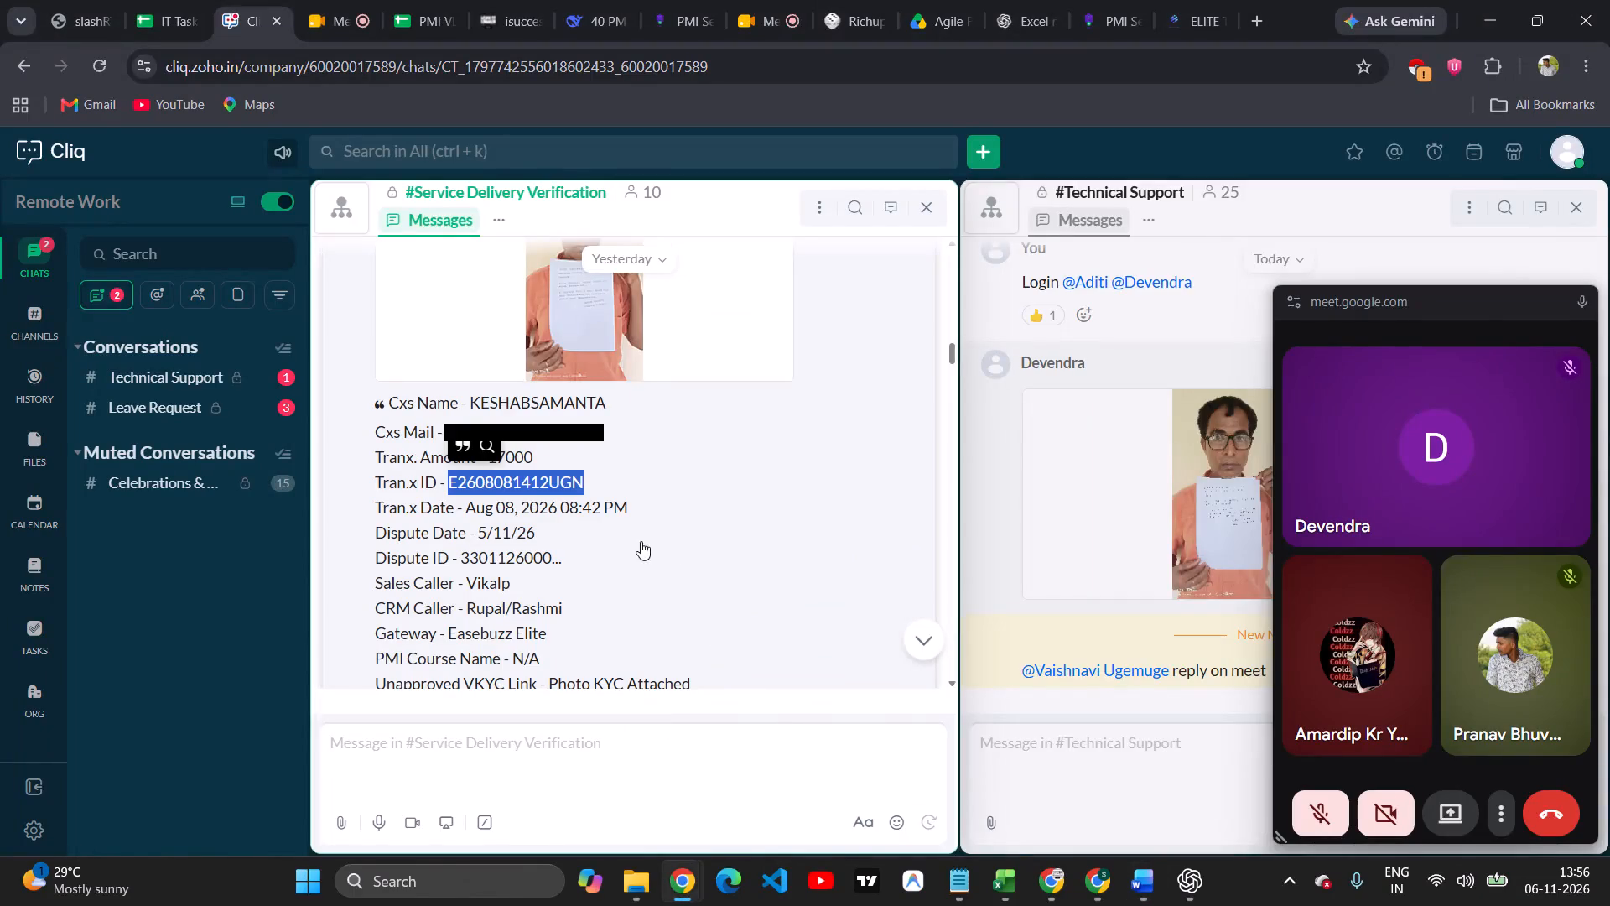
Copy the 17000 payment's dispute ID from the Cliq message and replace the Word summary's dispute ID with it.
{"action": "key", "text": "alt+Tab"}
{"action": "key", "text": "alt+Tab"}
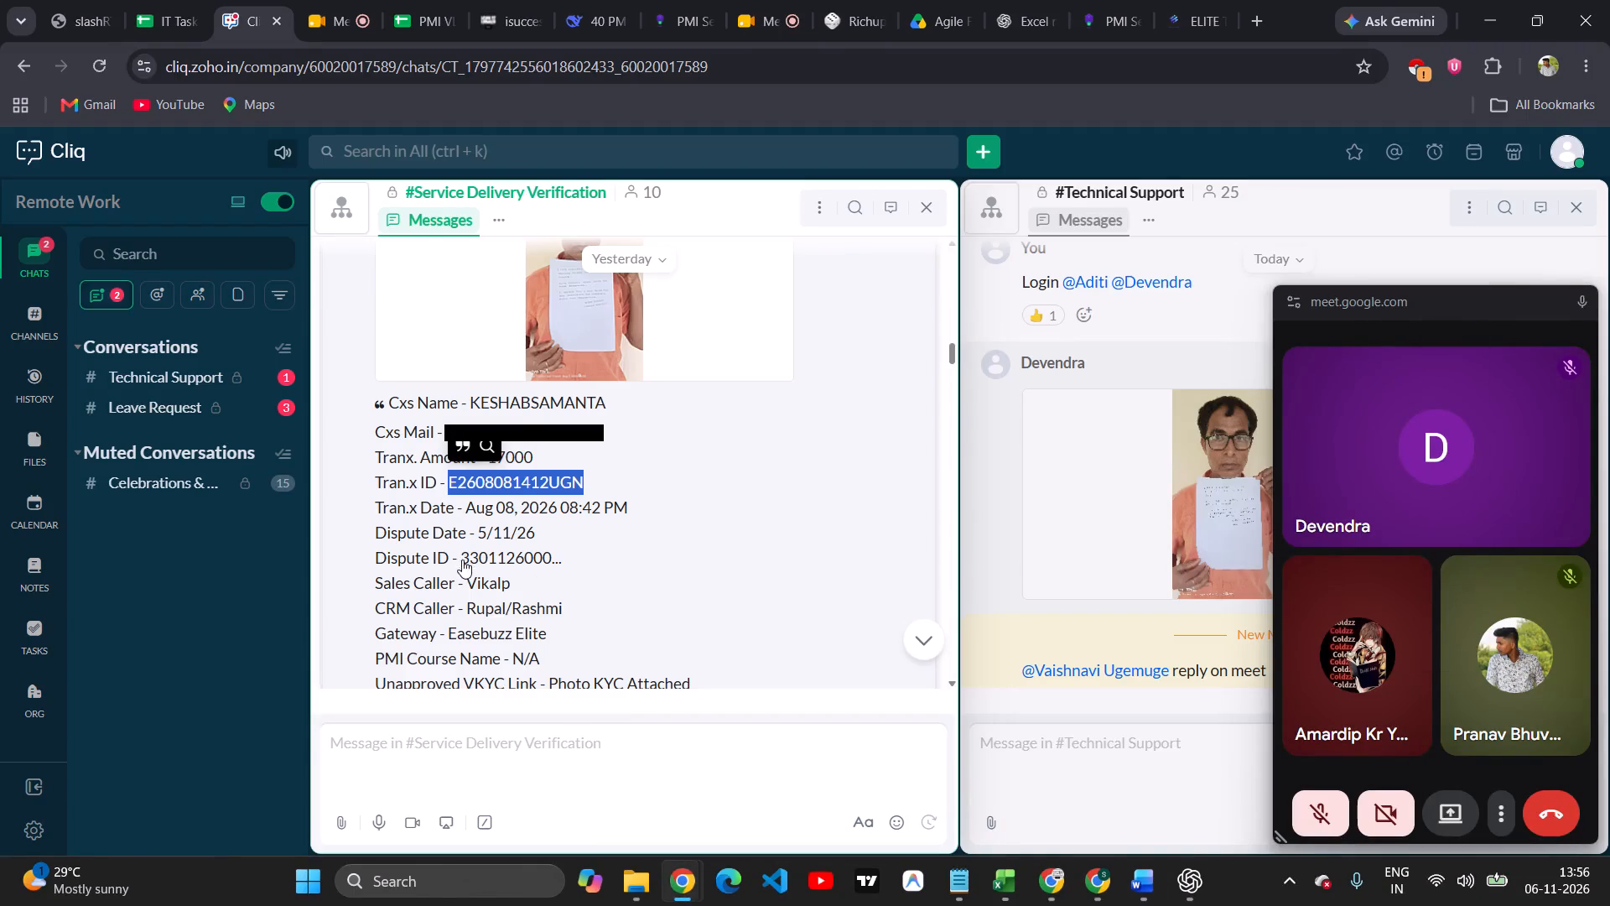
{"action": "left_click_drag", "start_coordinate": [463, 560], "coordinate": [550, 560]}
{"action": "key", "text": "ctrl+c"}
{"action": "key", "text": "alt+Tab"}
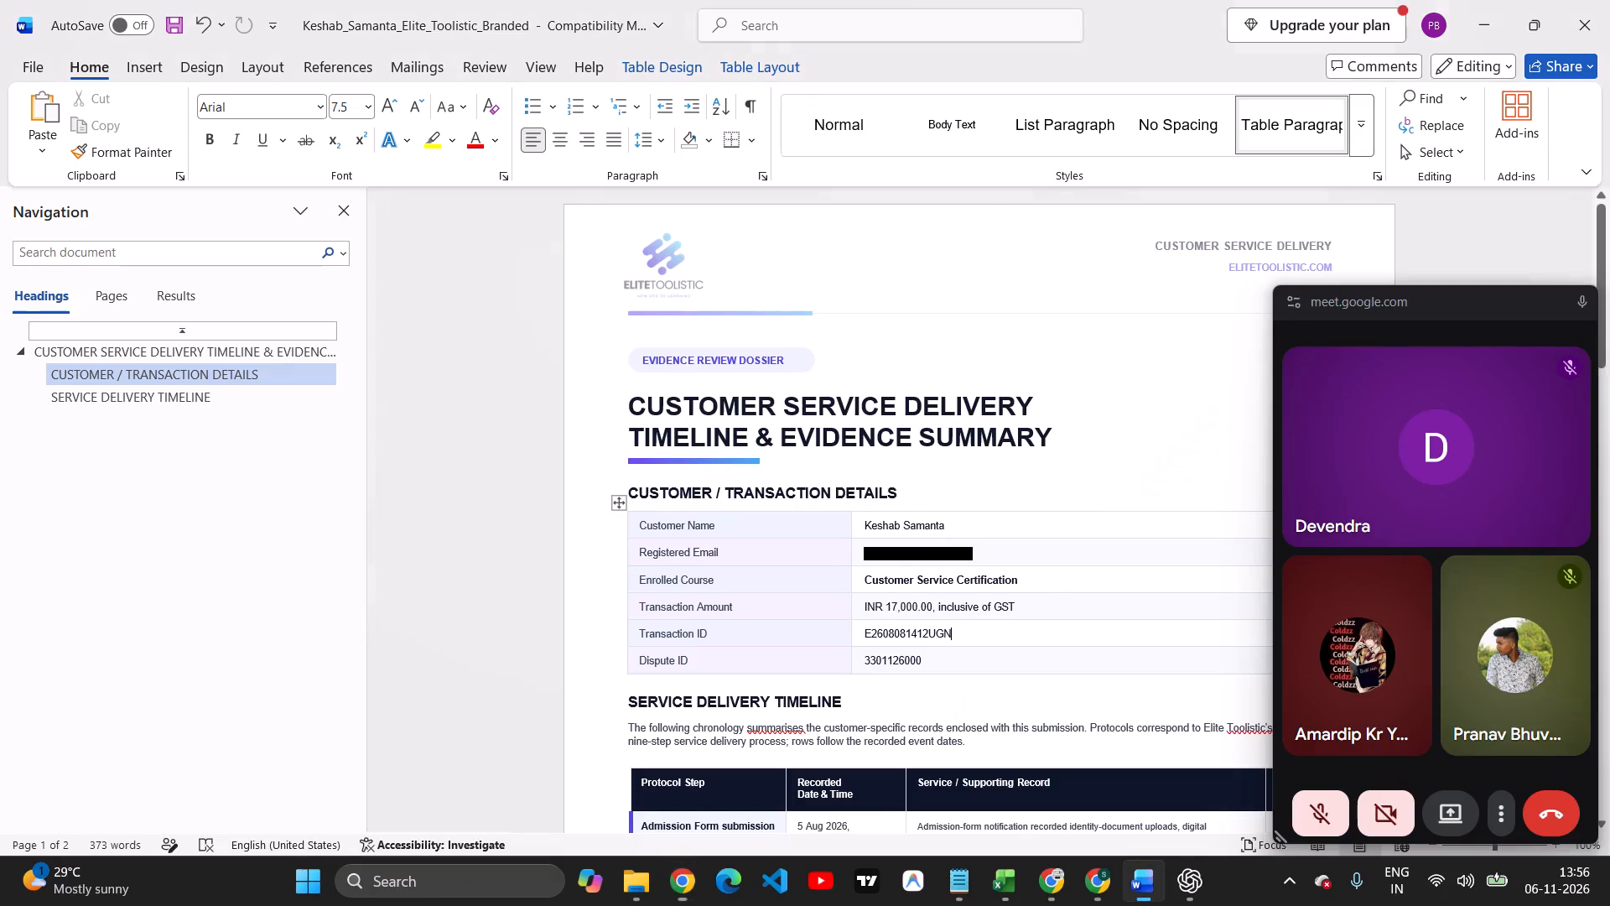
{"action": "left_click_drag", "start_coordinate": [927, 660], "coordinate": [872, 659]}
{"action": "left_click_drag", "start_coordinate": [872, 659], "coordinate": [866, 663]}
{"action": "key", "text": "ctrl+v"}
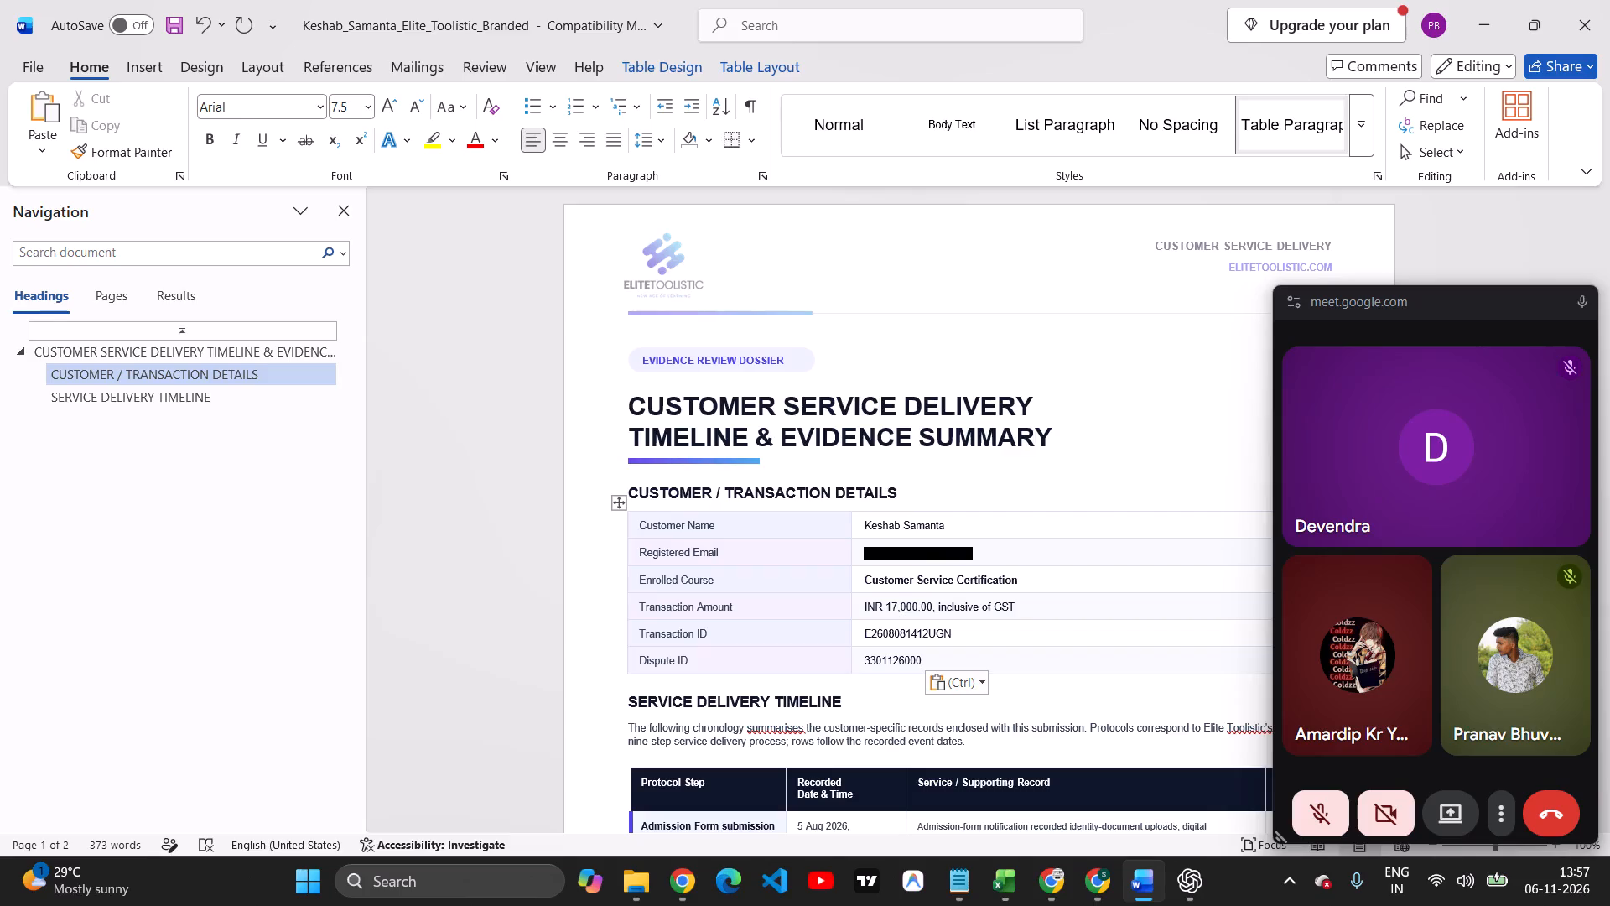
{"action": "scroll", "coordinate": [969, 610], "scroll_direction": "down", "scroll_amount": 1}
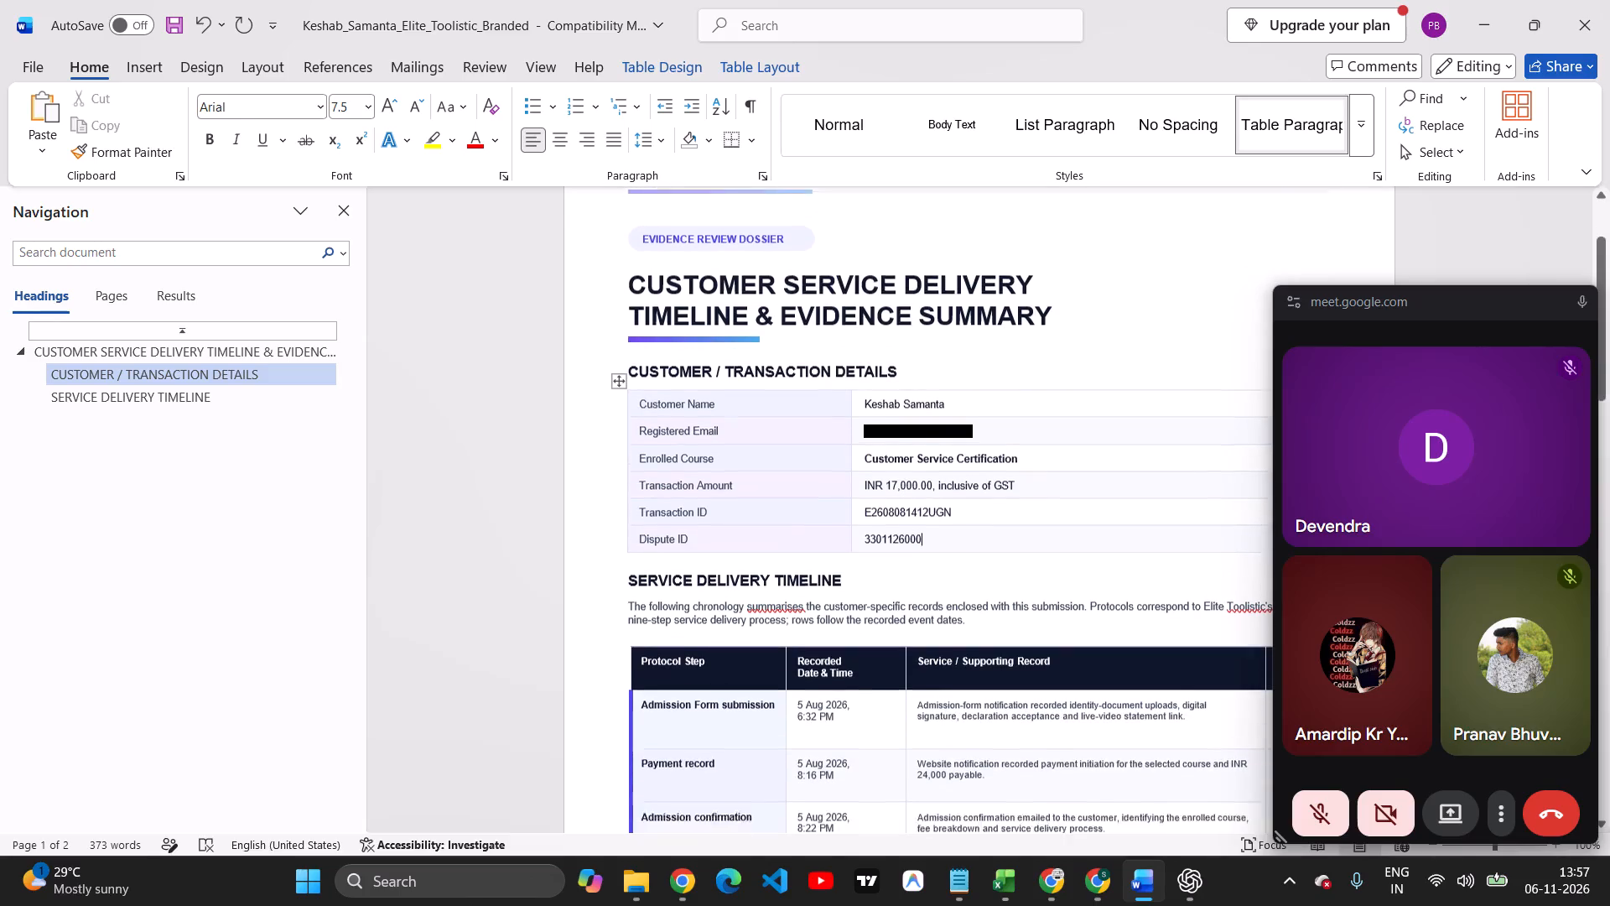
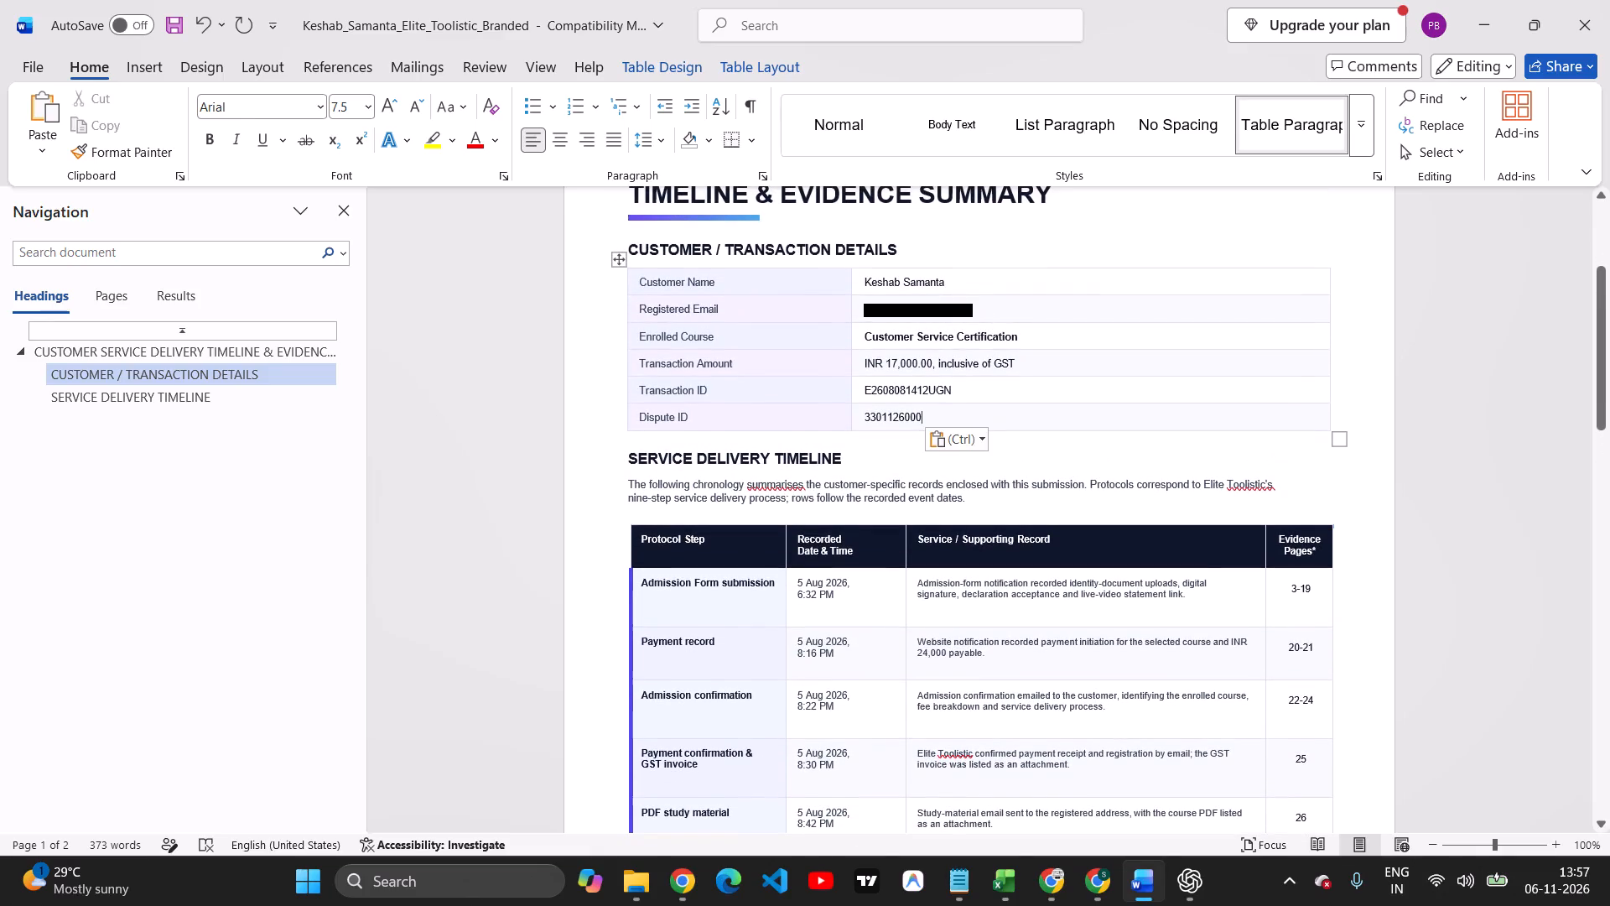
Review the 17000 payment's Cliq message and the task notes against the service delivery timeline in the Word summary.
{"action": "key", "text": "alt+Tab"}
{"action": "scroll", "coordinate": [688, 554], "scroll_direction": "down", "scroll_amount": 1}
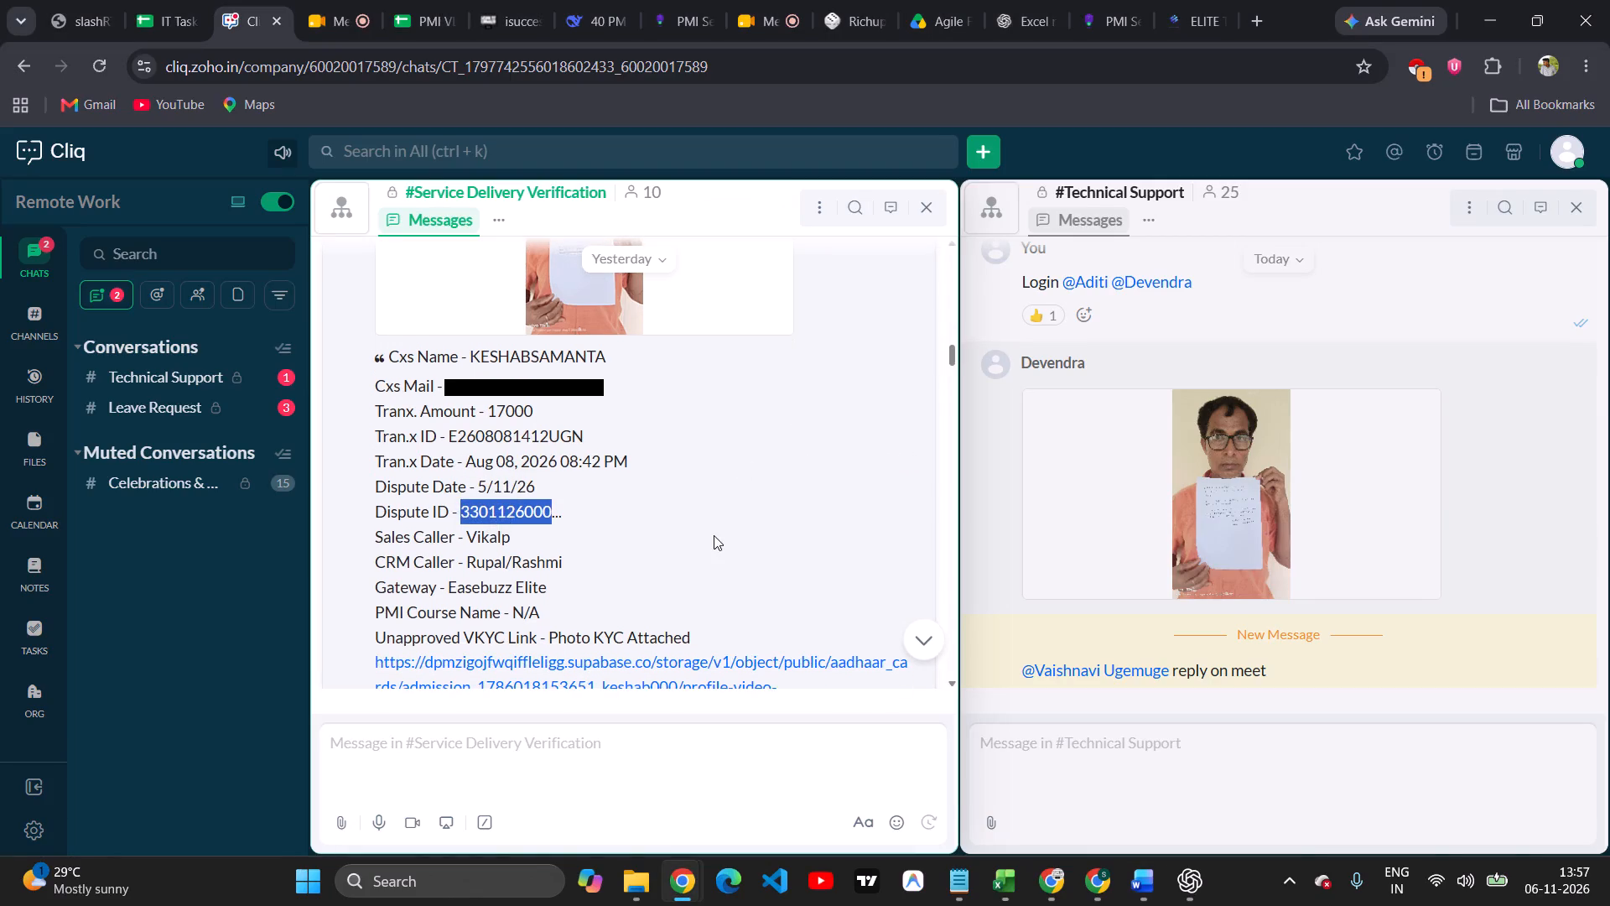
{"action": "scroll", "coordinate": [714, 535], "scroll_direction": "down", "scroll_amount": 1}
{"action": "key", "text": "alt+Tab"}
{"action": "scroll", "coordinate": [849, 512], "scroll_direction": "down", "scroll_amount": 1}
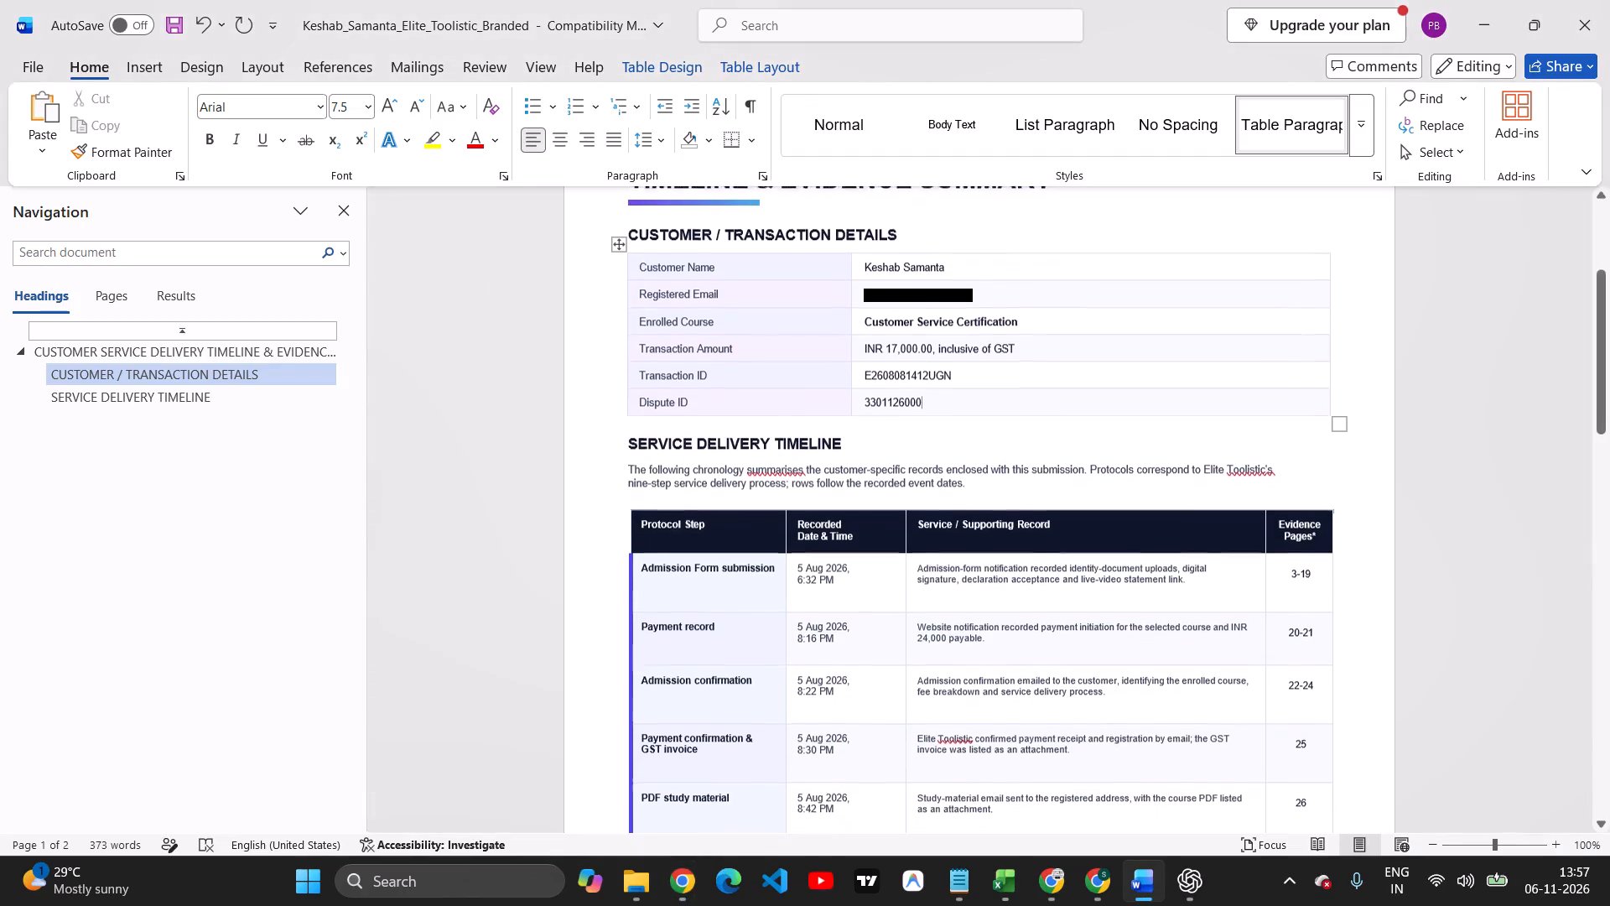
{"action": "scroll", "coordinate": [875, 500], "scroll_direction": "down", "scroll_amount": 1}
{"action": "key", "text": "alt+Tab"}
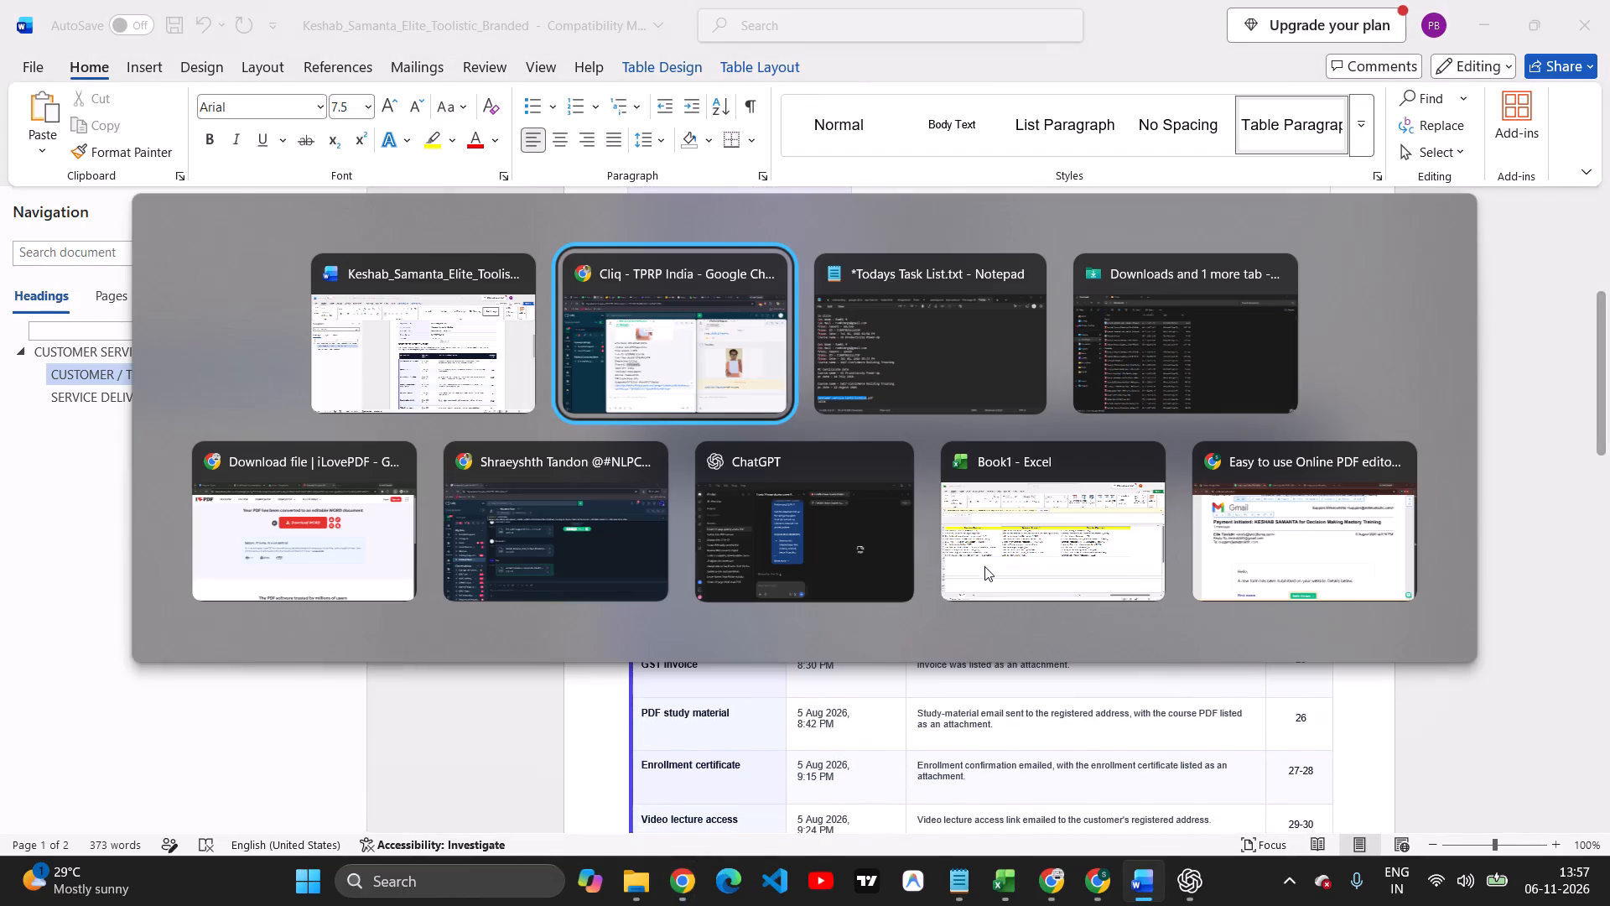
{"action": "key", "text": "alt+Tab"}
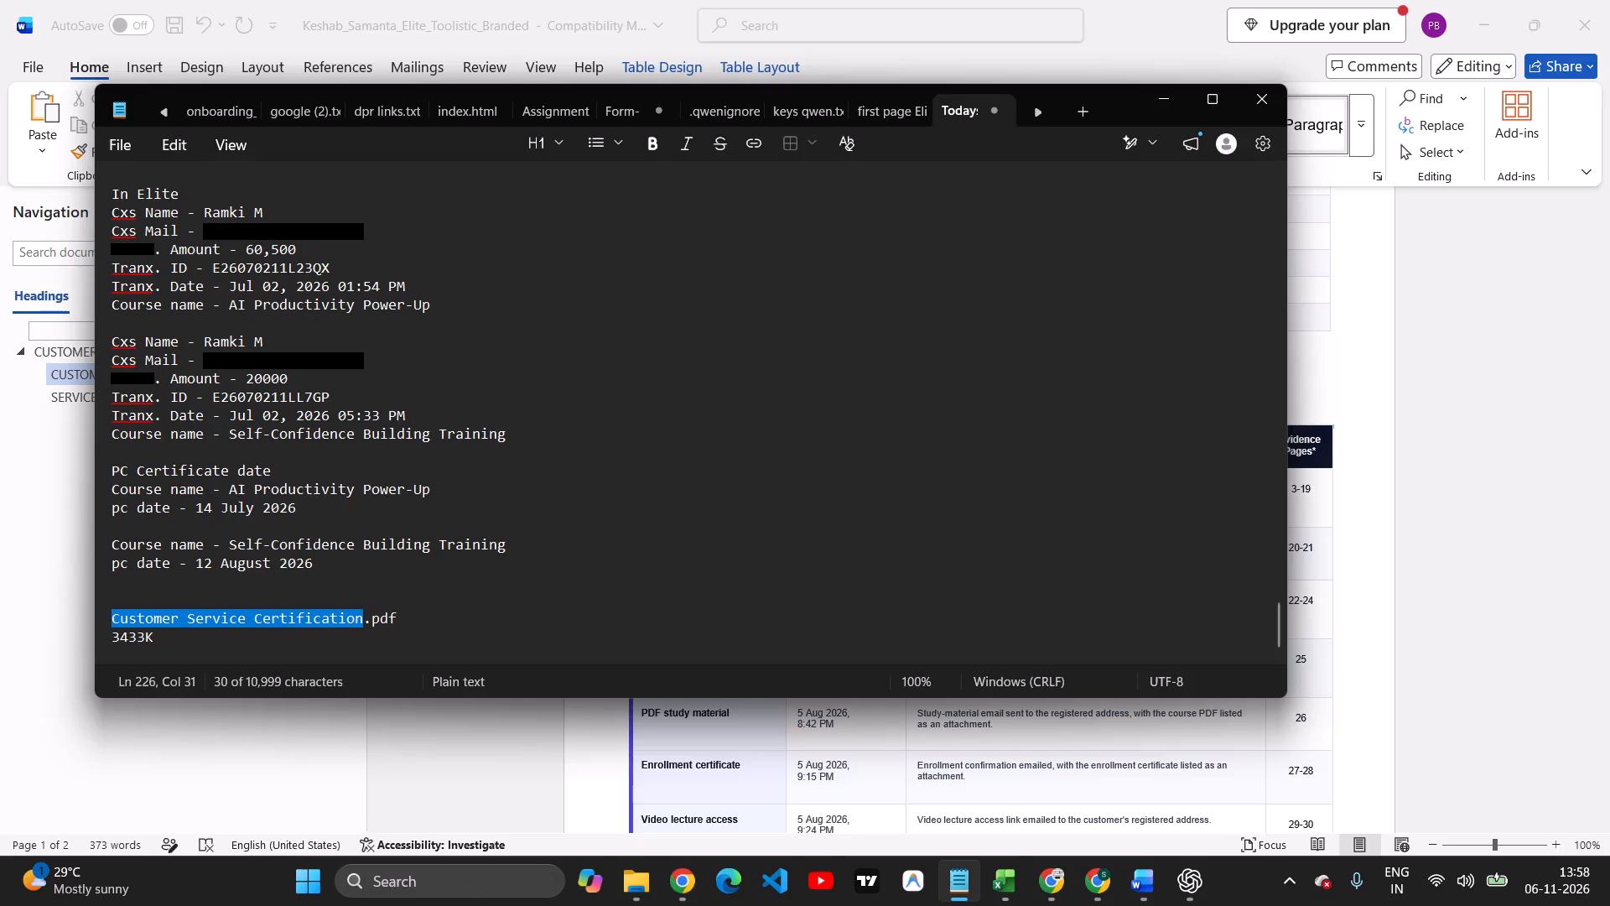
{"action": "key", "text": "ctrl+c"}
{"action": "key", "text": "alt+Tab"}
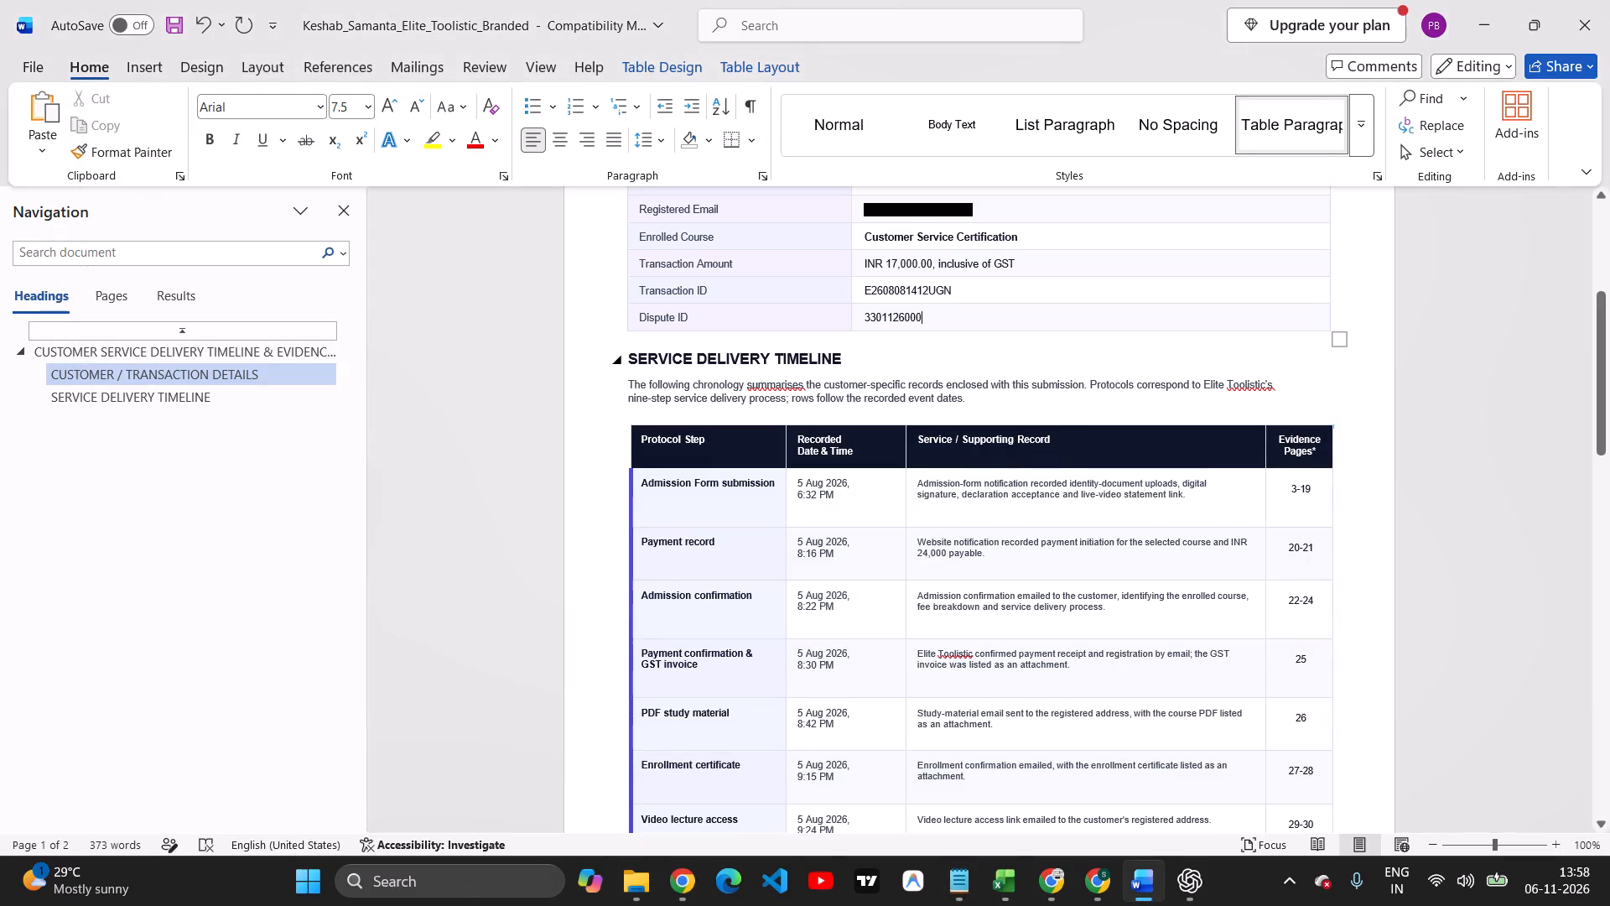
{"action": "scroll", "coordinate": [966, 328], "scroll_direction": "down", "scroll_amount": 1}
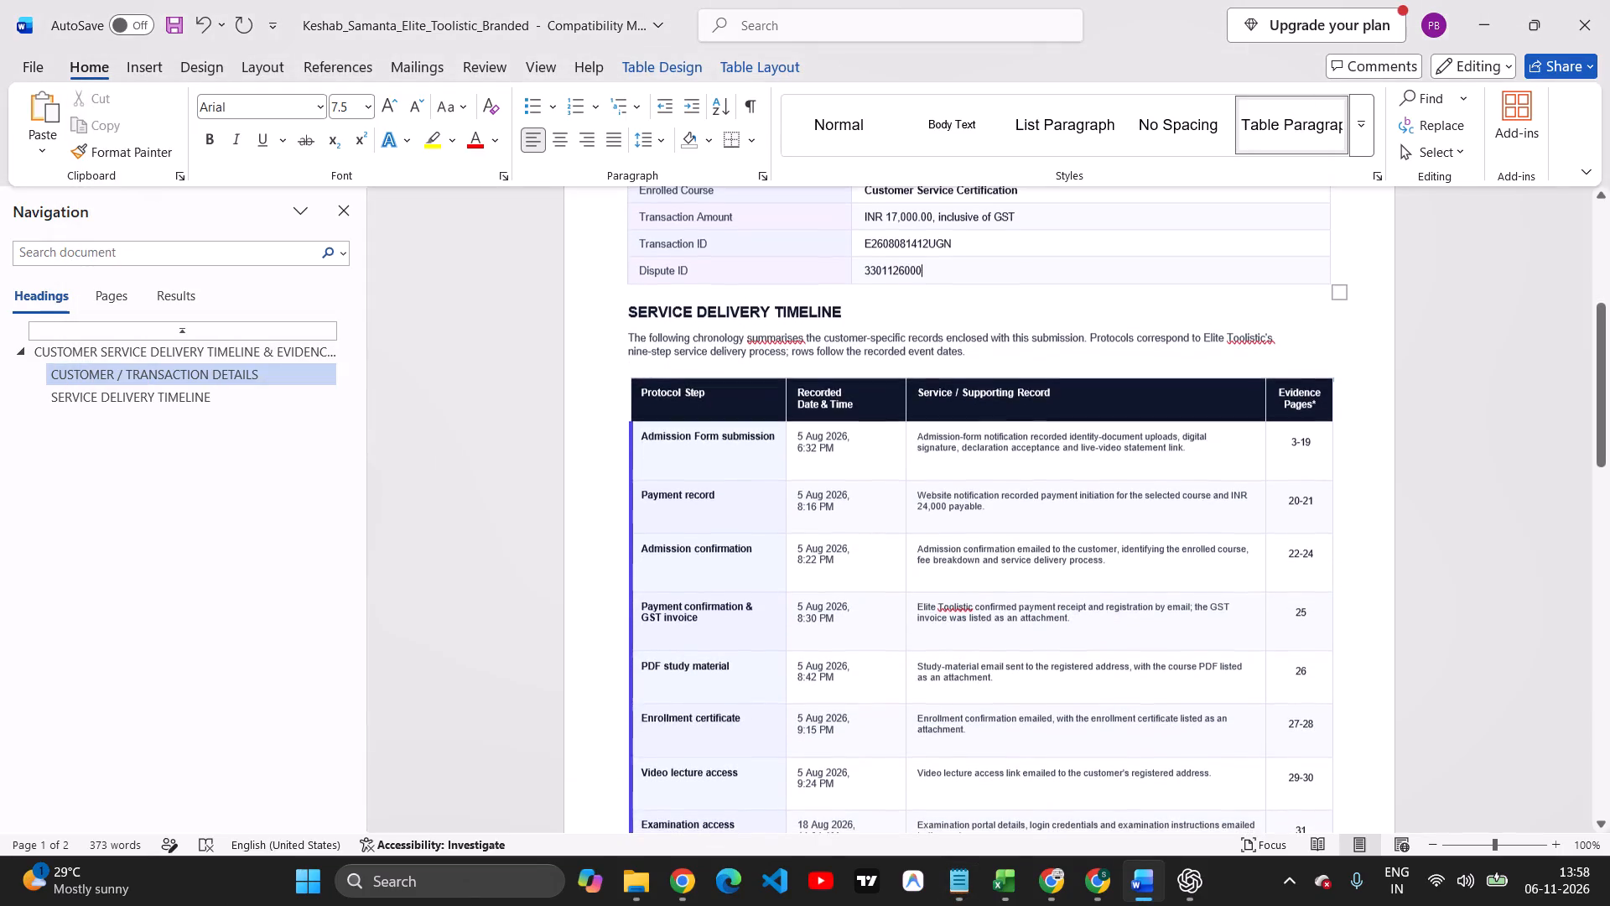
{"action": "scroll", "coordinate": [967, 455], "scroll_direction": "down", "scroll_amount": 1}
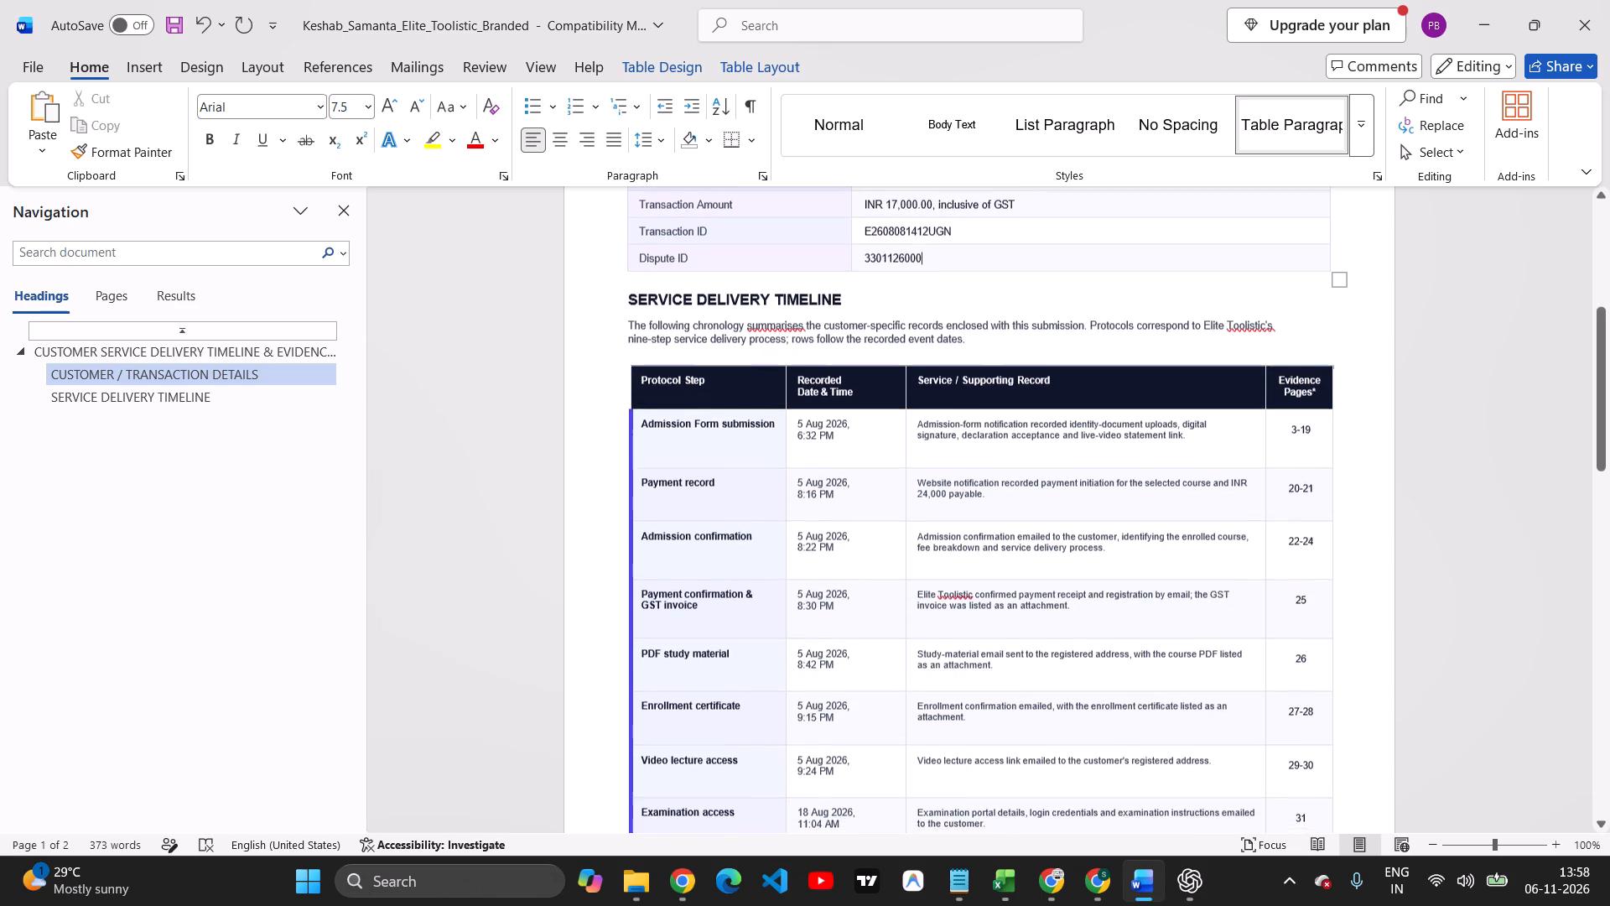
{"action": "scroll", "coordinate": [958, 538], "scroll_direction": "down", "scroll_amount": 1}
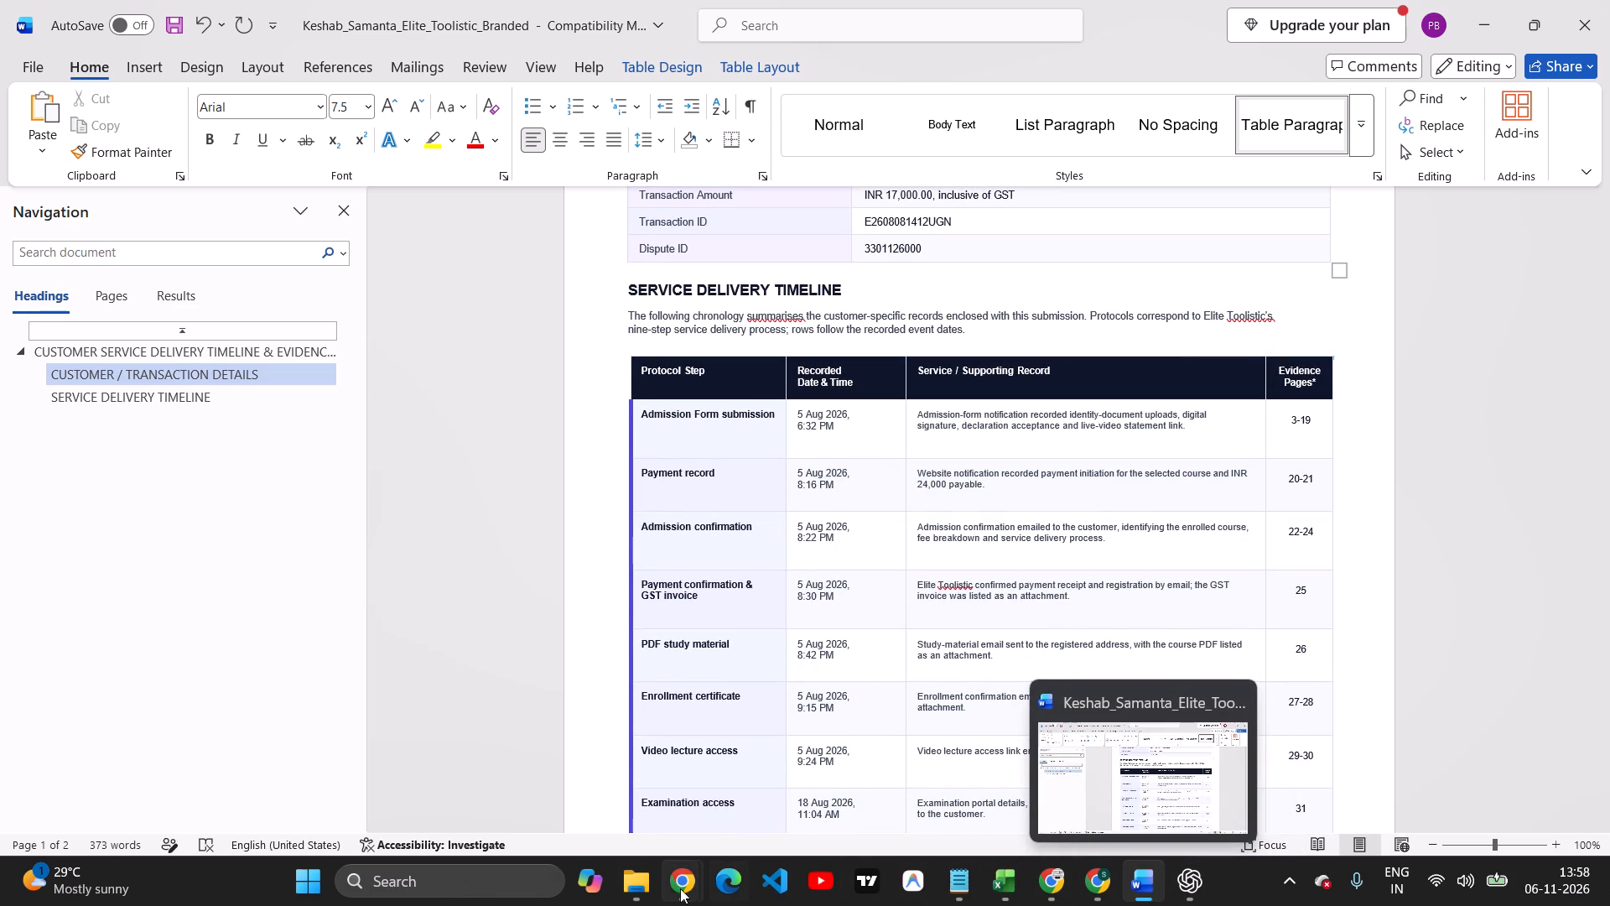
Open the customer's Easebuzz Elite 17000 8 Aug PDF from Downloads and check its admission form email against the Word timeline's first row.
{"action": "left_click", "coordinate": [655, 885]}
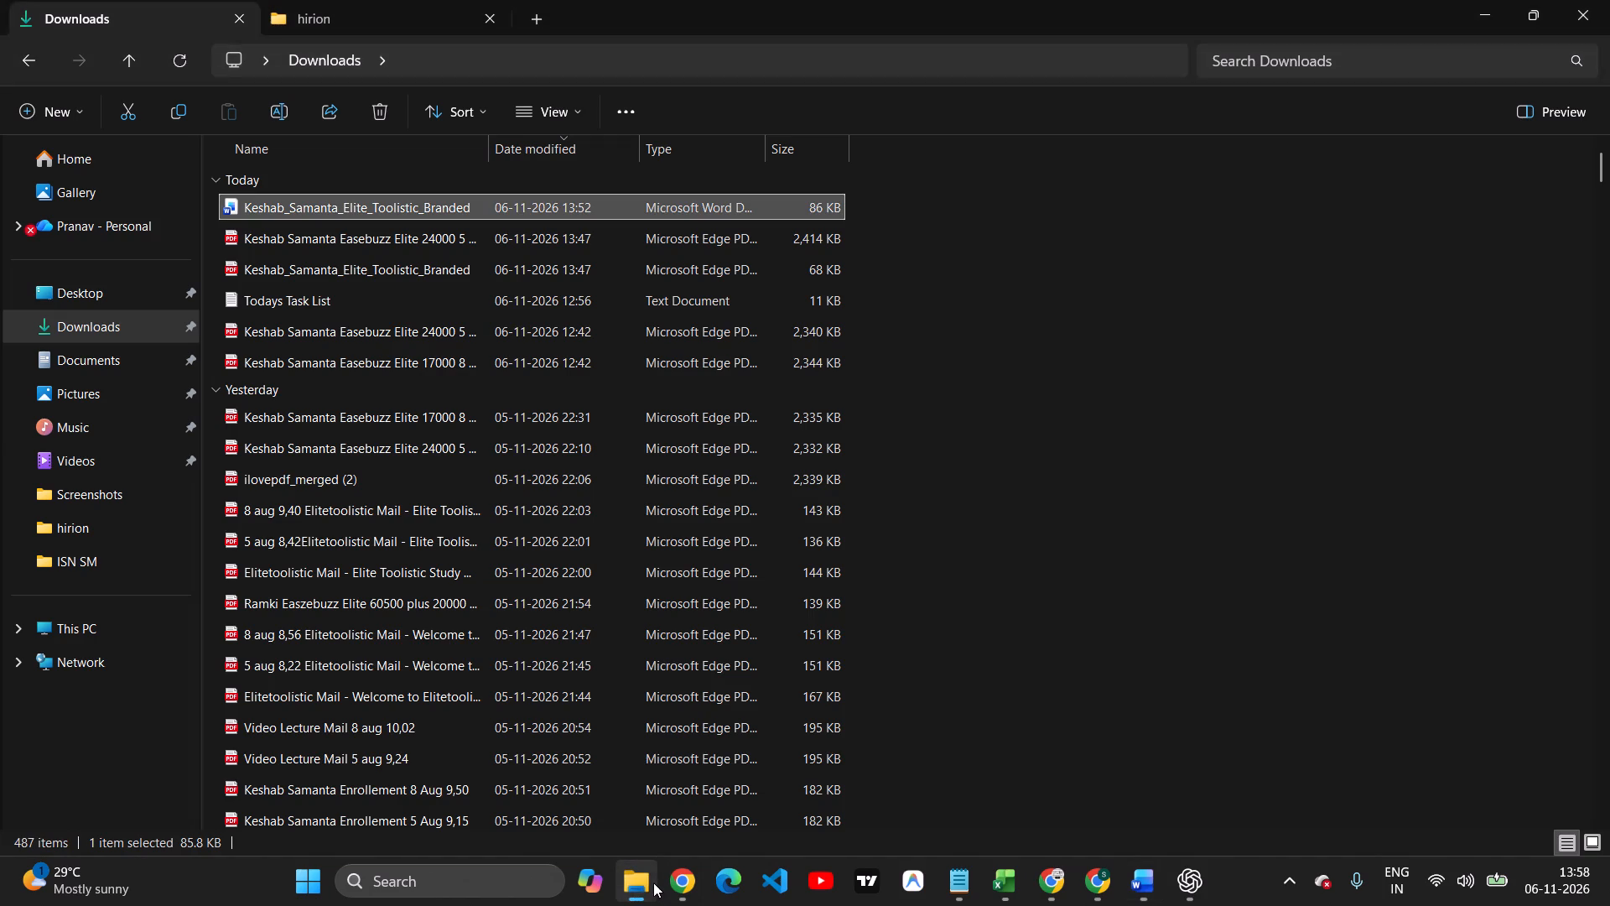
{"action": "double_click", "coordinate": [388, 353]}
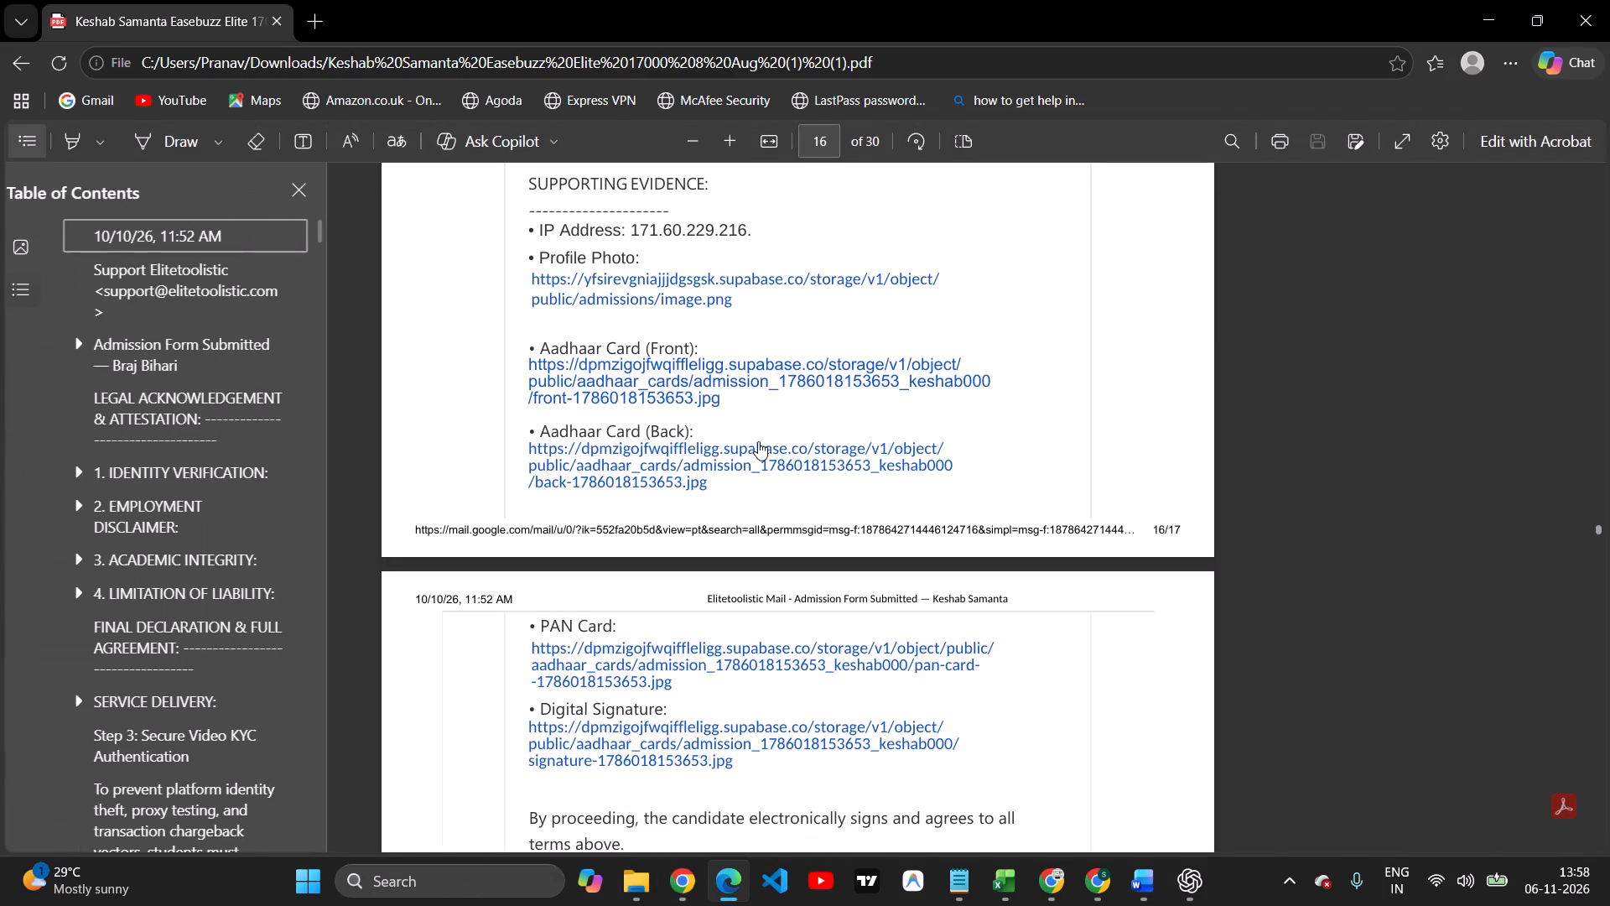
{"action": "scroll", "coordinate": [783, 445], "scroll_direction": "up", "scroll_amount": 10}
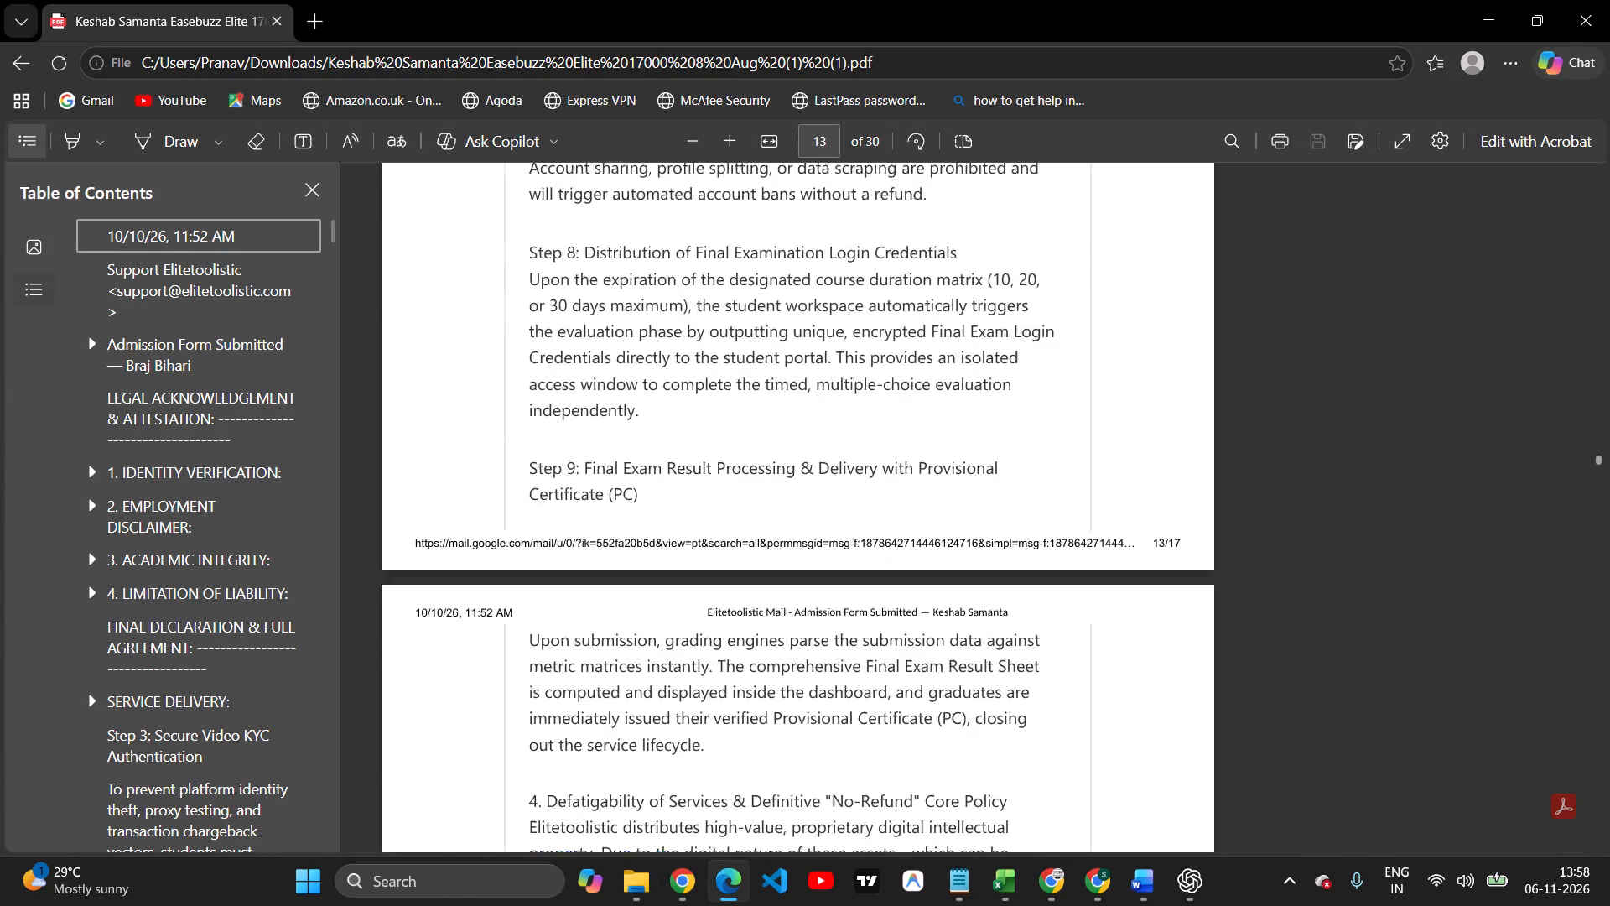
{"action": "scroll", "coordinate": [794, 440], "scroll_direction": "up", "scroll_amount": 12}
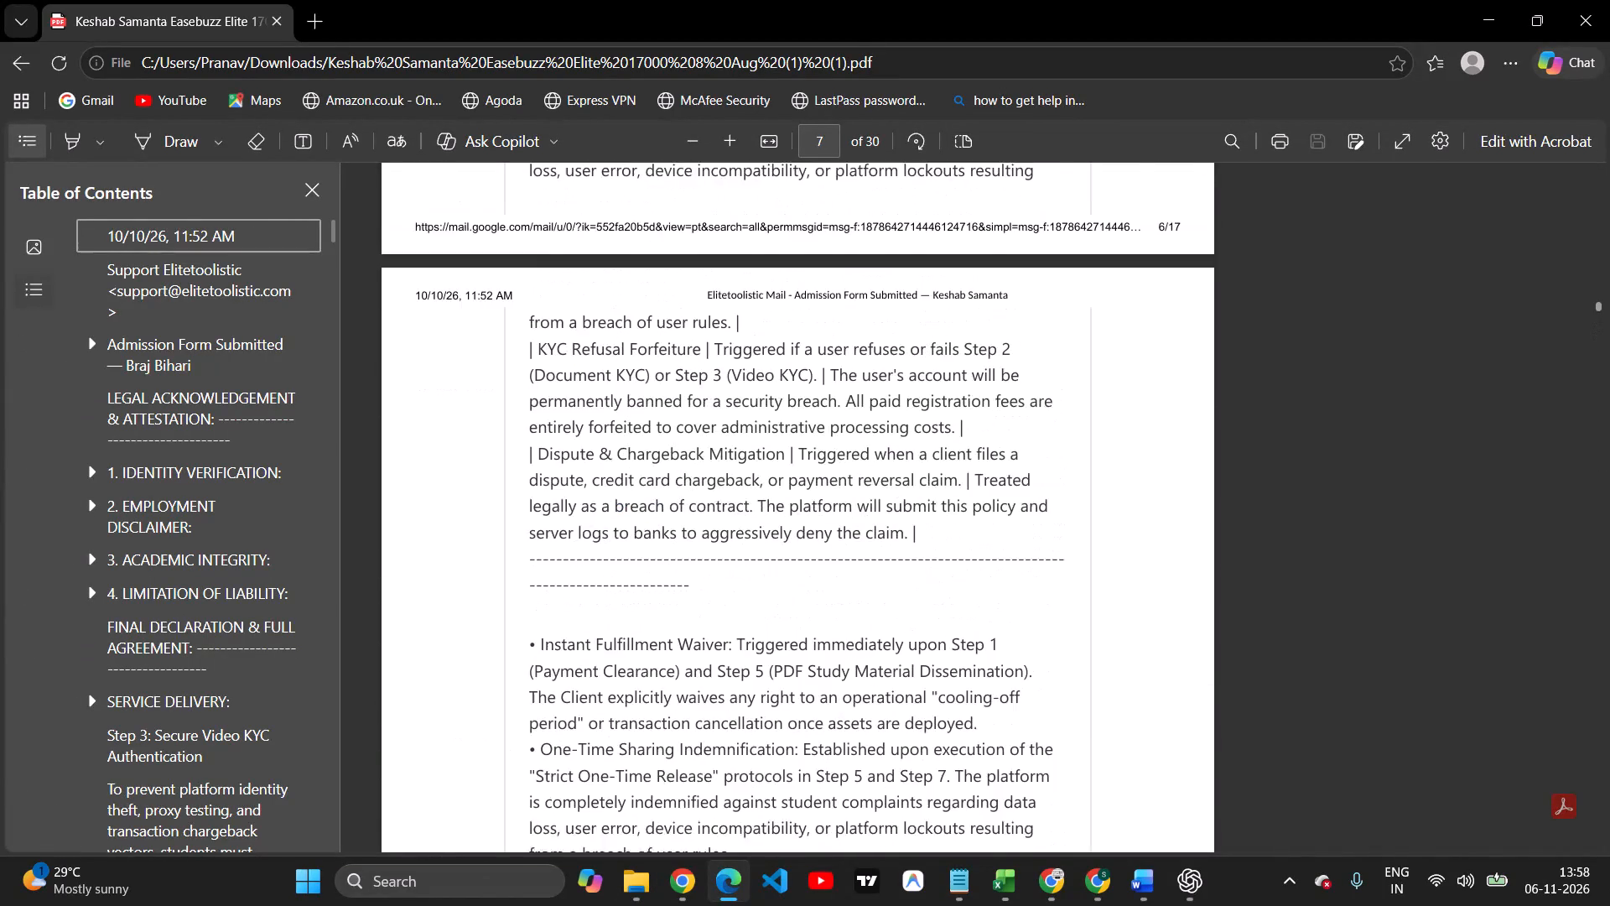
{"action": "scroll", "coordinate": [794, 440], "scroll_direction": "up", "scroll_amount": 17}
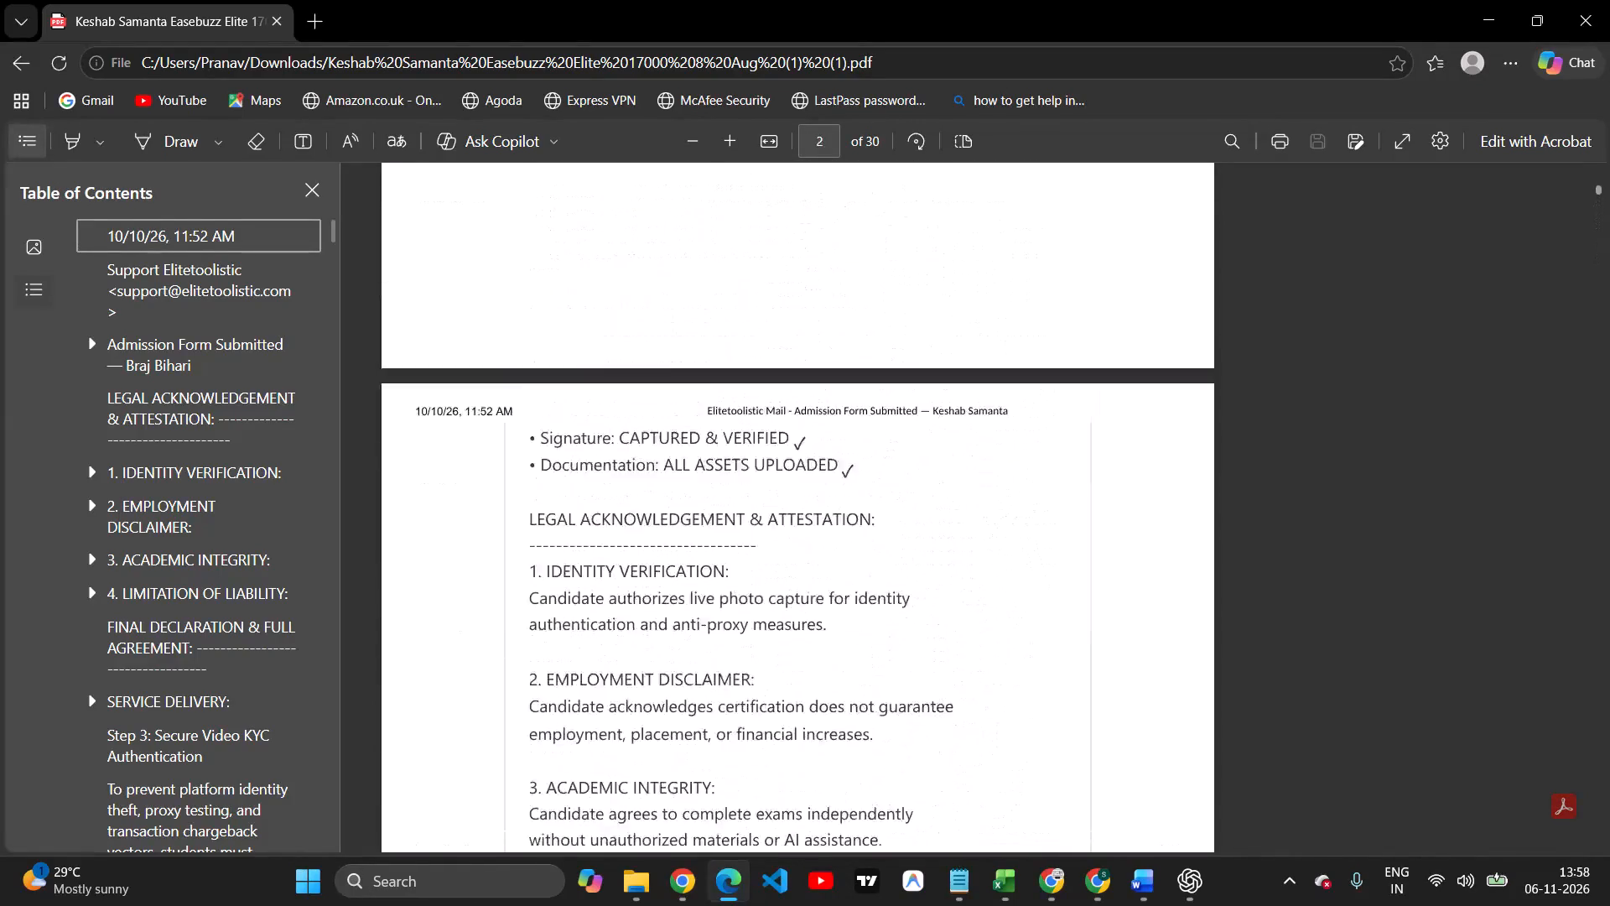
{"action": "scroll", "coordinate": [790, 446], "scroll_direction": "down", "scroll_amount": 5}
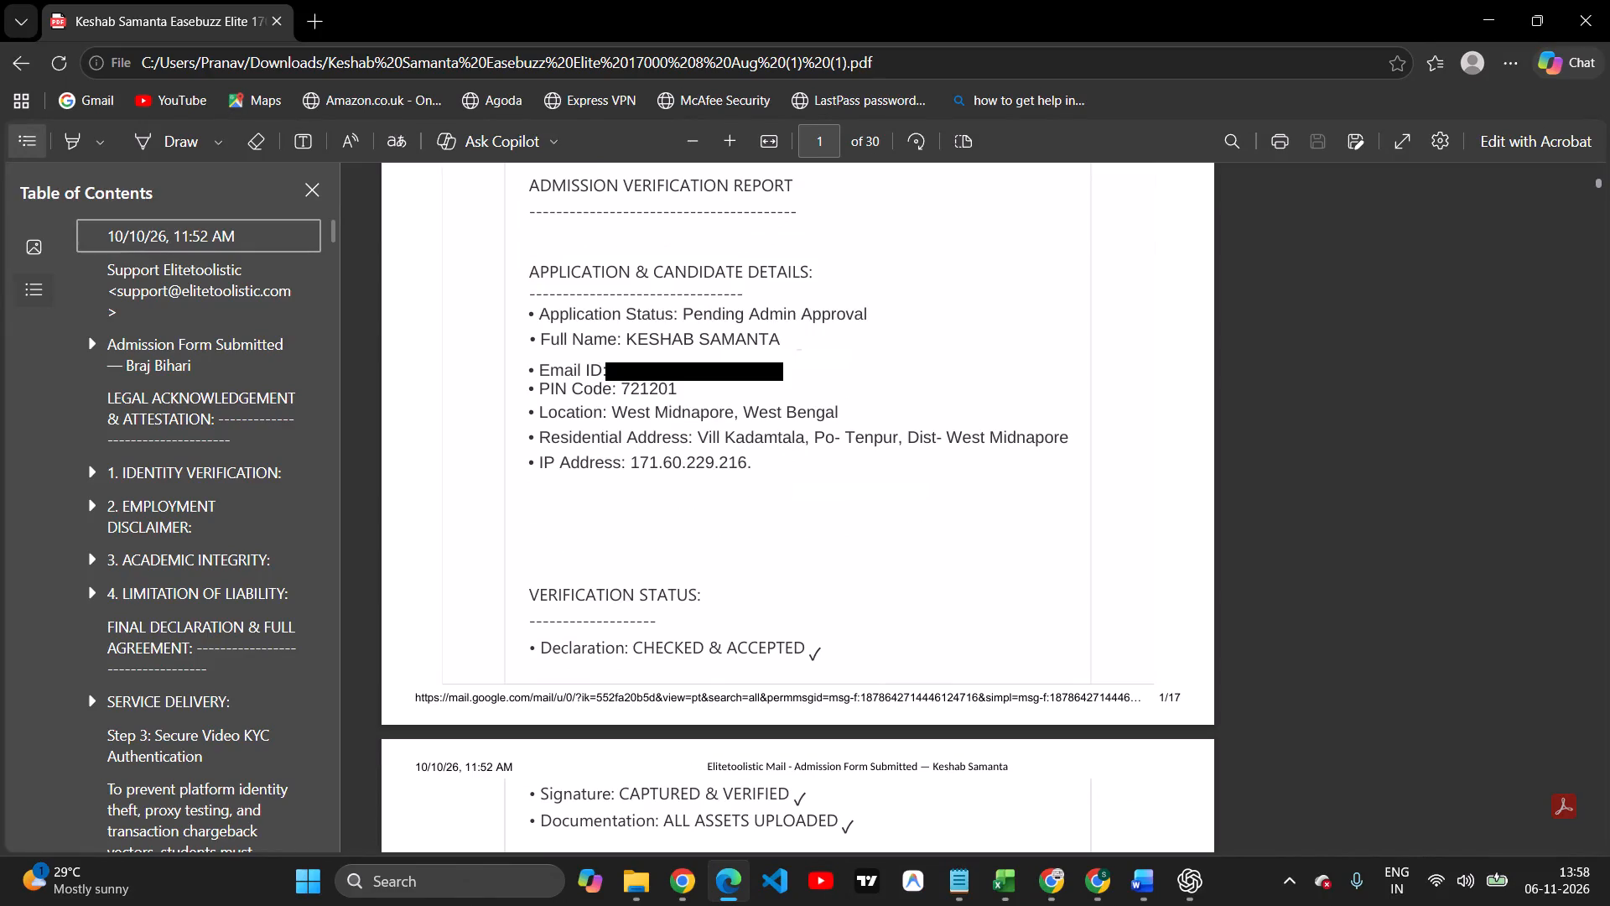
{"action": "scroll", "coordinate": [800, 426], "scroll_direction": "up", "scroll_amount": 6}
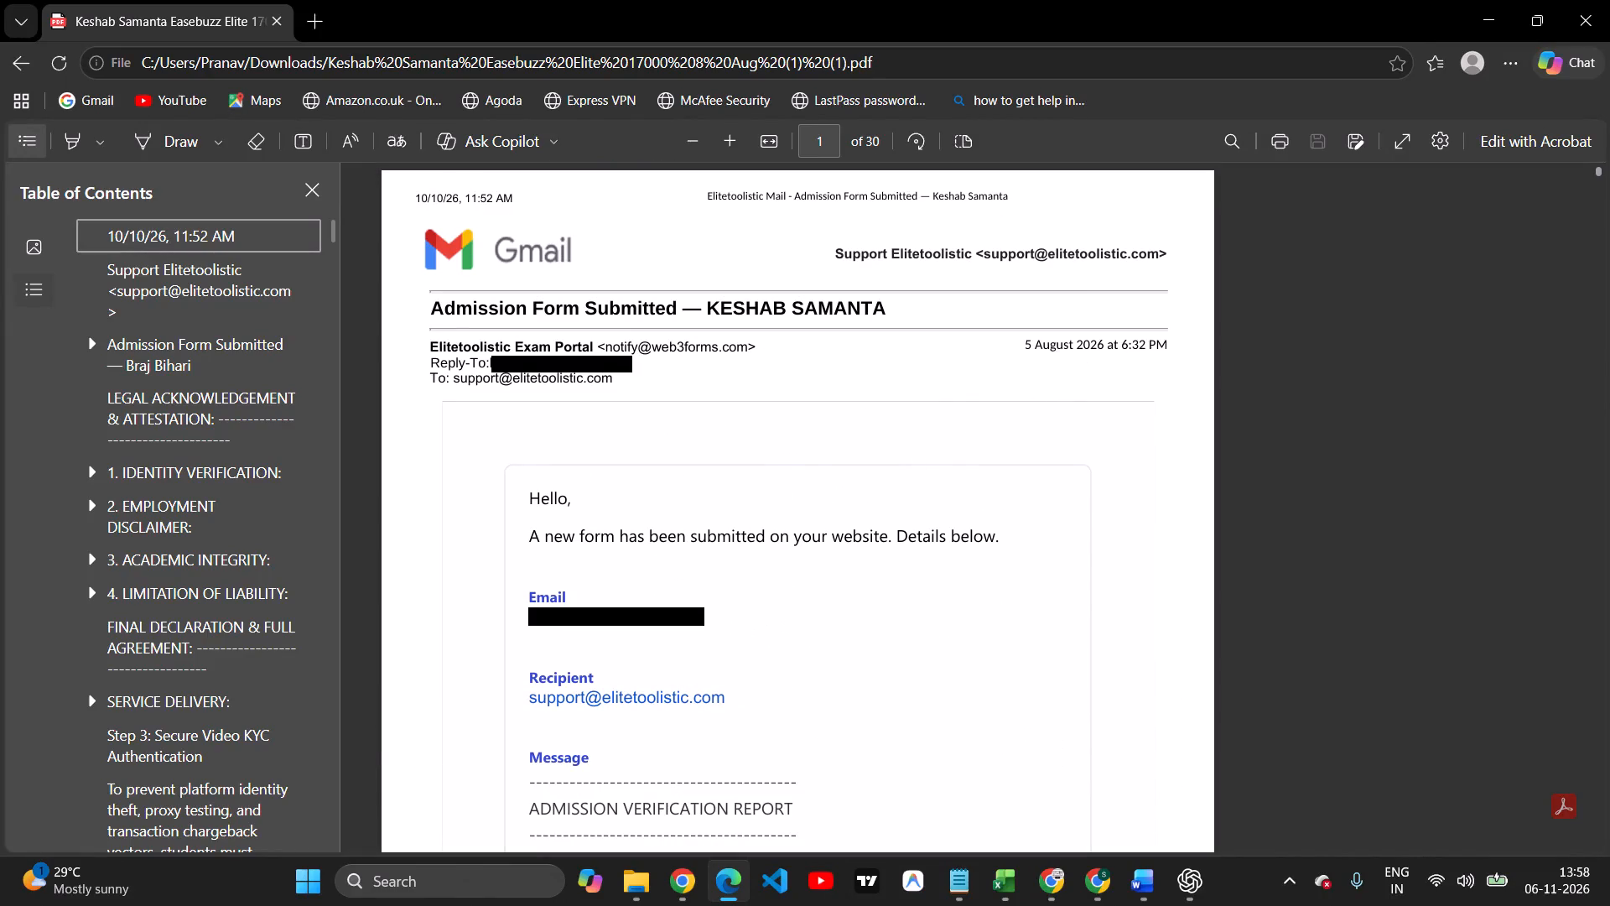
{"action": "key", "text": "alt+Tab"}
{"action": "key", "text": "alt+Tab"}
{"action": "key", "text": "alt+Tab"}
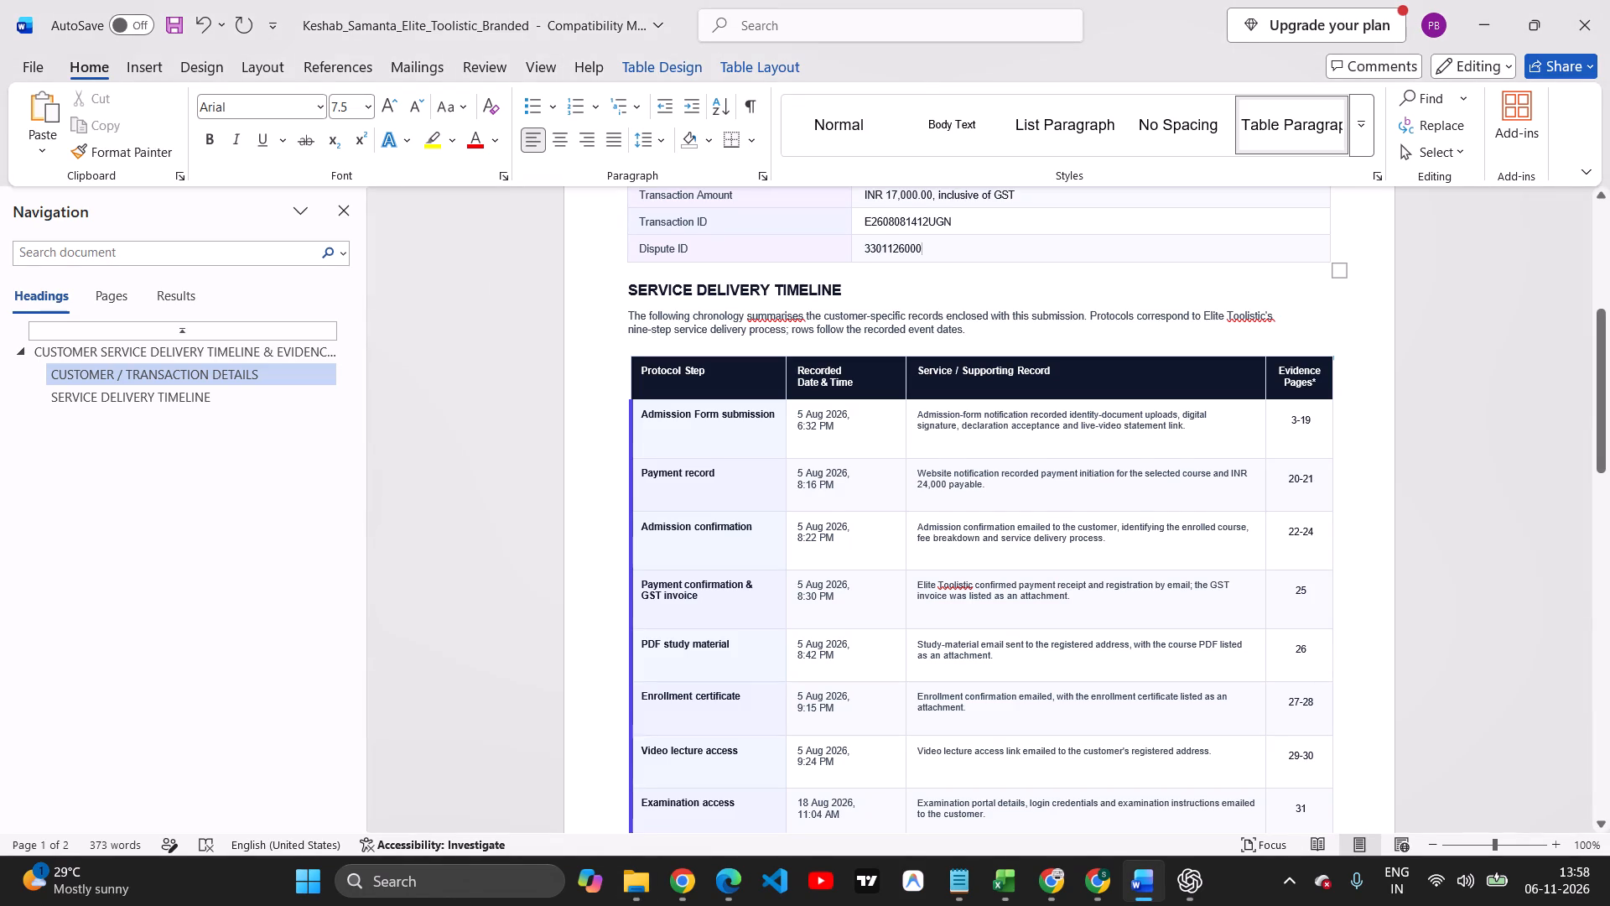
{"action": "key", "text": "alt+Tab"}
{"action": "key", "text": "alt+Tab"}
{"action": "key", "text": "alt+Tab"}
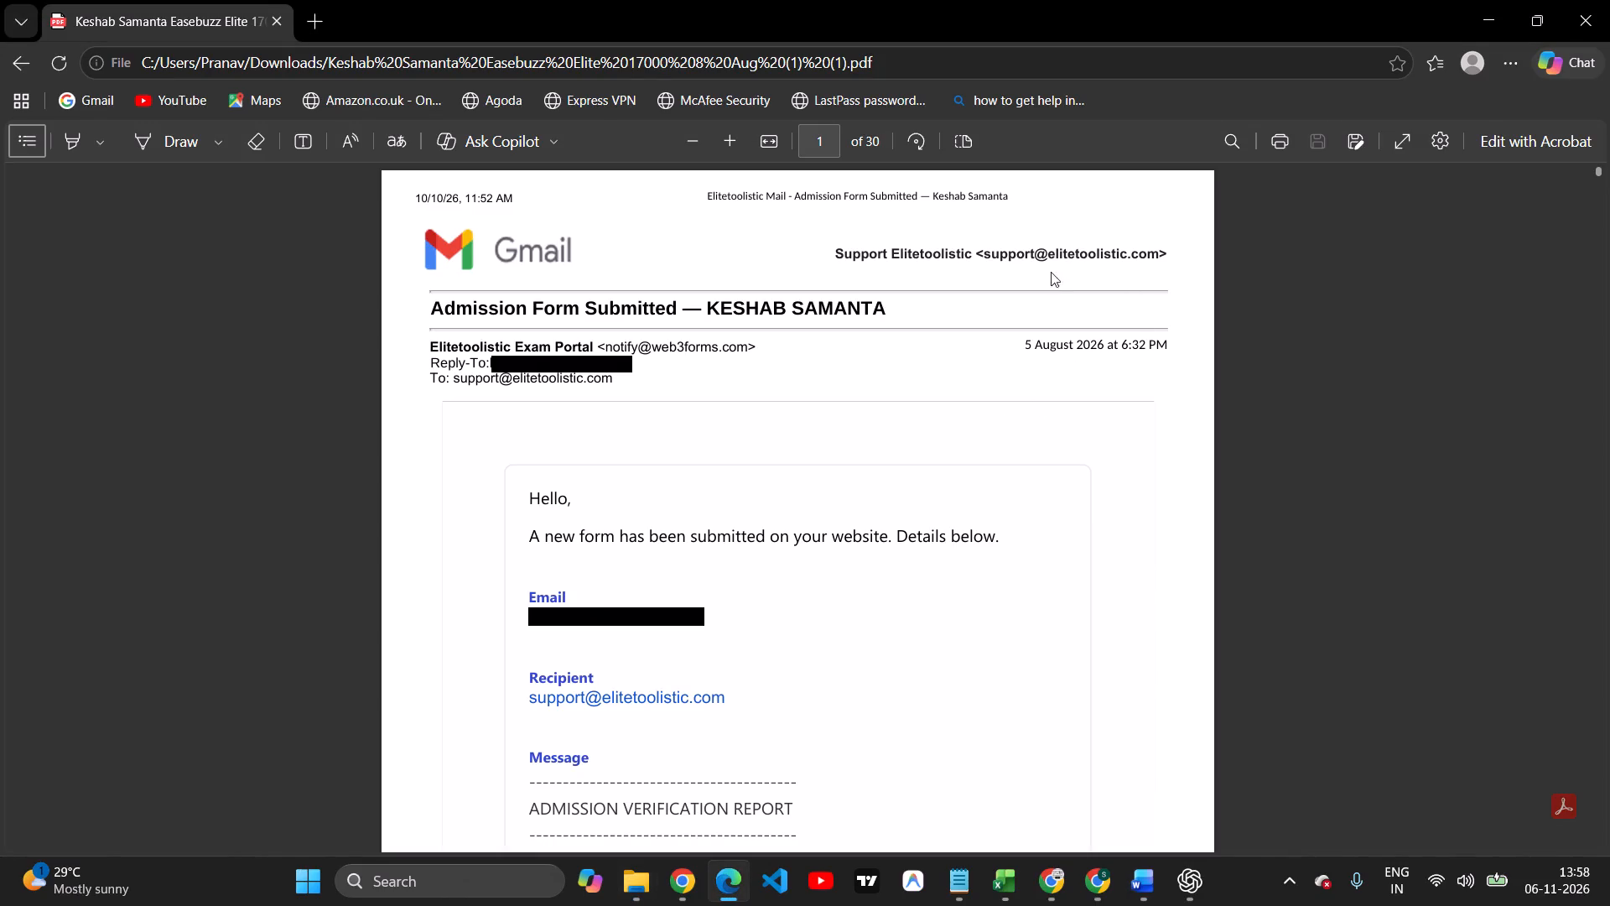
Find the website payment notification in the 17000 PDF and set the Word timeline's Payment record to 8 Aug 2026, 8:41 PM.
{"action": "left_click", "coordinate": [631, 60]}
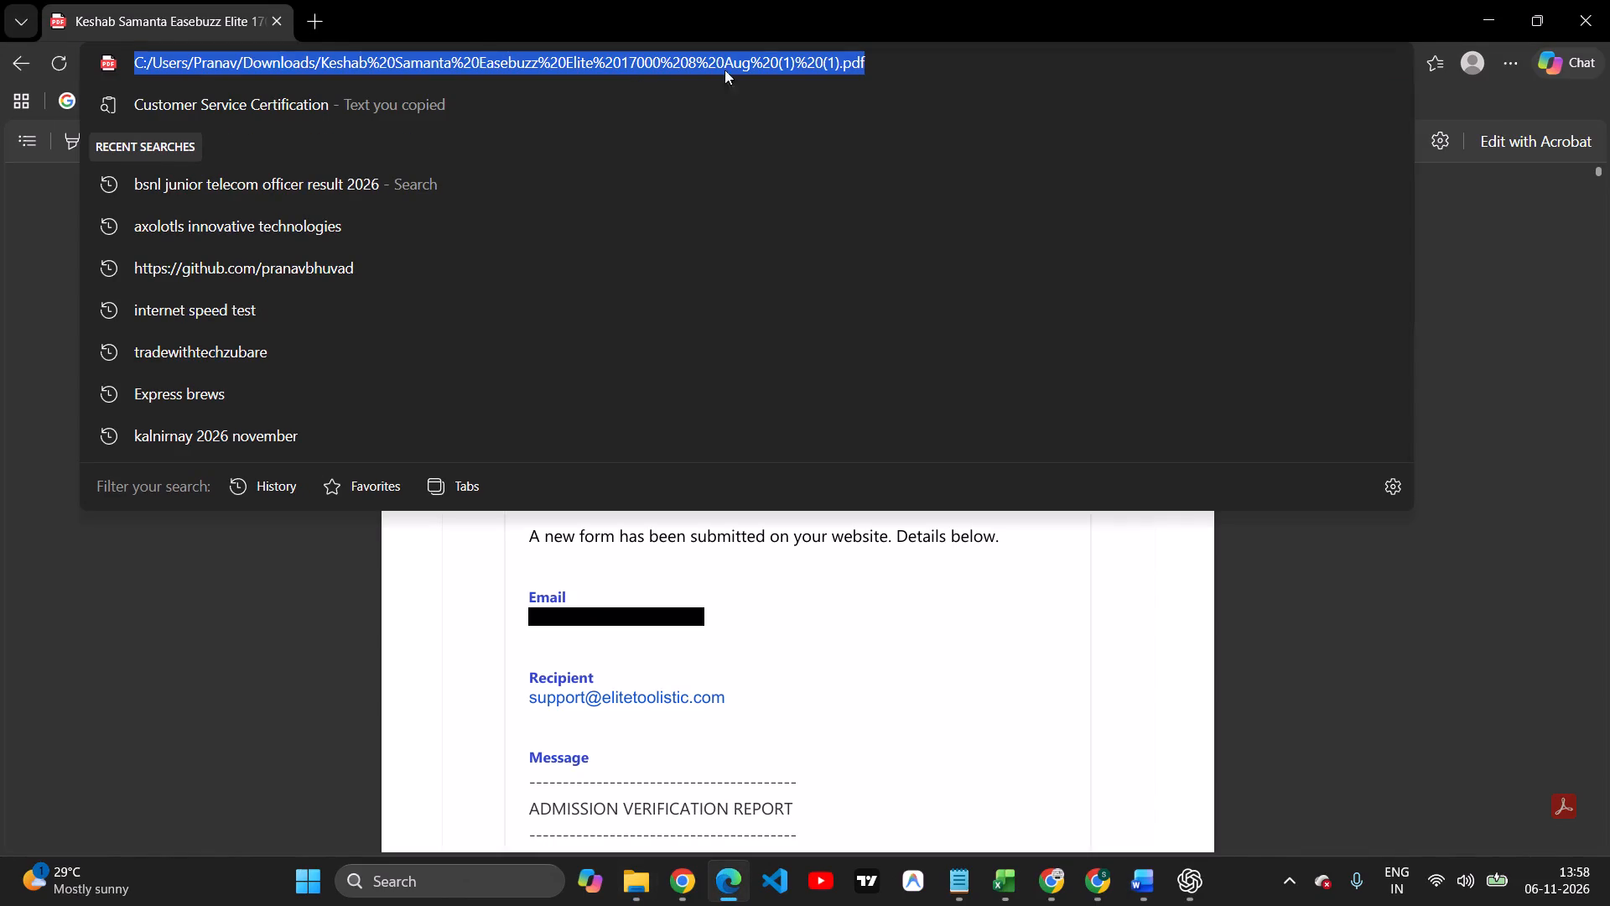
{"action": "left_click", "coordinate": [974, 591]}
{"action": "scroll", "coordinate": [976, 571], "scroll_direction": "down", "scroll_amount": 7}
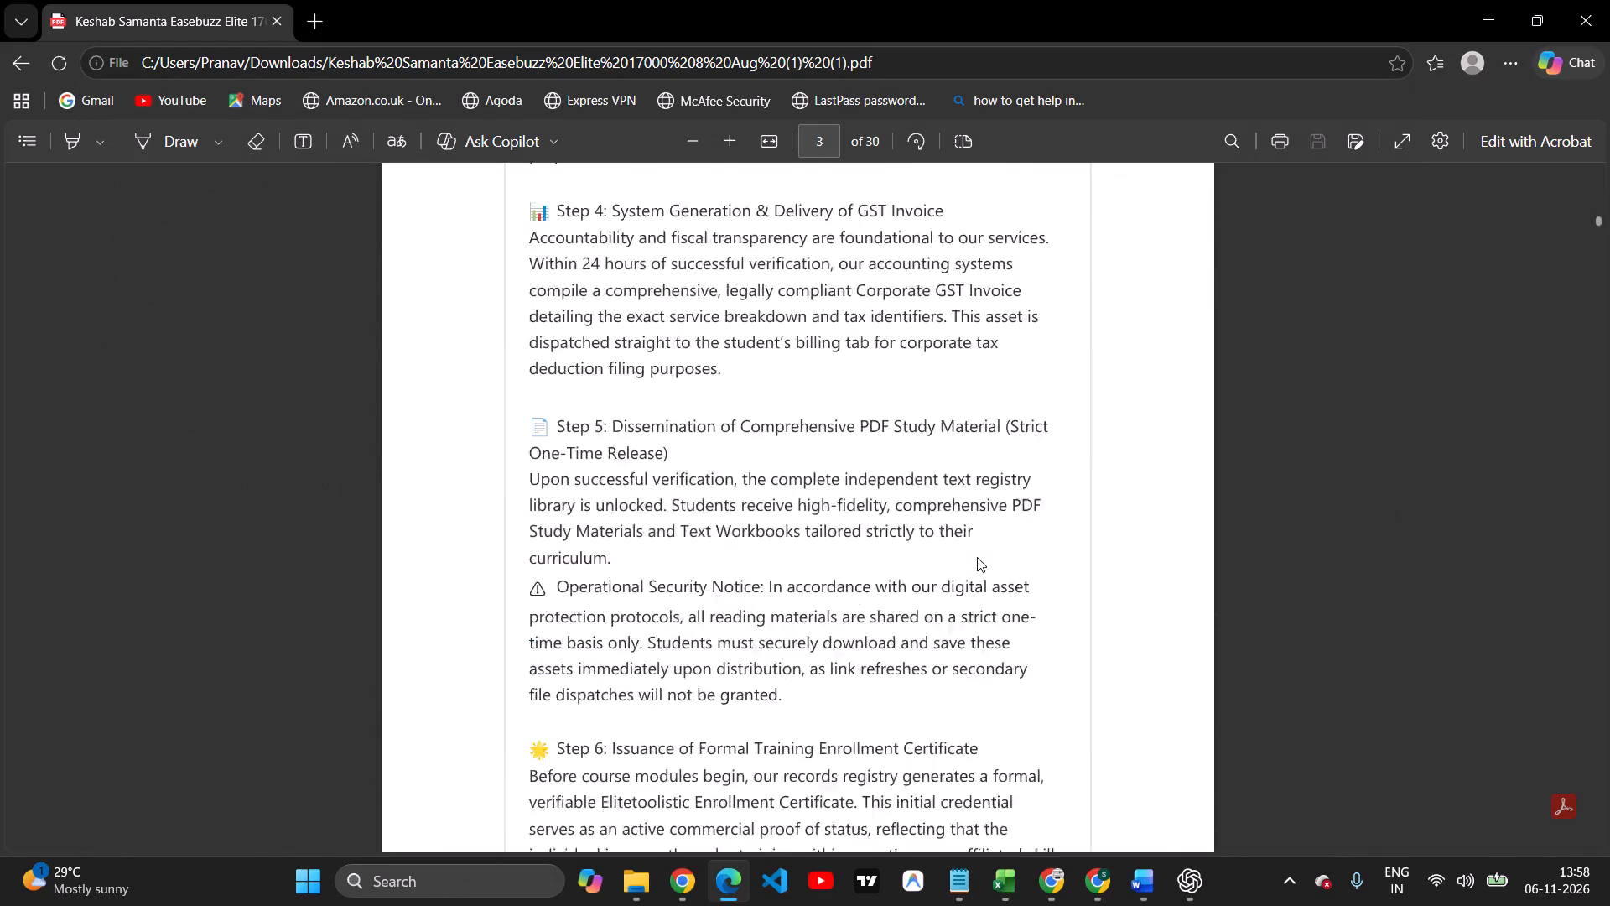
{"action": "scroll", "coordinate": [977, 557], "scroll_direction": "down", "scroll_amount": 19}
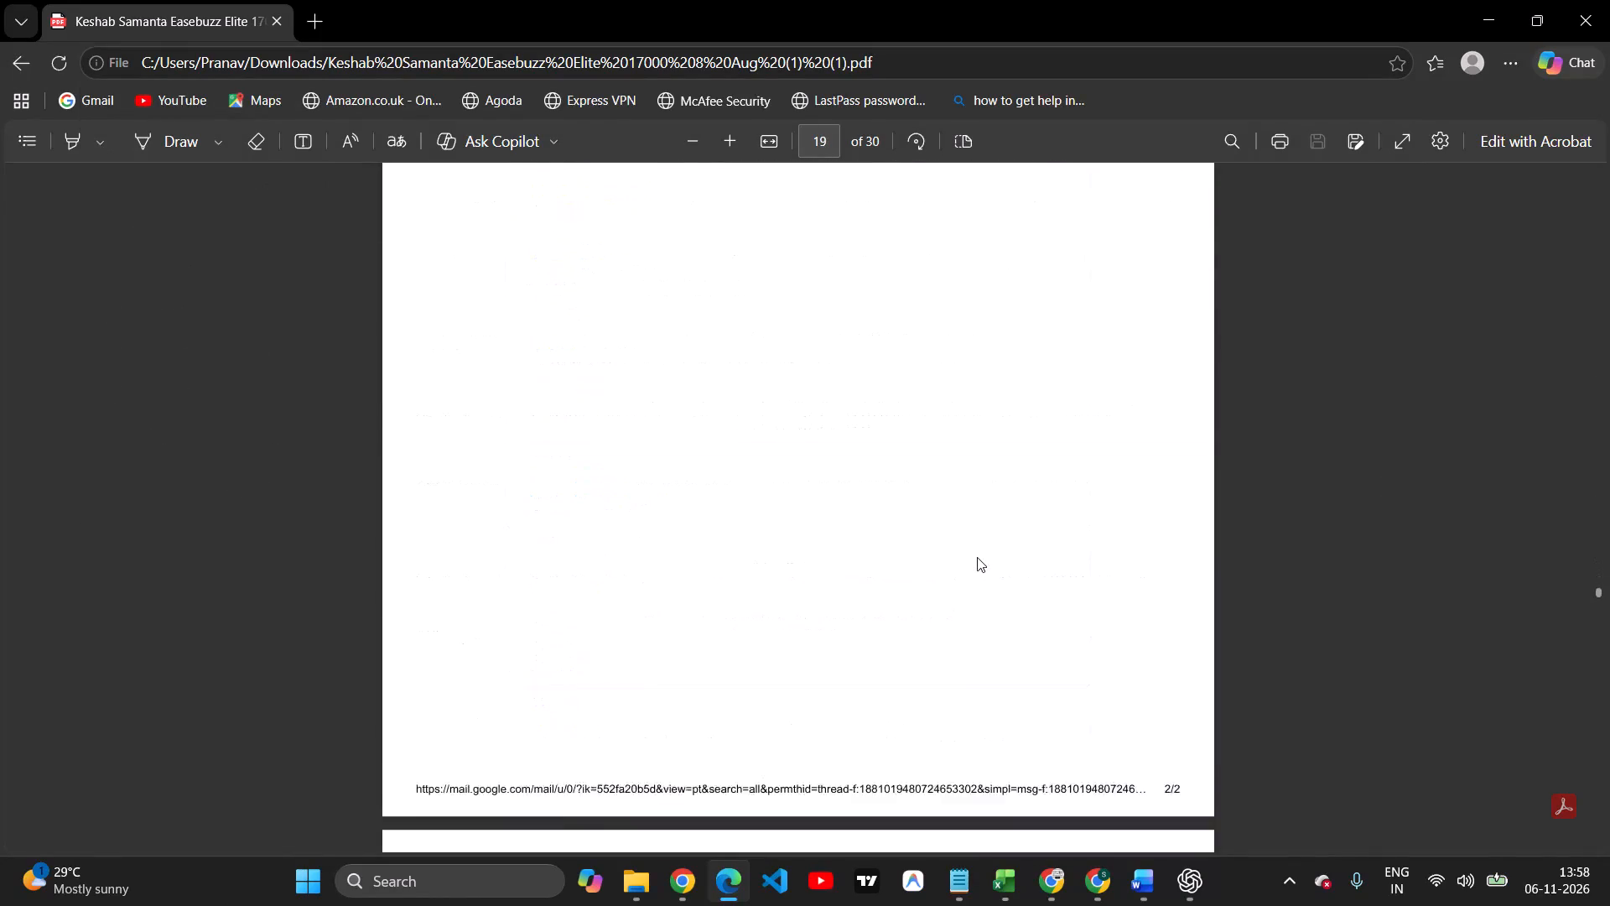
{"action": "scroll", "coordinate": [979, 497], "scroll_direction": "up", "scroll_amount": 5}
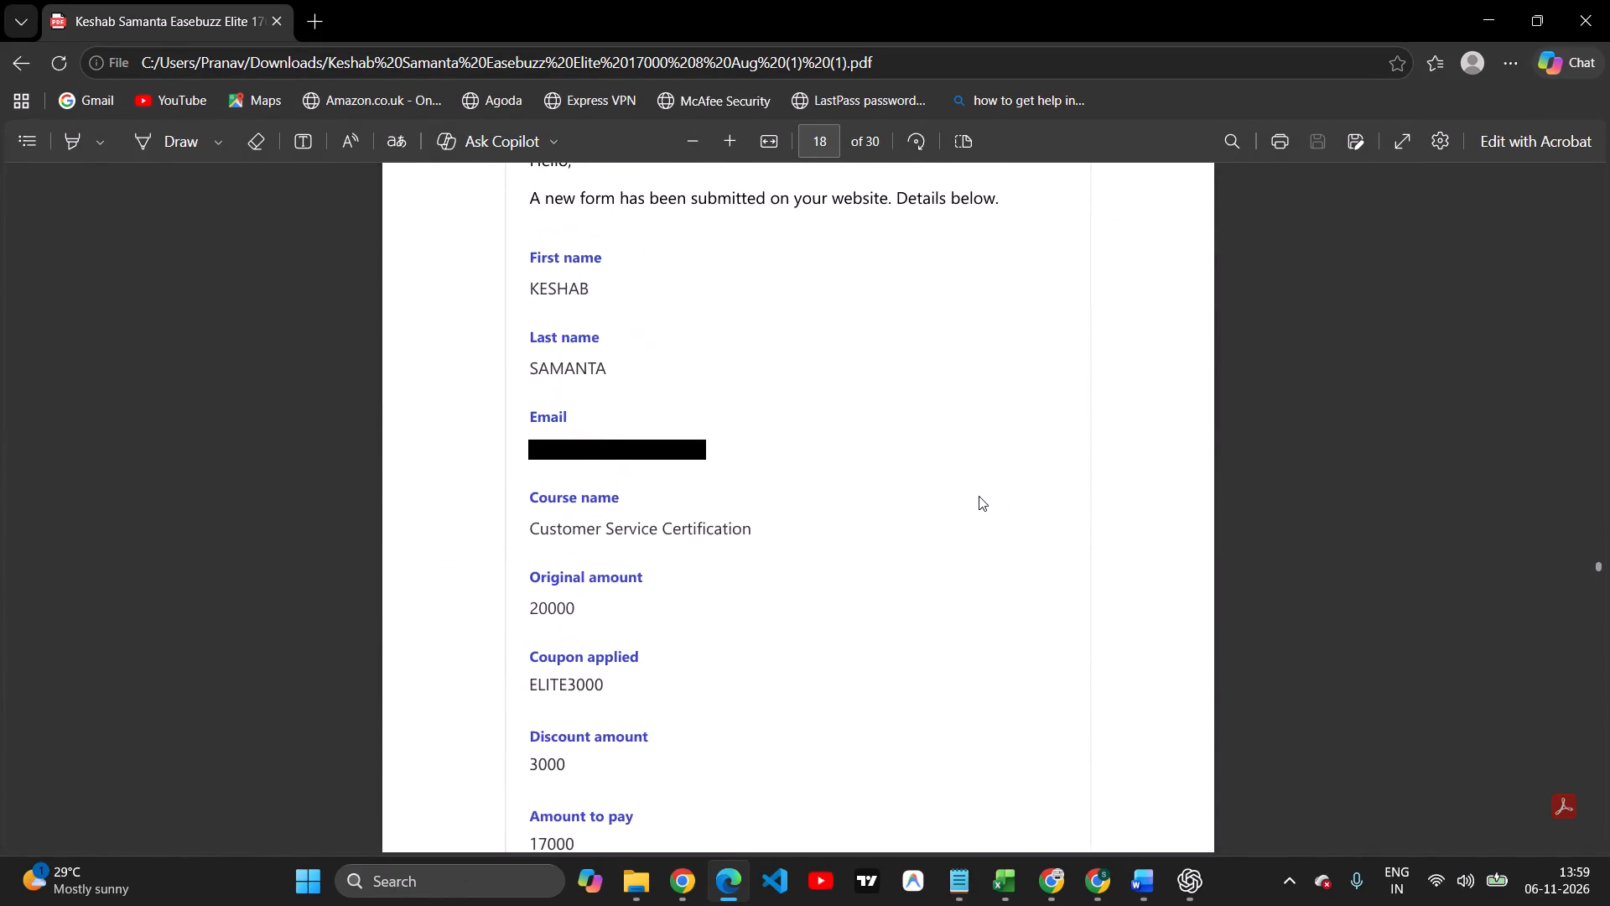
{"action": "scroll", "coordinate": [979, 496], "scroll_direction": "up", "scroll_amount": 2}
{"action": "key", "text": "alt+Tab"}
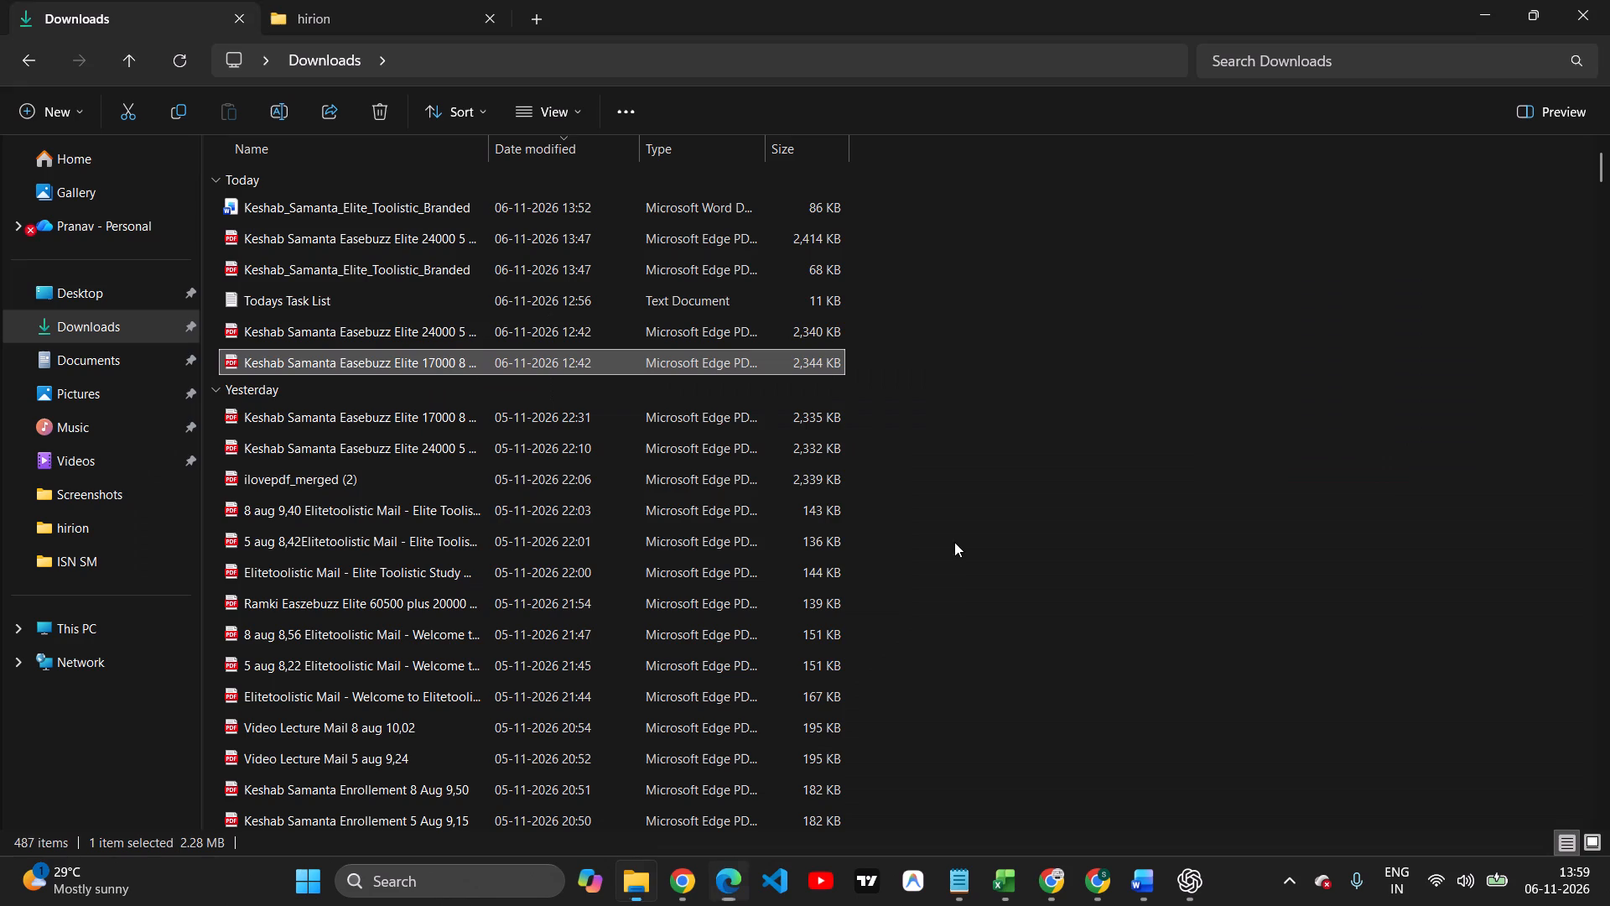
{"action": "key", "text": "alt+Tab"}
{"action": "key", "text": "alt+Tab"}
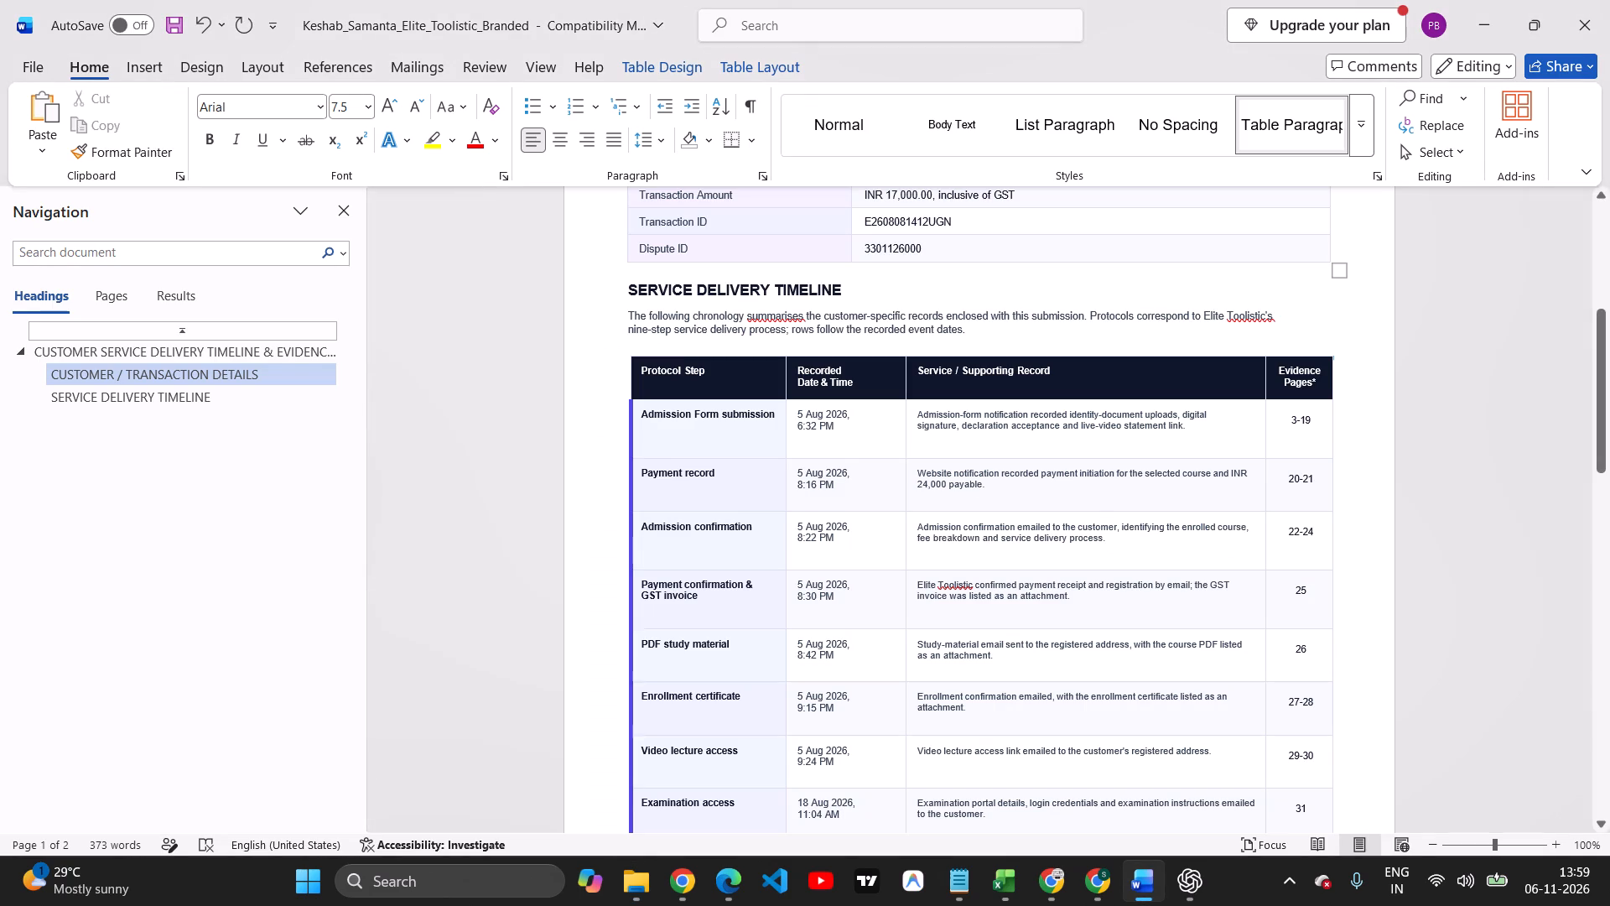
{"action": "left_click", "coordinate": [803, 471]}
{"action": "key", "text": "BackSpace"}
{"action": "key", "text": "8"}
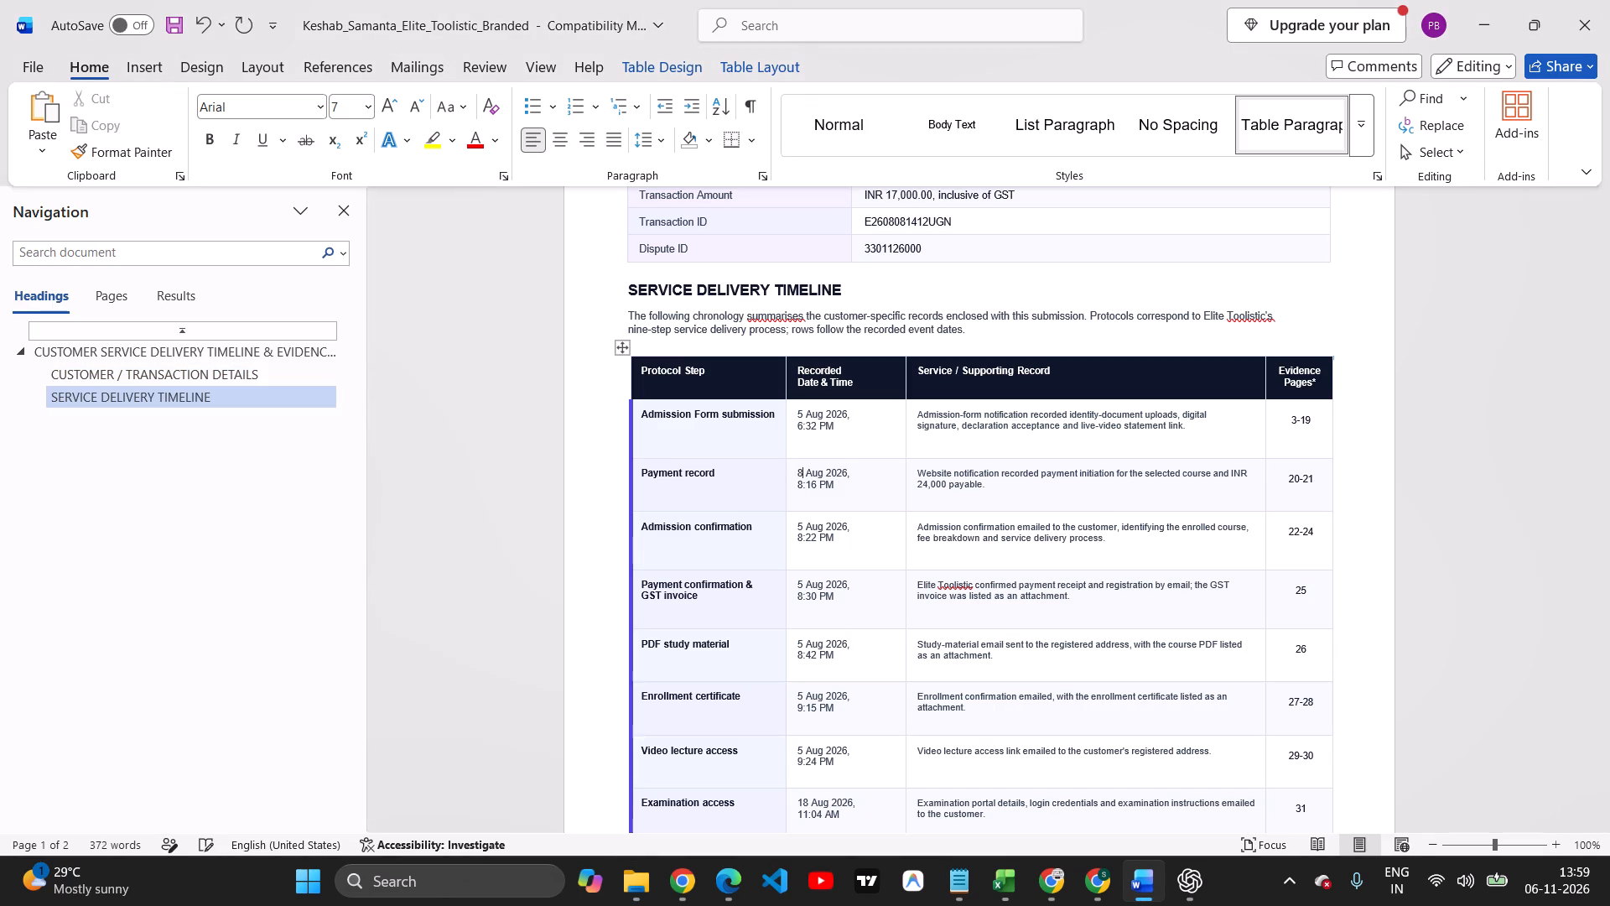
{"action": "key", "text": "Down"}
{"action": "key", "text": "Right"}
{"action": "key", "text": "Right"}
{"action": "key", "text": "Right"}
{"action": "key", "text": "BackSpace"}
{"action": "key", "text": "BackSpace"}
{"action": "type", "text": "41"}
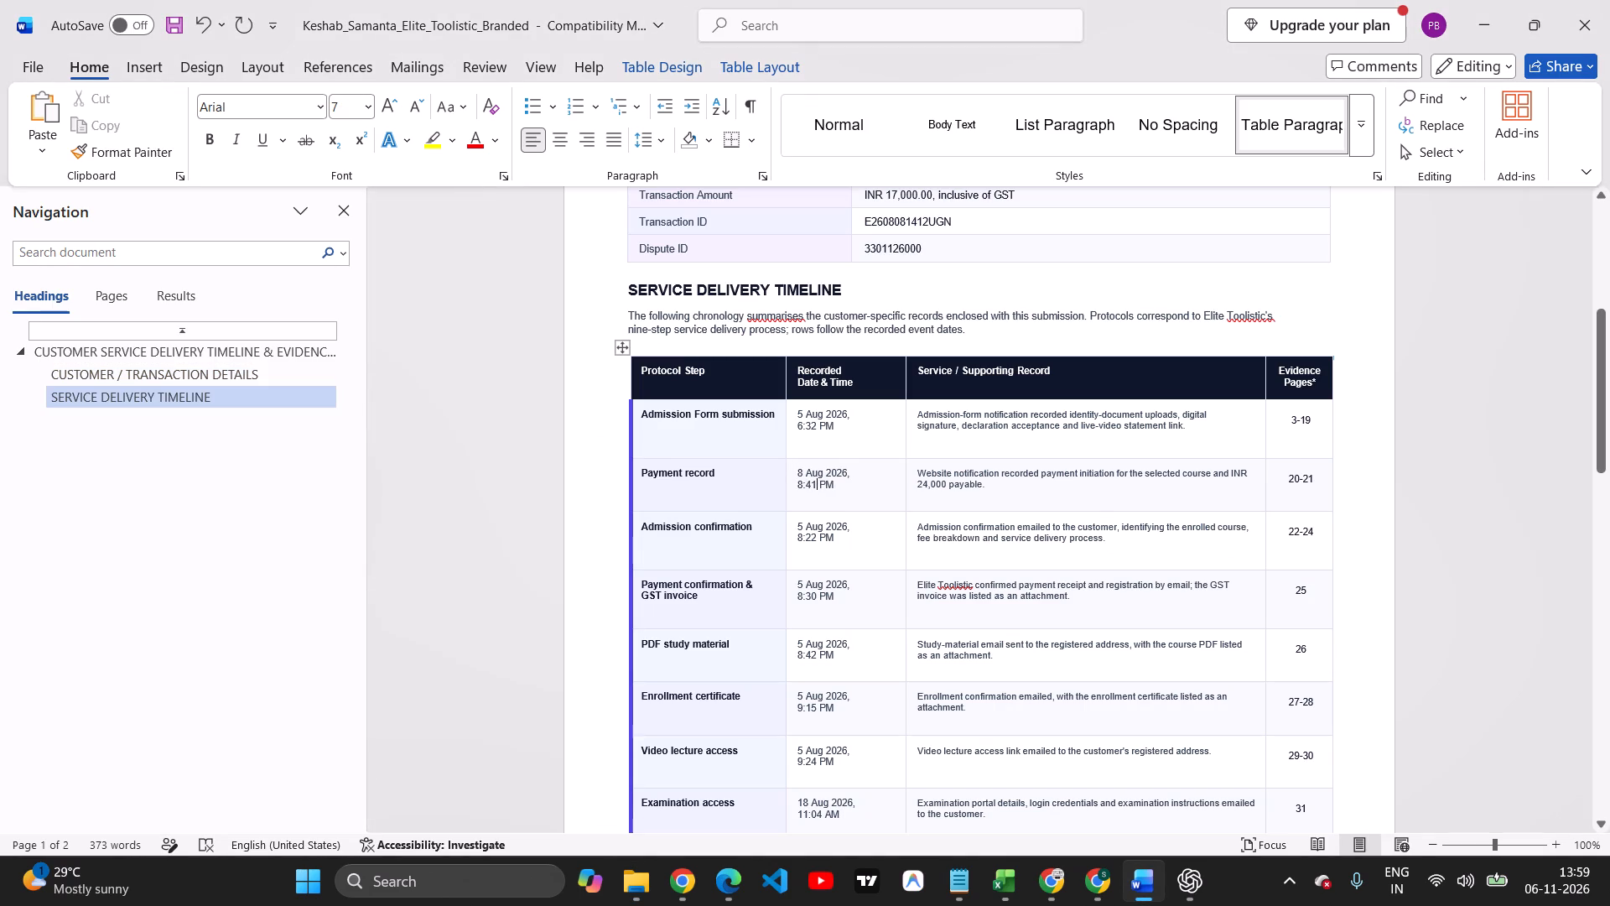
Set the timeline's Admission confirmation date and time to 8 Aug 2026, 8:56 PM, using the admission confirmation email in the PDF.
{"action": "left_click", "coordinate": [802, 523]}
{"action": "key", "text": "BackSpace"}
{"action": "key", "text": "8"}
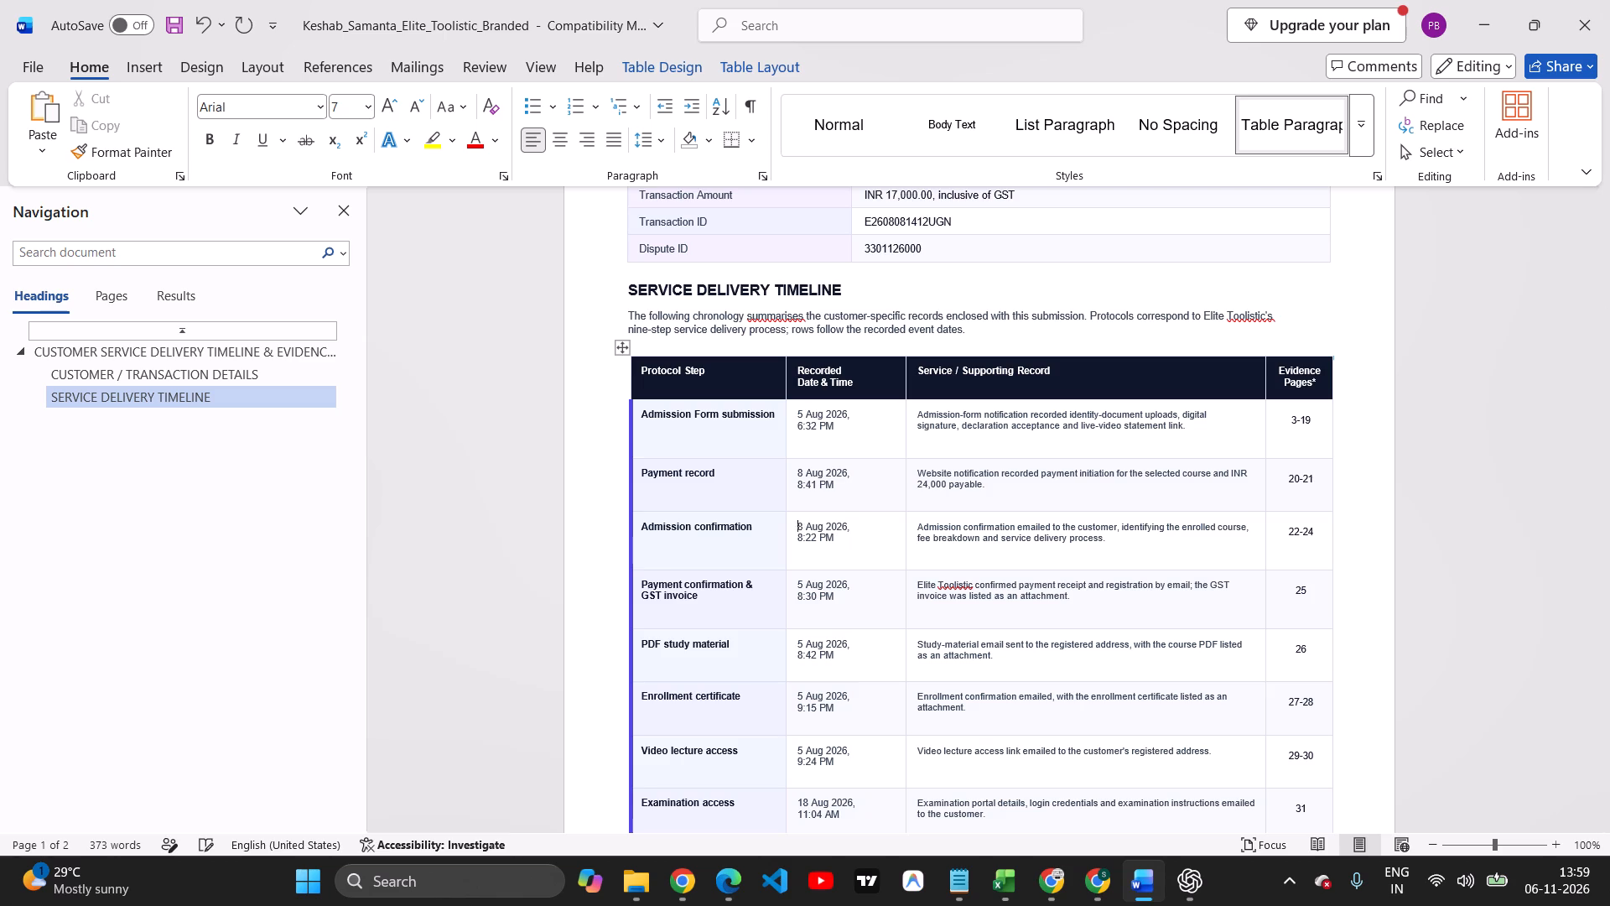
{"action": "key", "text": "alt+Tab"}
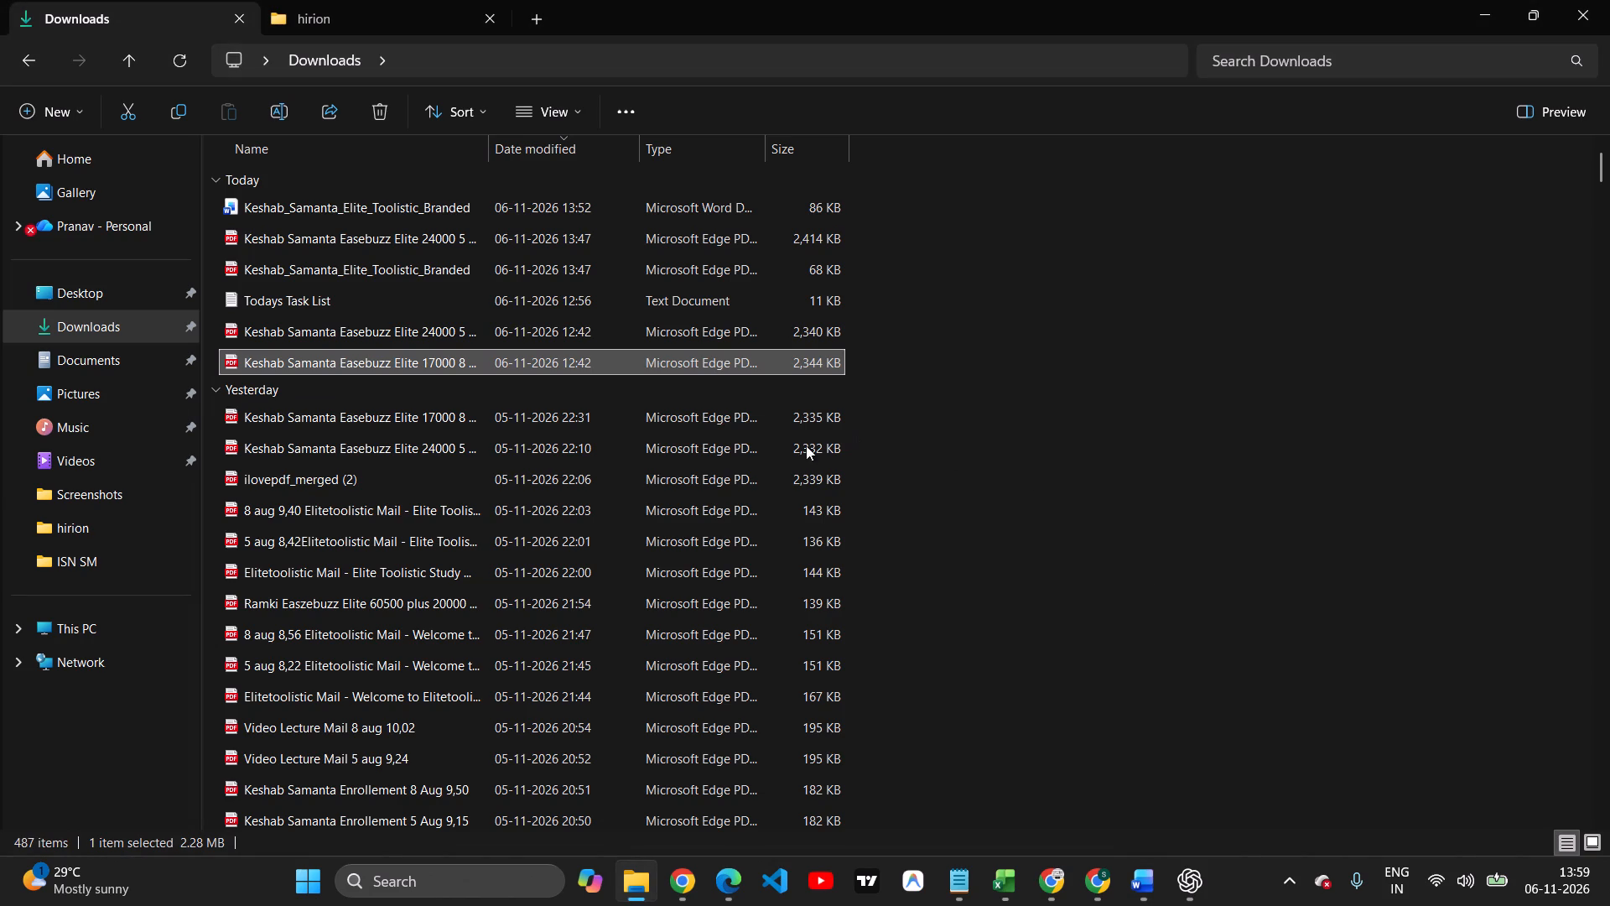
{"action": "key", "text": "alt+Tab"}
{"action": "key", "text": "alt+Tab"}
{"action": "key", "text": "alt+Tab"}
{"action": "scroll", "coordinate": [1103, 582], "scroll_direction": "down", "scroll_amount": 9}
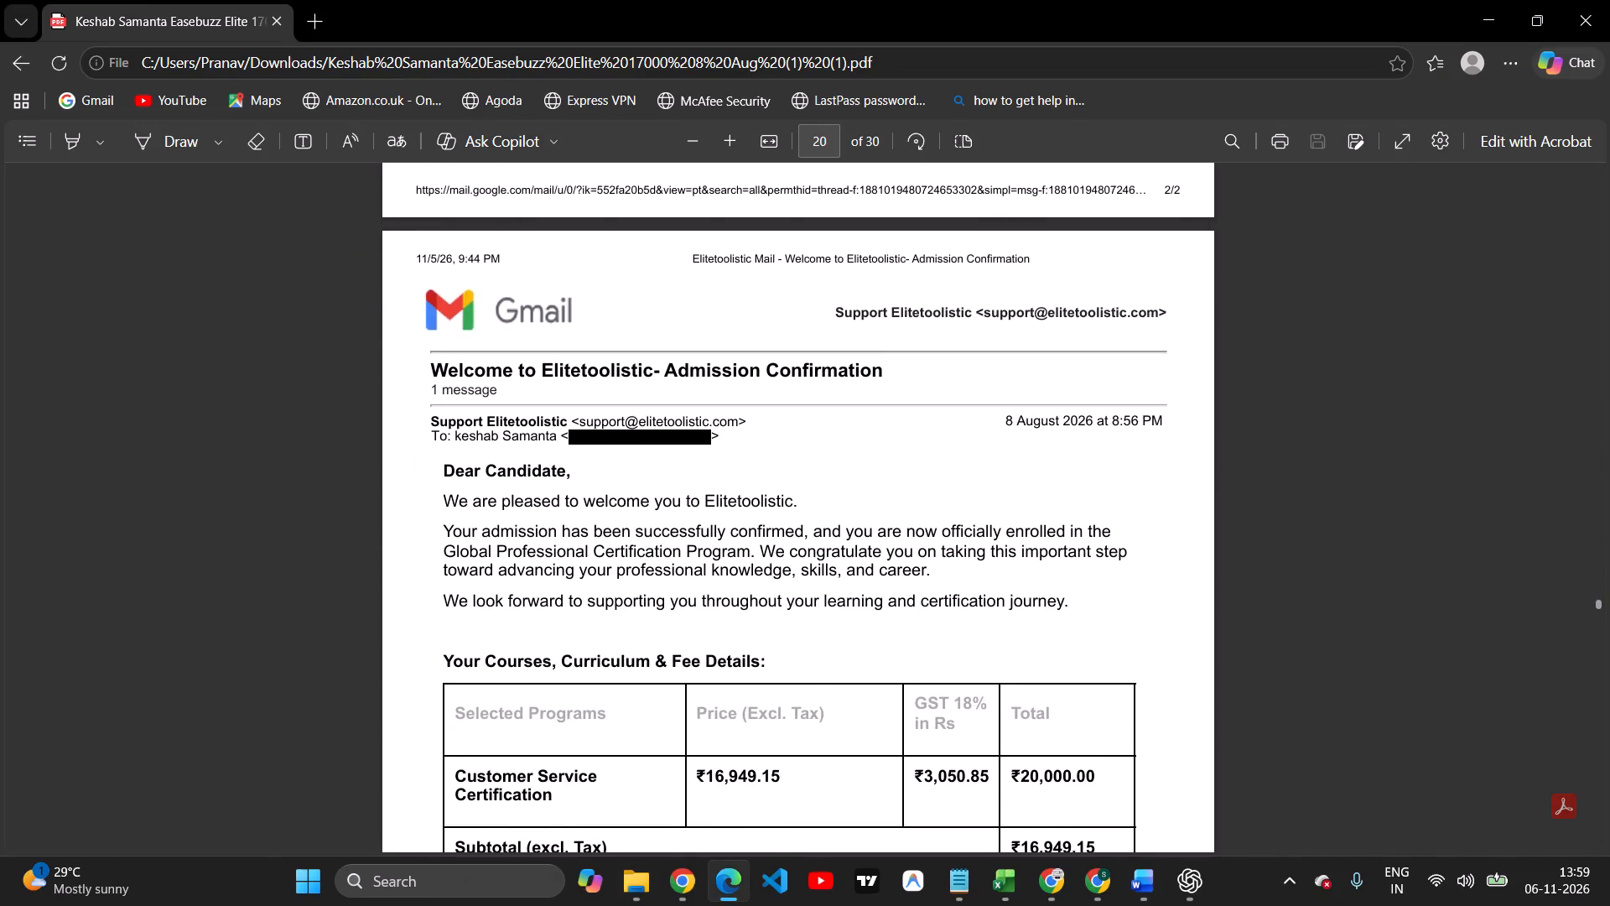
{"action": "key", "text": "alt+Tab"}
{"action": "left_click", "coordinate": [816, 536]}
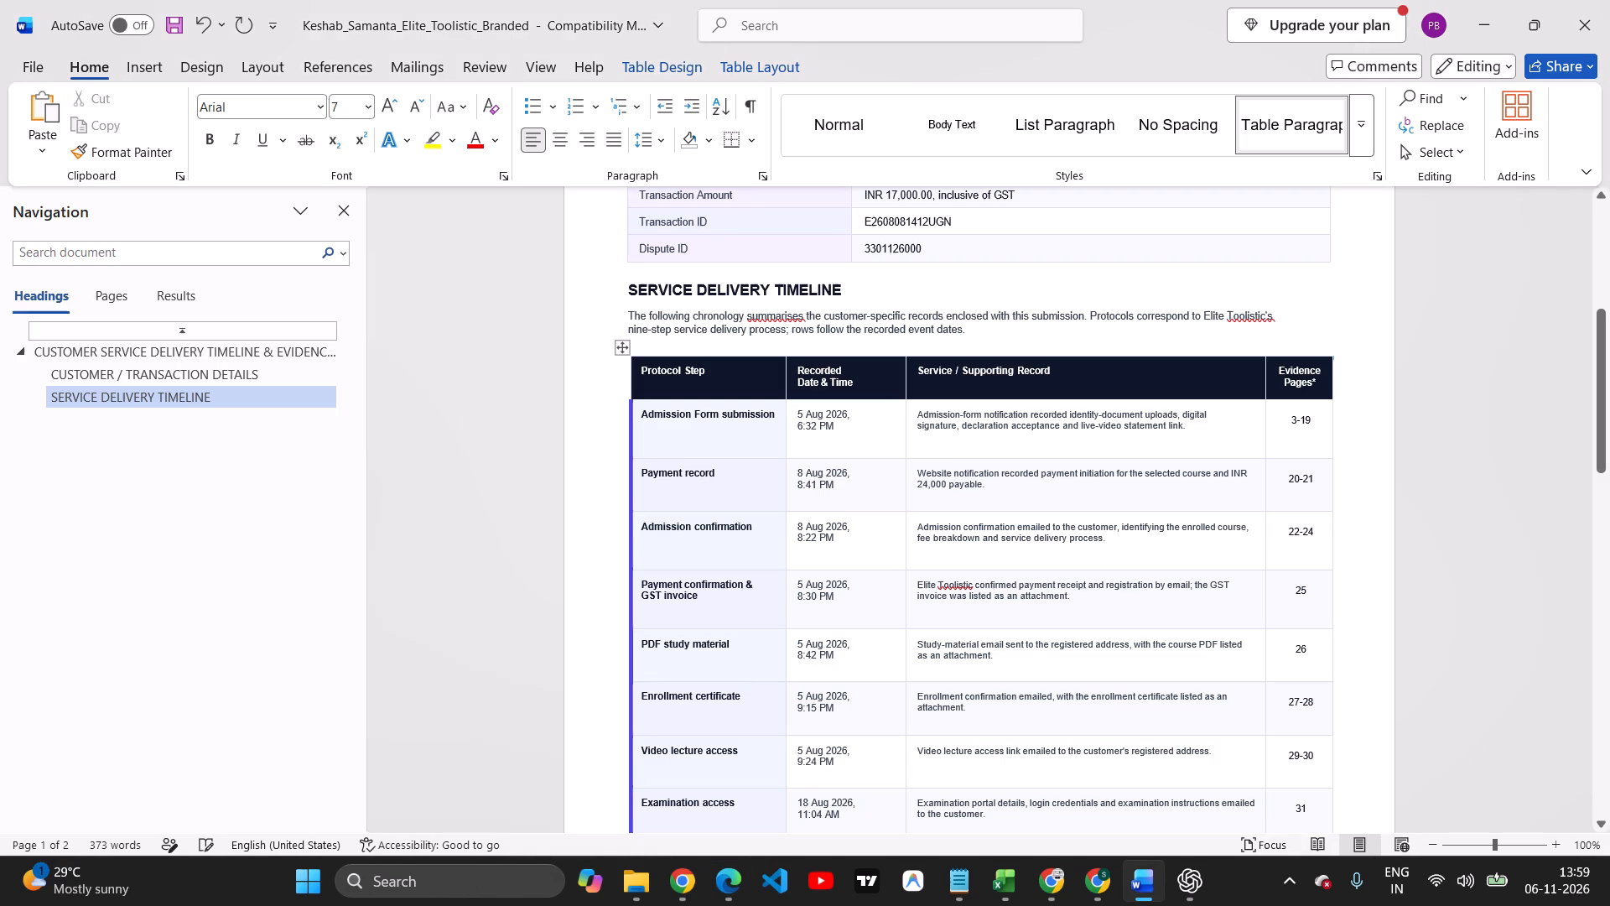
{"action": "key", "text": "BackSpace"}
{"action": "key", "text": "BackSpace"}
{"action": "key", "text": "5"}
{"action": "key", "text": "6"}
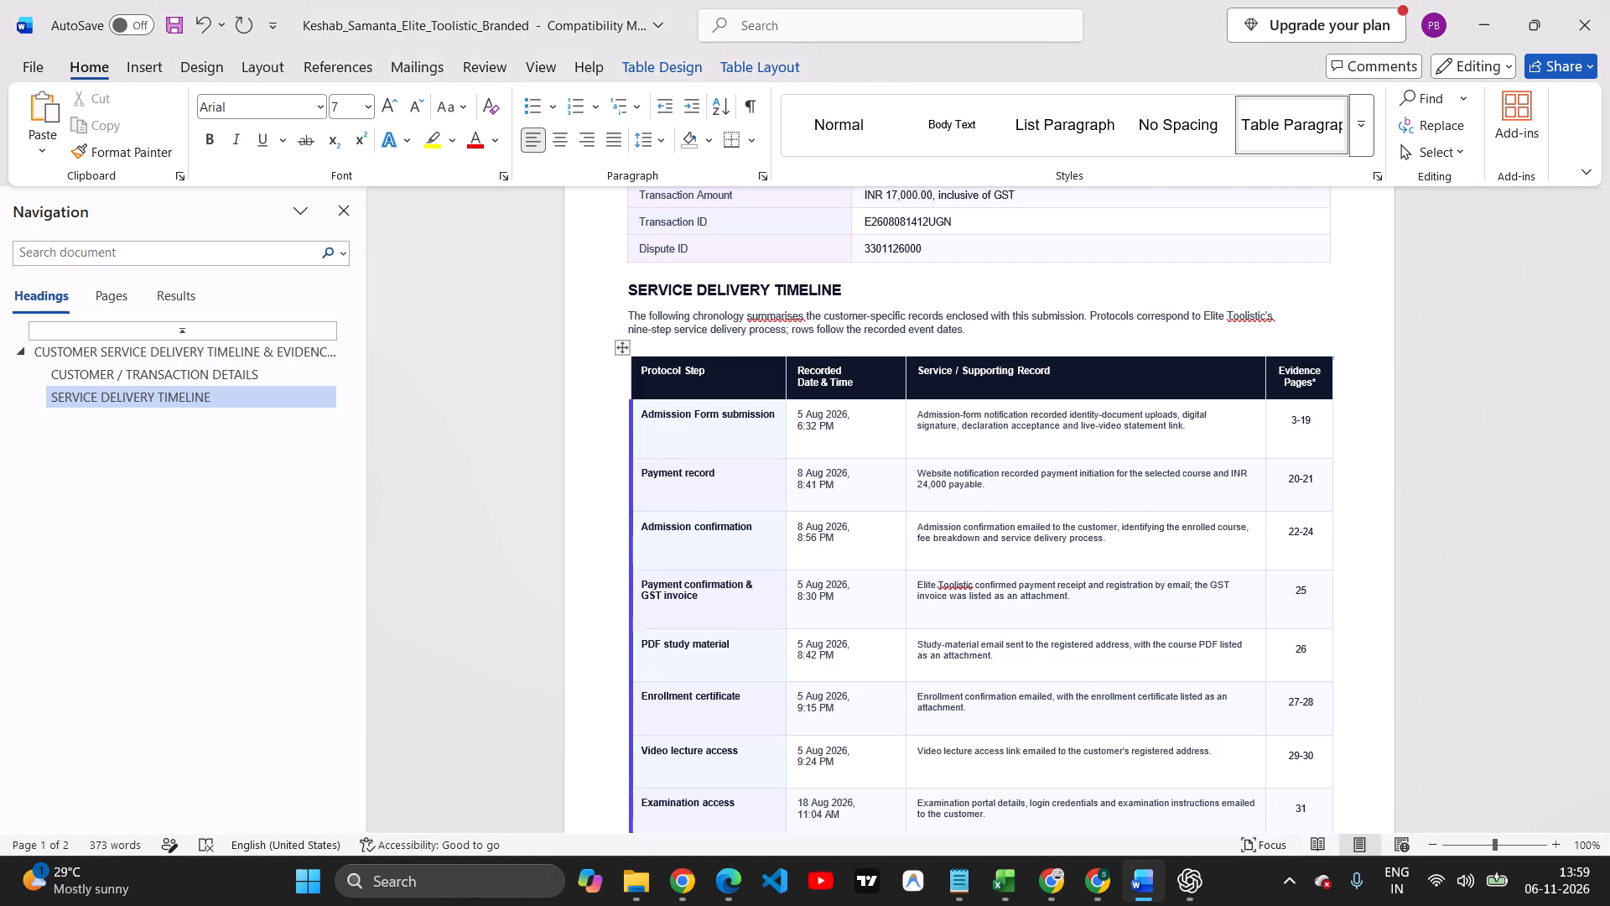
Set the timeline's Payment confirmation & GST invoice entry to 8 Aug 2026, 9:10 PM, using the payment confirmation email in the PDF.
{"action": "left_click", "coordinate": [801, 582]}
{"action": "key", "text": "BackSpace"}
{"action": "key", "text": "8"}
{"action": "key", "text": "alt+Tab"}
{"action": "scroll", "coordinate": [921, 449], "scroll_direction": "down", "scroll_amount": 9}
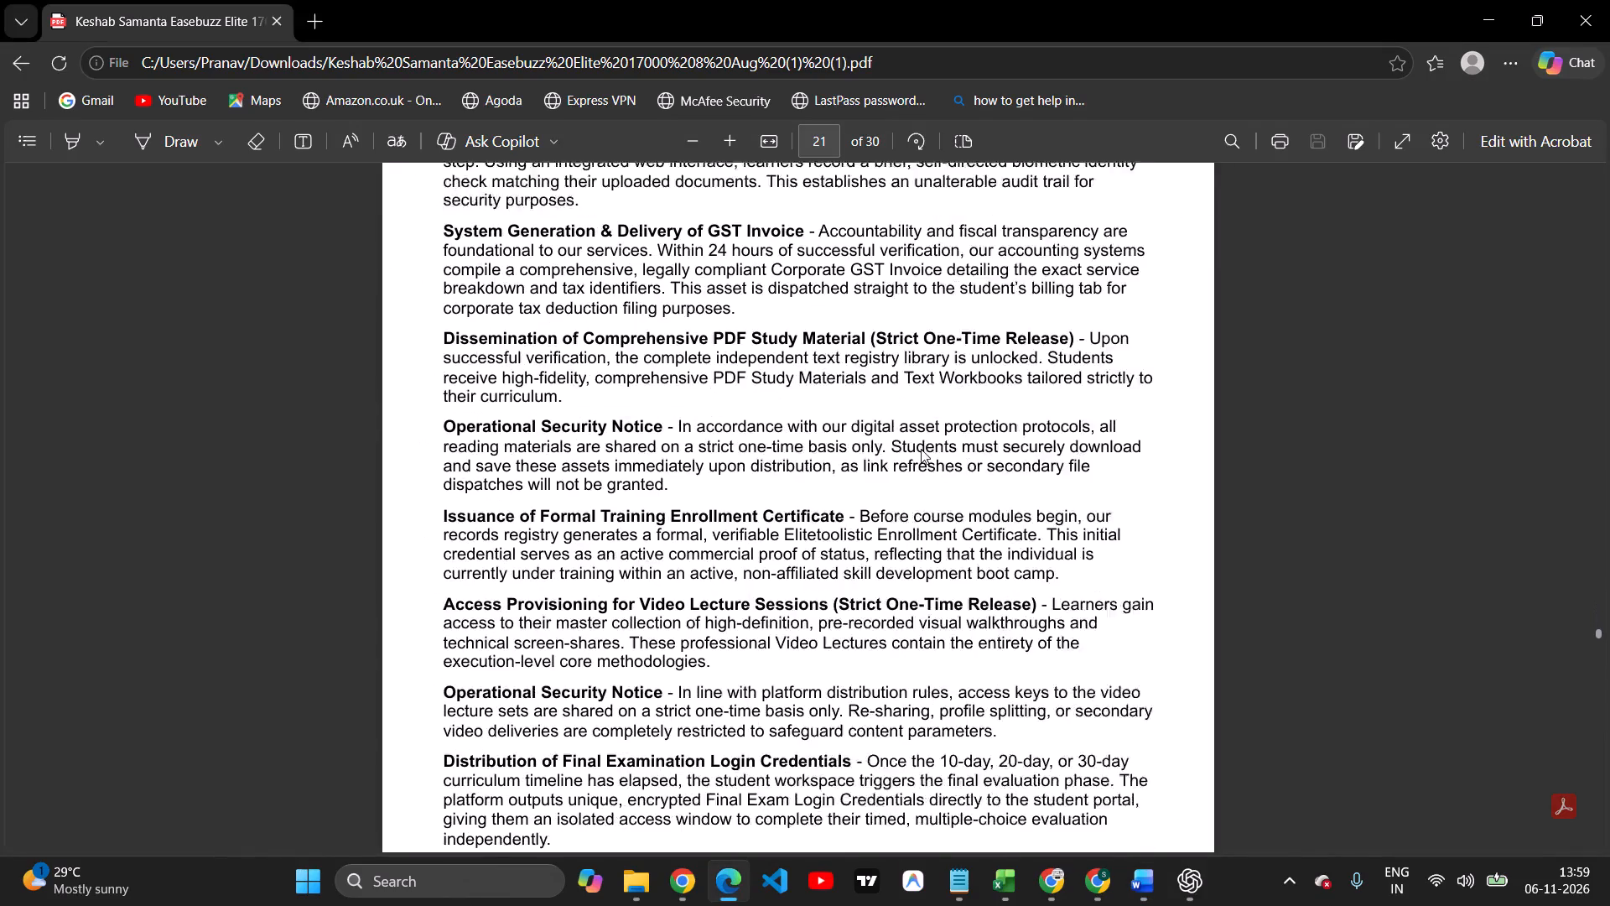
{"action": "scroll", "coordinate": [921, 449], "scroll_direction": "down", "scroll_amount": 11}
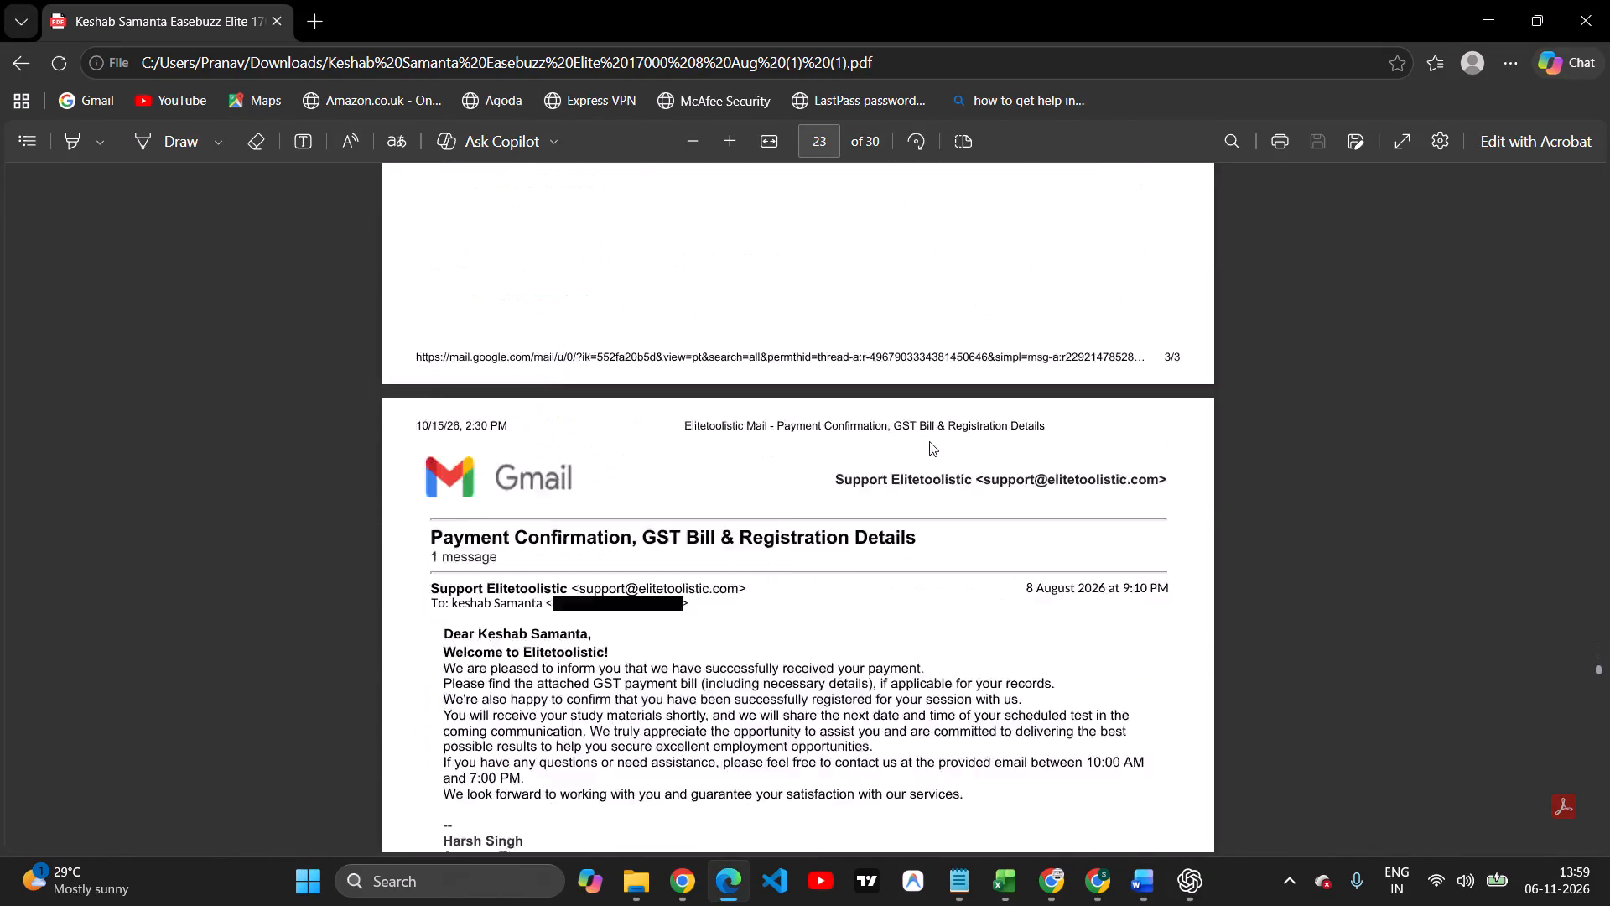
{"action": "scroll", "coordinate": [929, 441], "scroll_direction": "down", "scroll_amount": 3}
{"action": "scroll", "coordinate": [1025, 393], "scroll_direction": "down", "scroll_amount": 1}
{"action": "key", "text": "alt+Tab"}
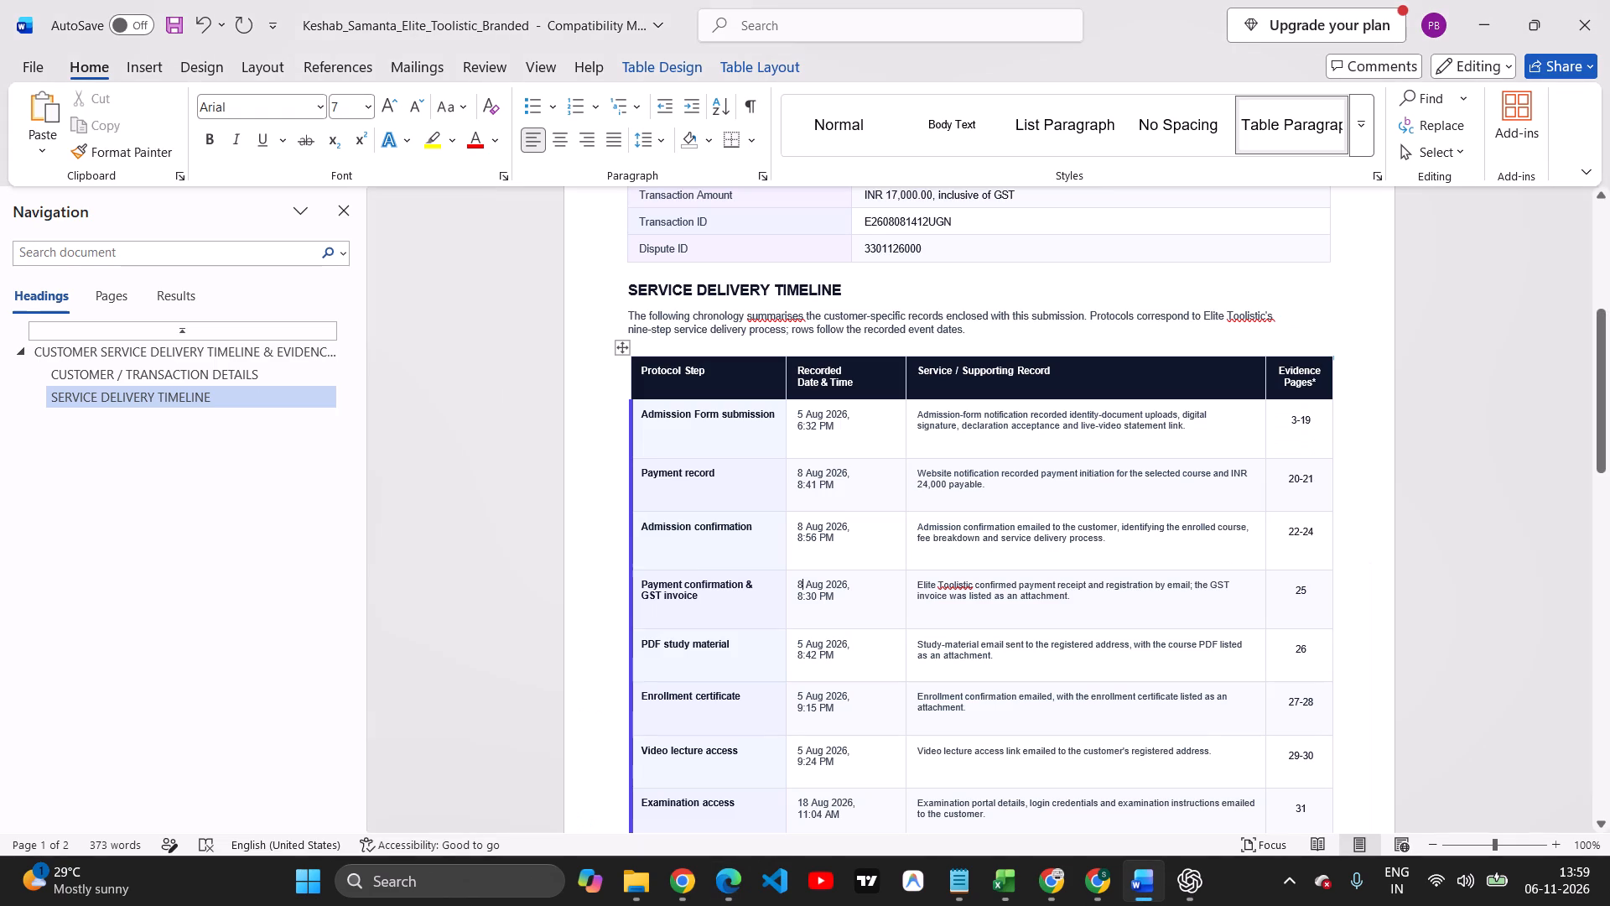
{"action": "left_click", "coordinate": [801, 597]}
{"action": "key", "text": "BackSpace"}
{"action": "key", "text": "9"}
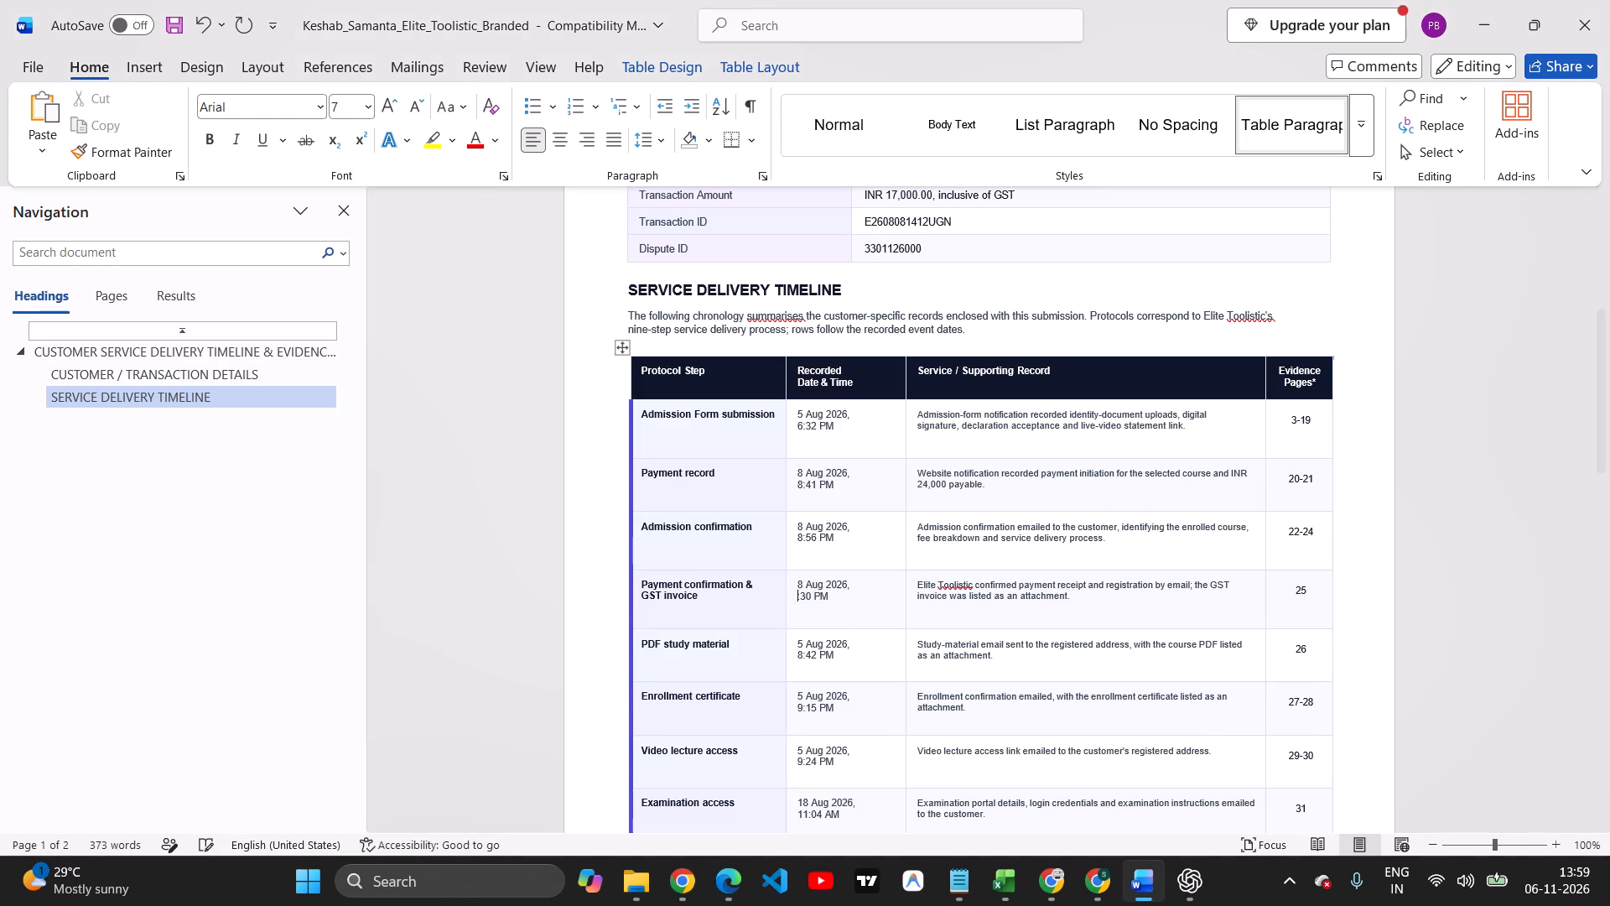
{"action": "key", "text": "Right"}
{"action": "key", "text": "Right"}
{"action": "key", "text": "BackSpace"}
{"action": "key", "text": "1"}
Set the timeline's PDF study material entry to 8 Aug 2026, 9:40 PM, using the study material email in the PDF.
{"action": "key", "text": "alt+Tab"}
{"action": "scroll", "coordinate": [1090, 587], "scroll_direction": "down", "scroll_amount": 1}
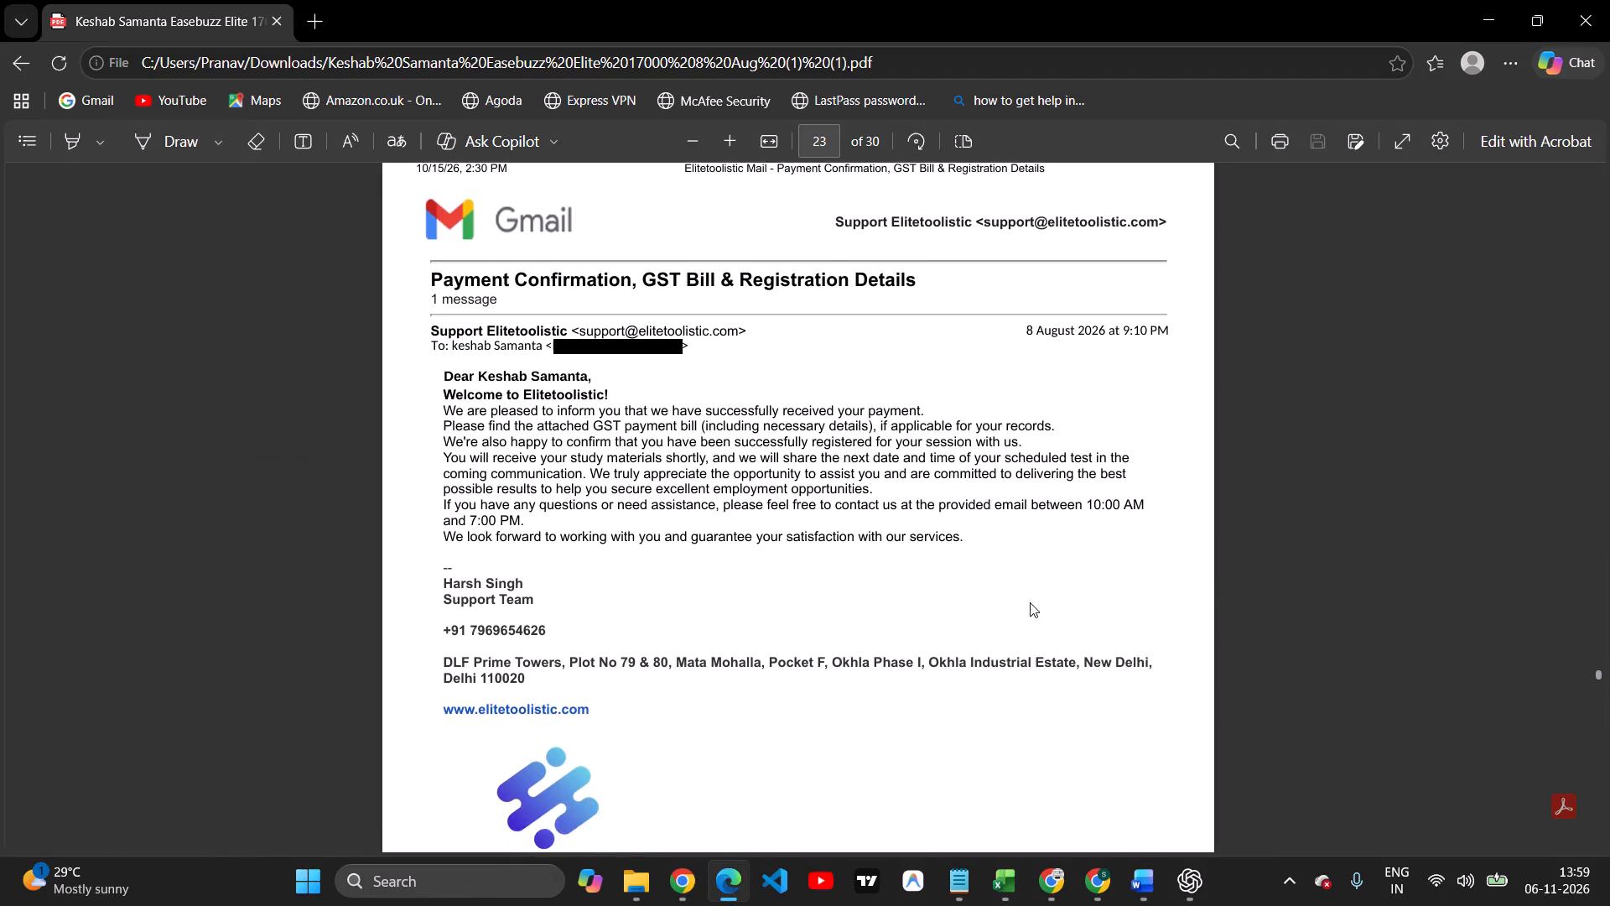
{"action": "scroll", "coordinate": [1030, 602], "scroll_direction": "down", "scroll_amount": 9}
{"action": "scroll", "coordinate": [1012, 570], "scroll_direction": "up", "scroll_amount": 1}
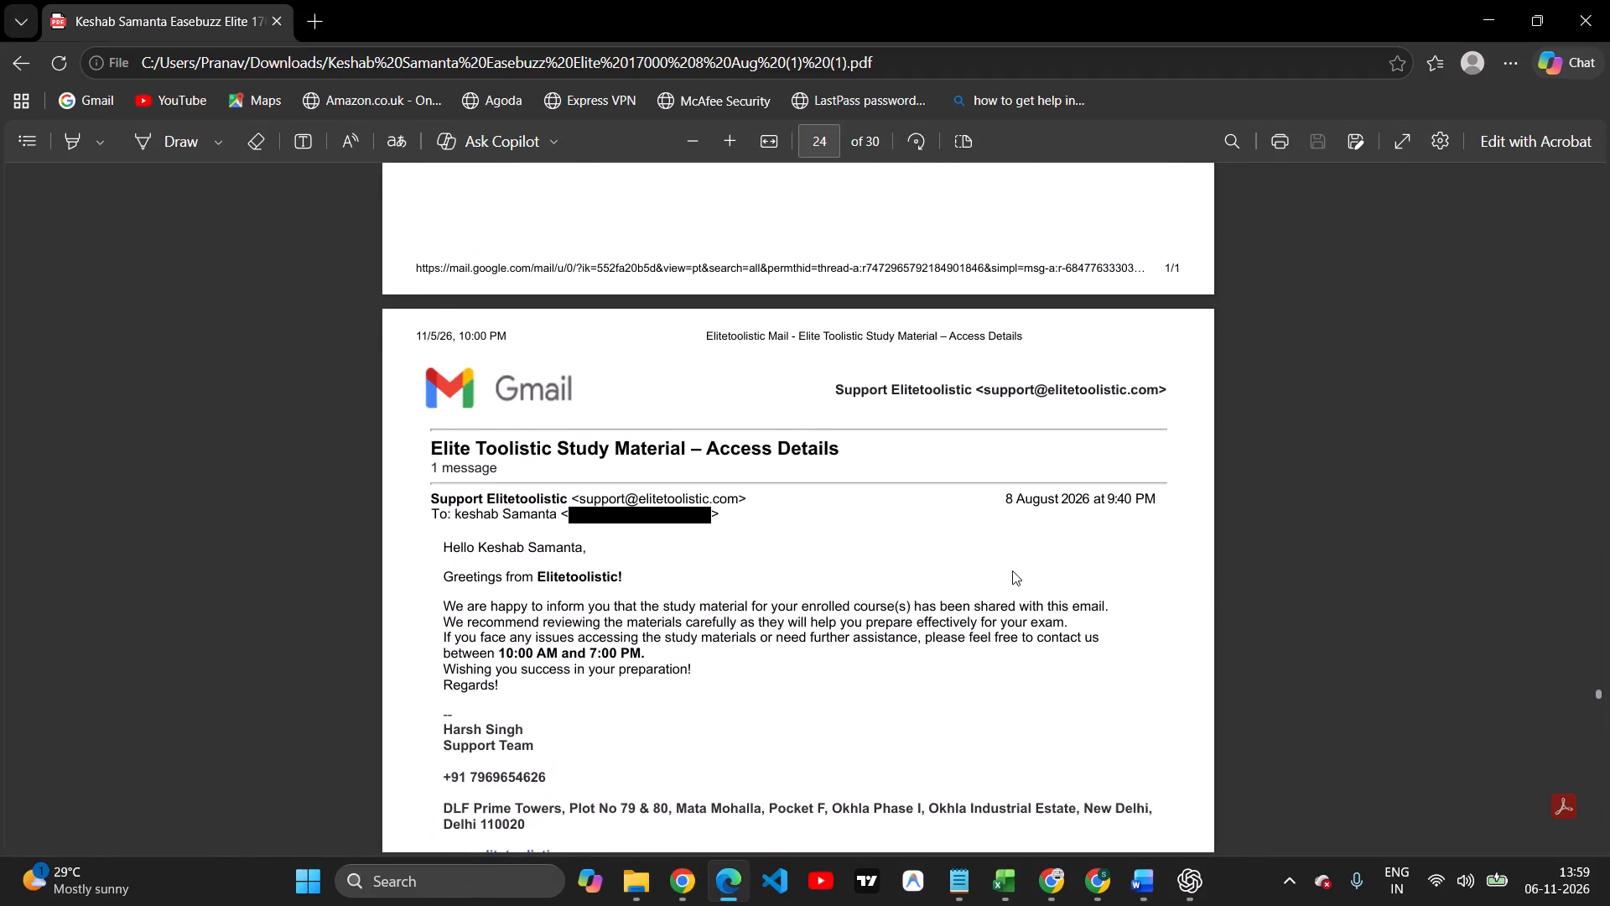
{"action": "scroll", "coordinate": [1012, 570], "scroll_direction": "up", "scroll_amount": 1}
{"action": "key", "text": "alt+Tab"}
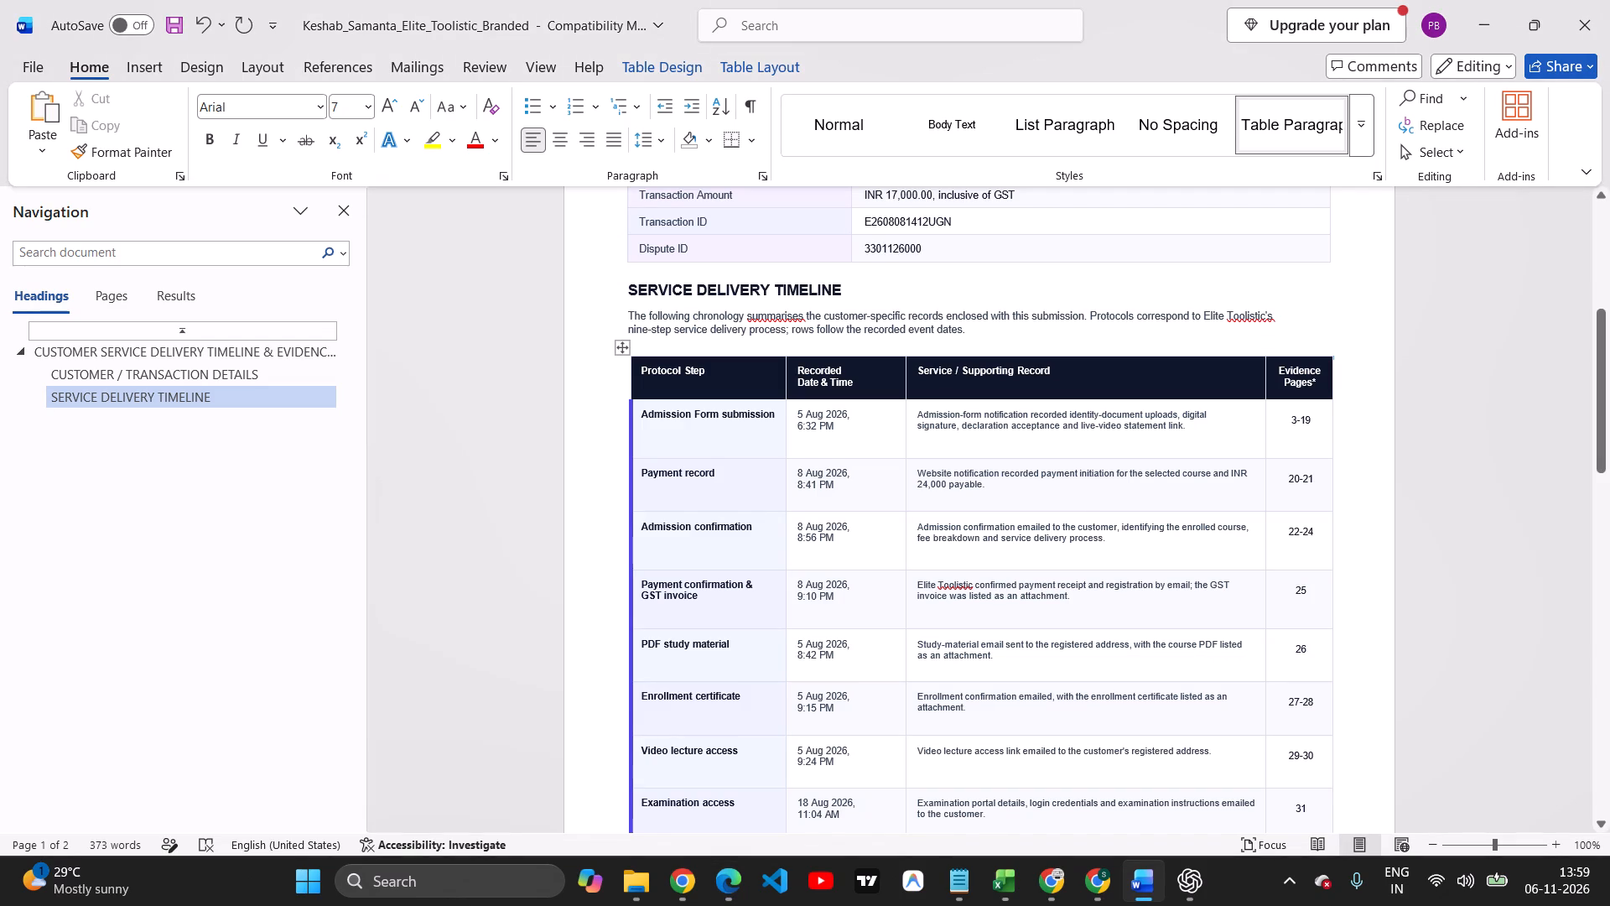
{"action": "left_click", "coordinate": [801, 644]}
{"action": "key", "text": "BackSpace"}
{"action": "key", "text": "8"}
{"action": "left_click", "coordinate": [800, 653]}
{"action": "key", "text": "BackSpace"}
{"action": "key", "text": "9"}
{"action": "key", "text": "Right"}
{"action": "key", "text": "Right"}
{"action": "key", "text": "Right"}
{"action": "key", "text": "BackSpace"}
{"action": "key", "text": "alt+Tab"}
{"action": "key", "text": "alt+Tab"}
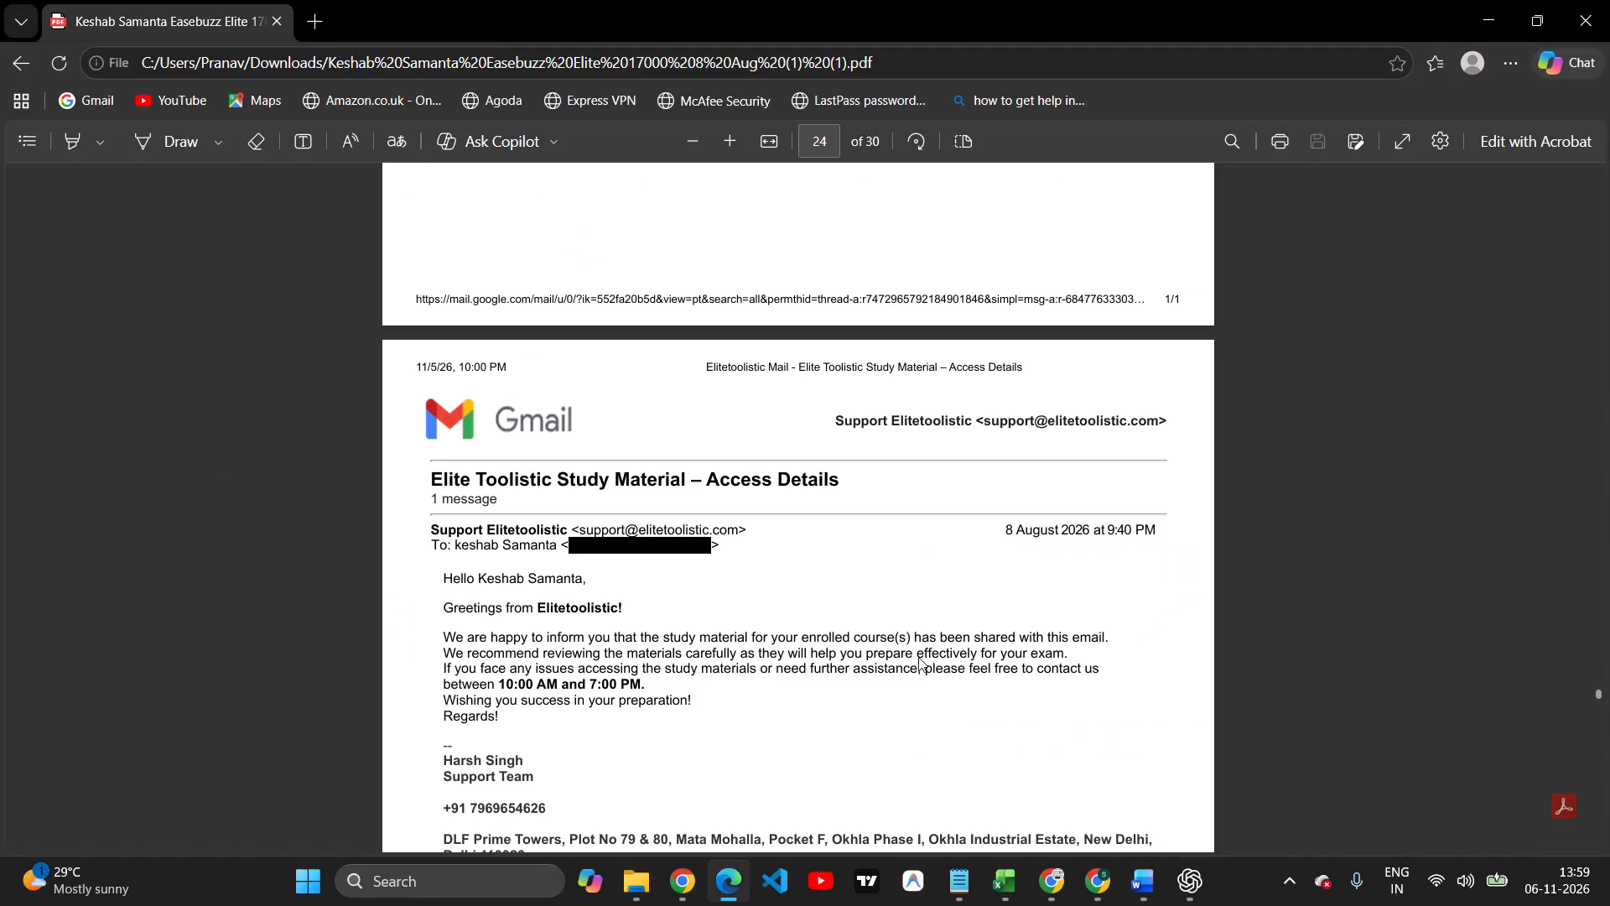
{"action": "key", "text": "0"}
Set the timeline's Enrollment certificate entry to 8 Aug 2026, 9:50 PM, using the enrollment confirmation email in the PDF.
{"action": "scroll", "coordinate": [949, 613], "scroll_direction": "down", "scroll_amount": 2}
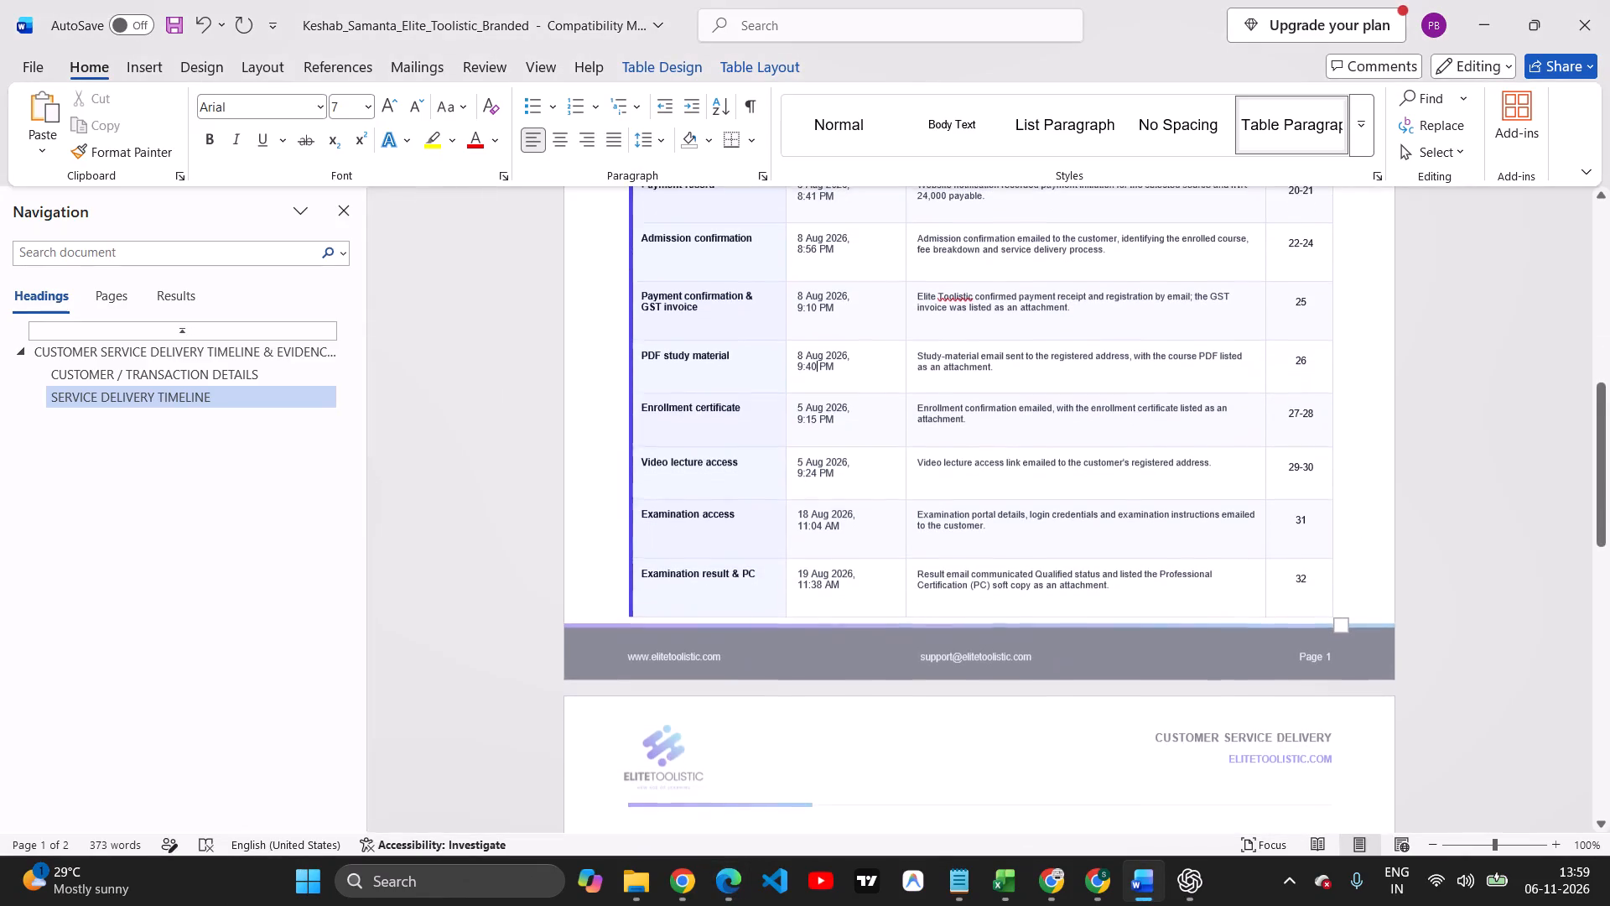
{"action": "left_click", "coordinate": [808, 405]}
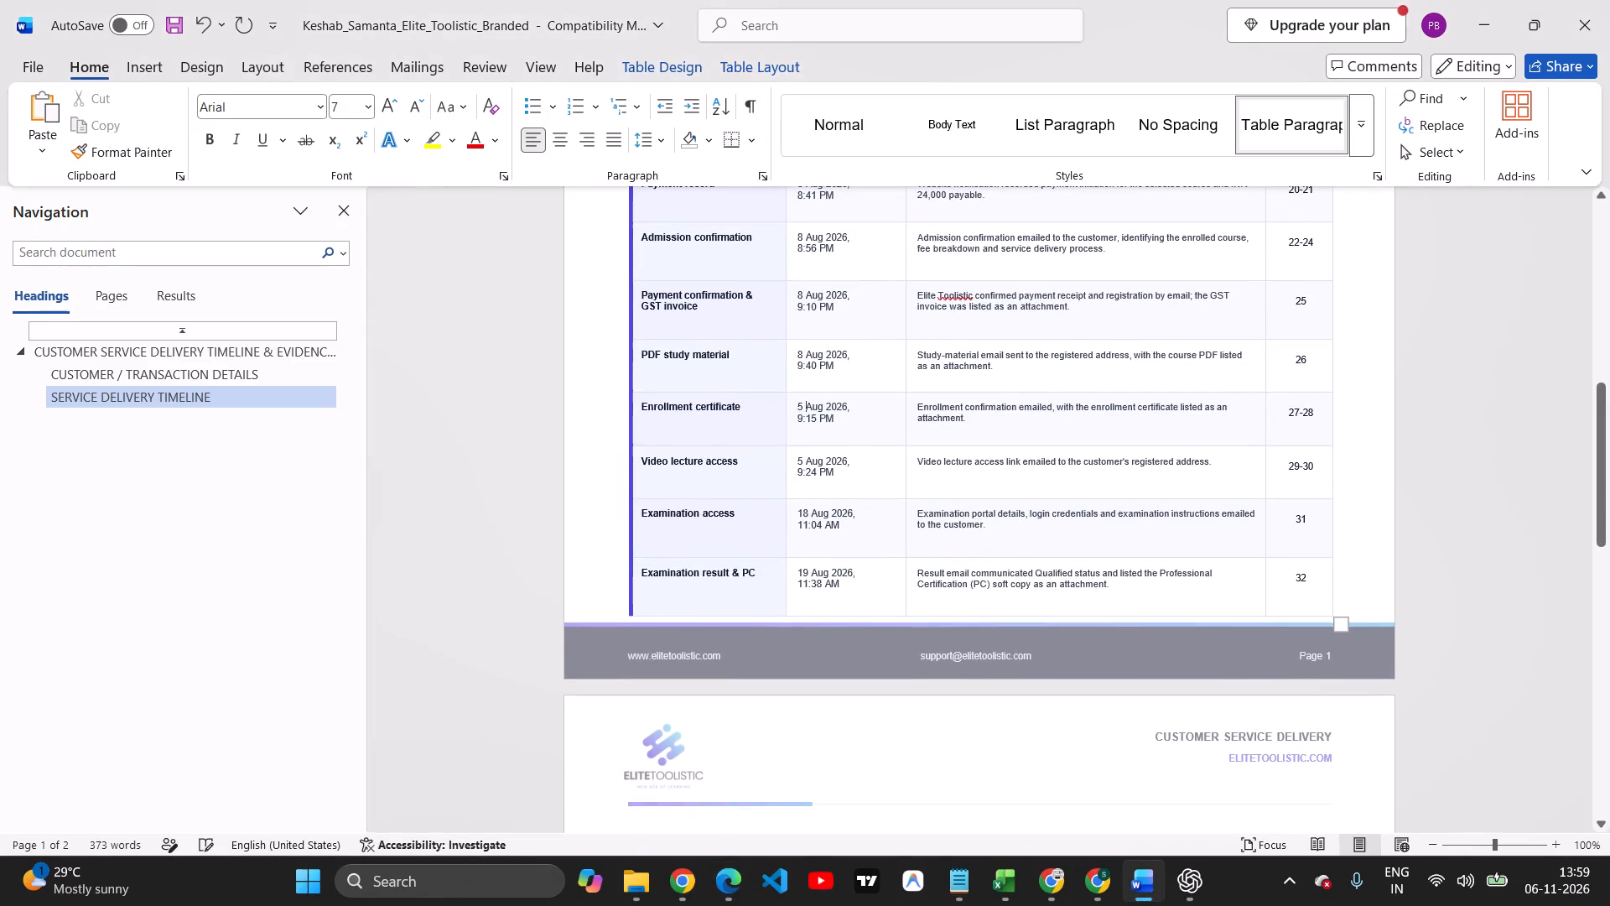
{"action": "left_click", "coordinate": [819, 405]}
{"action": "left_click", "coordinate": [800, 404]}
{"action": "key", "text": "BackSpace"}
{"action": "key", "text": "8"}
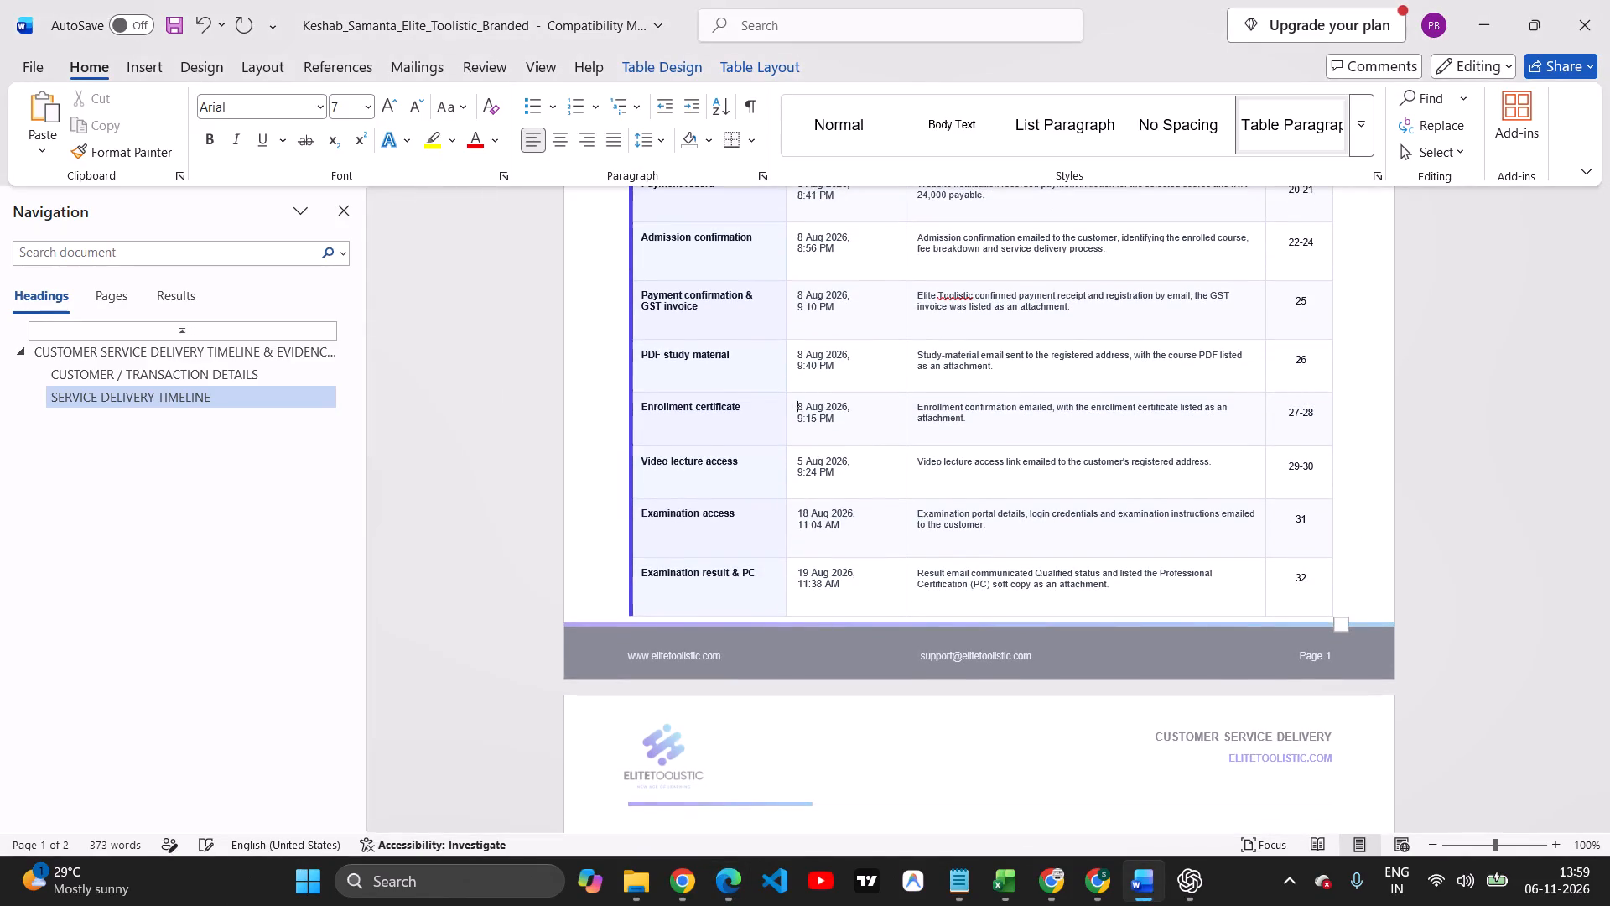
{"action": "key", "text": "alt+Tab"}
{"action": "scroll", "coordinate": [1000, 527], "scroll_direction": "down", "scroll_amount": 7}
{"action": "key", "text": "alt+Tab"}
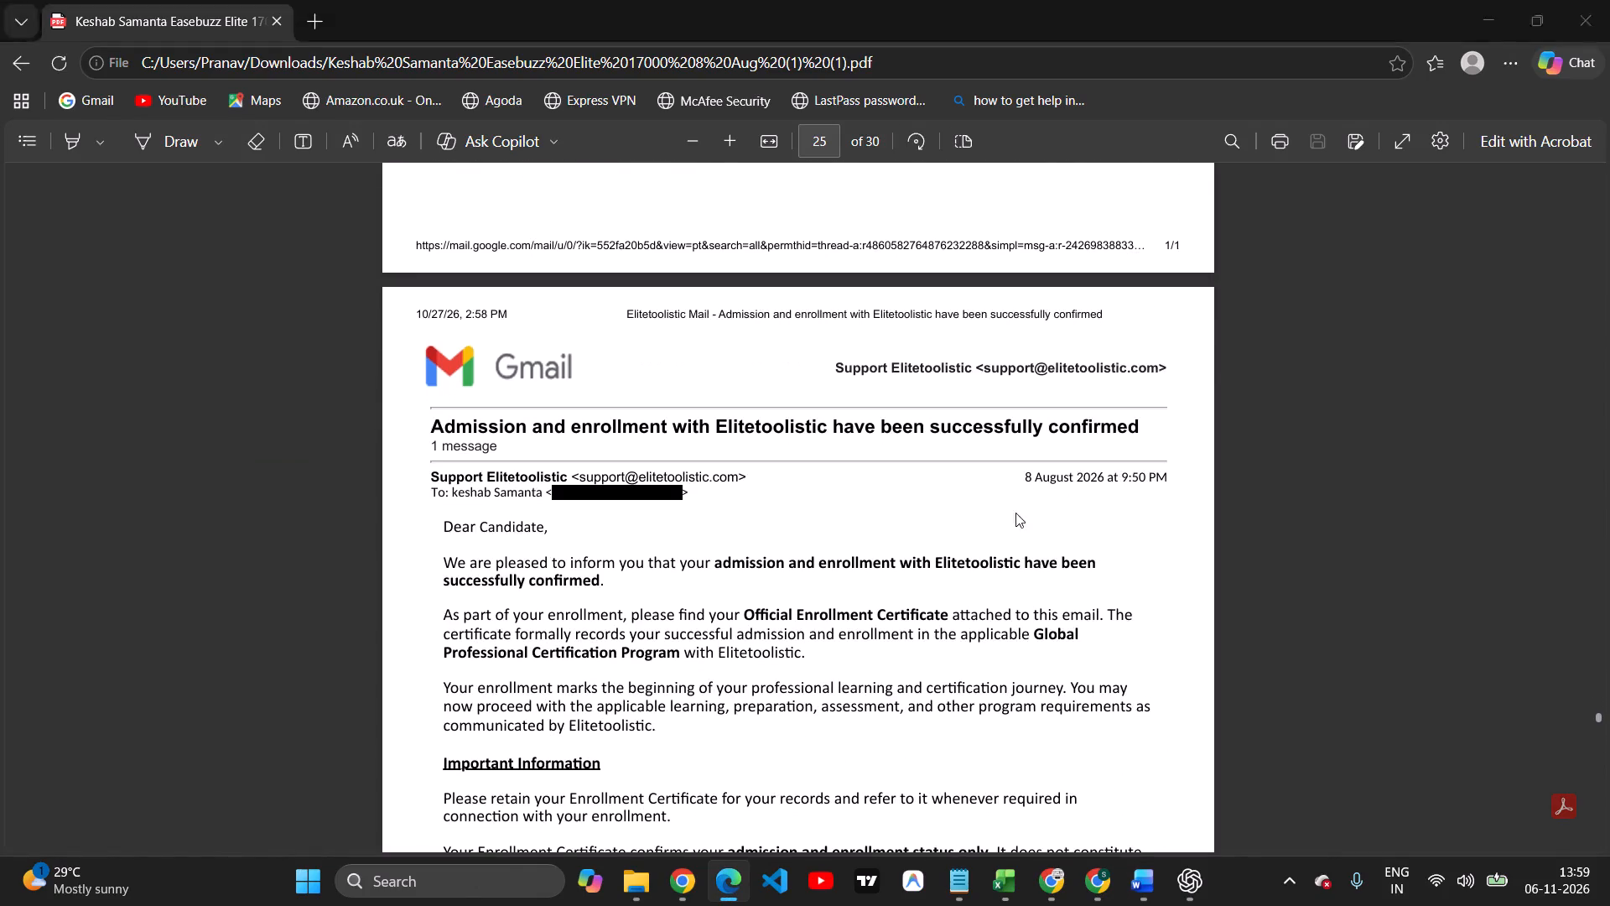
{"action": "left_click", "coordinate": [818, 419]}
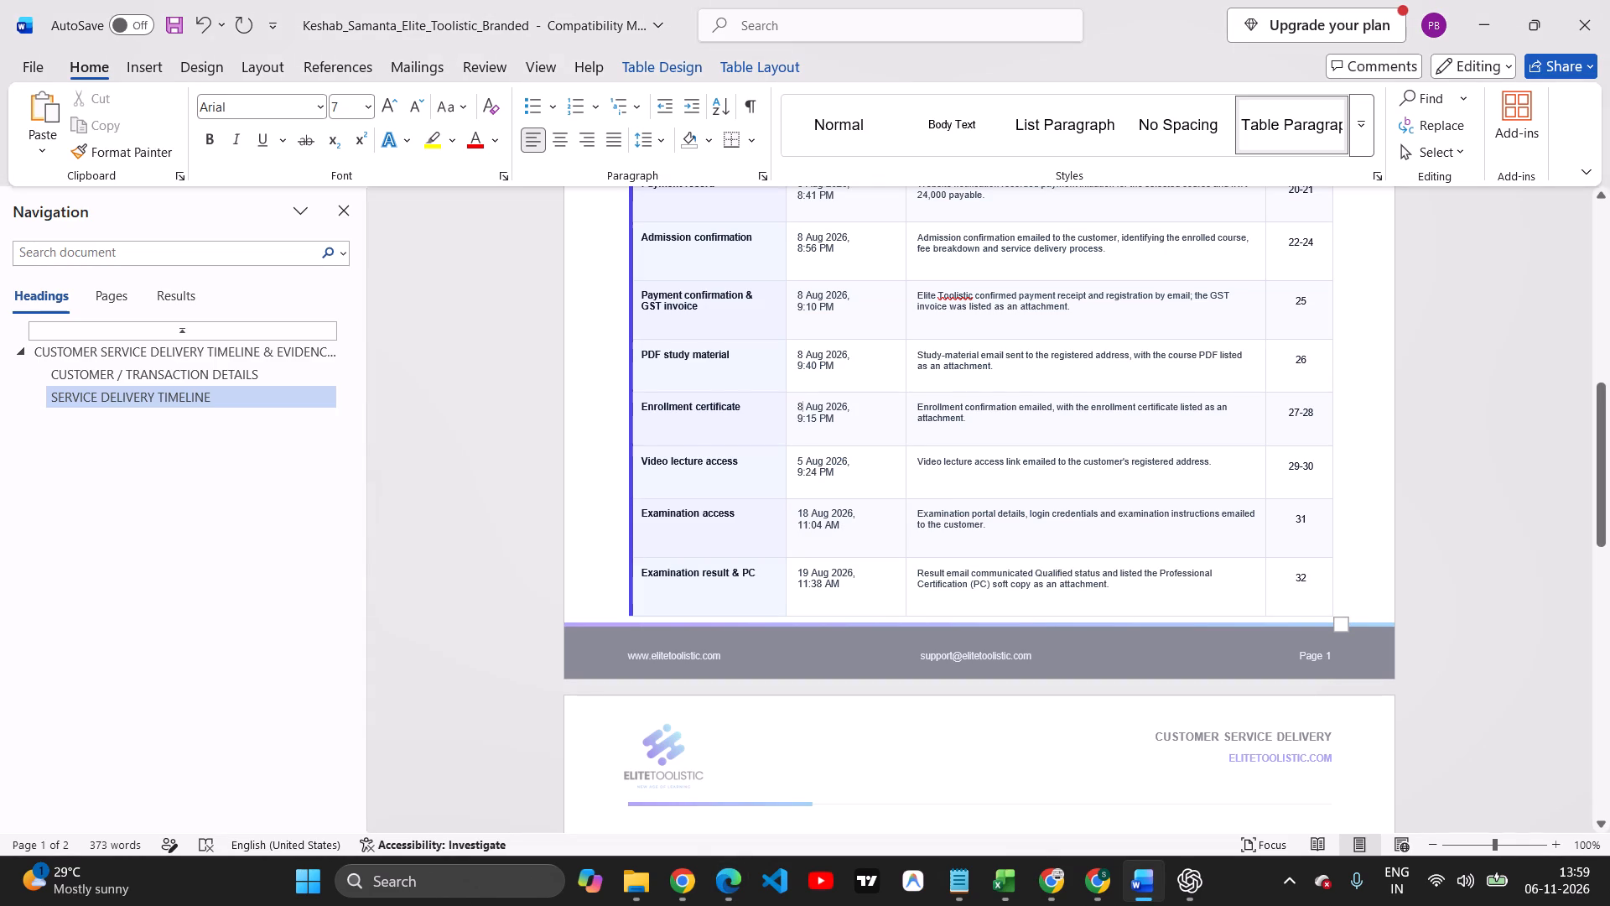
{"action": "key", "text": "Left"}
{"action": "key", "text": "BackSpace"}
{"action": "key", "text": "BackSpace"}
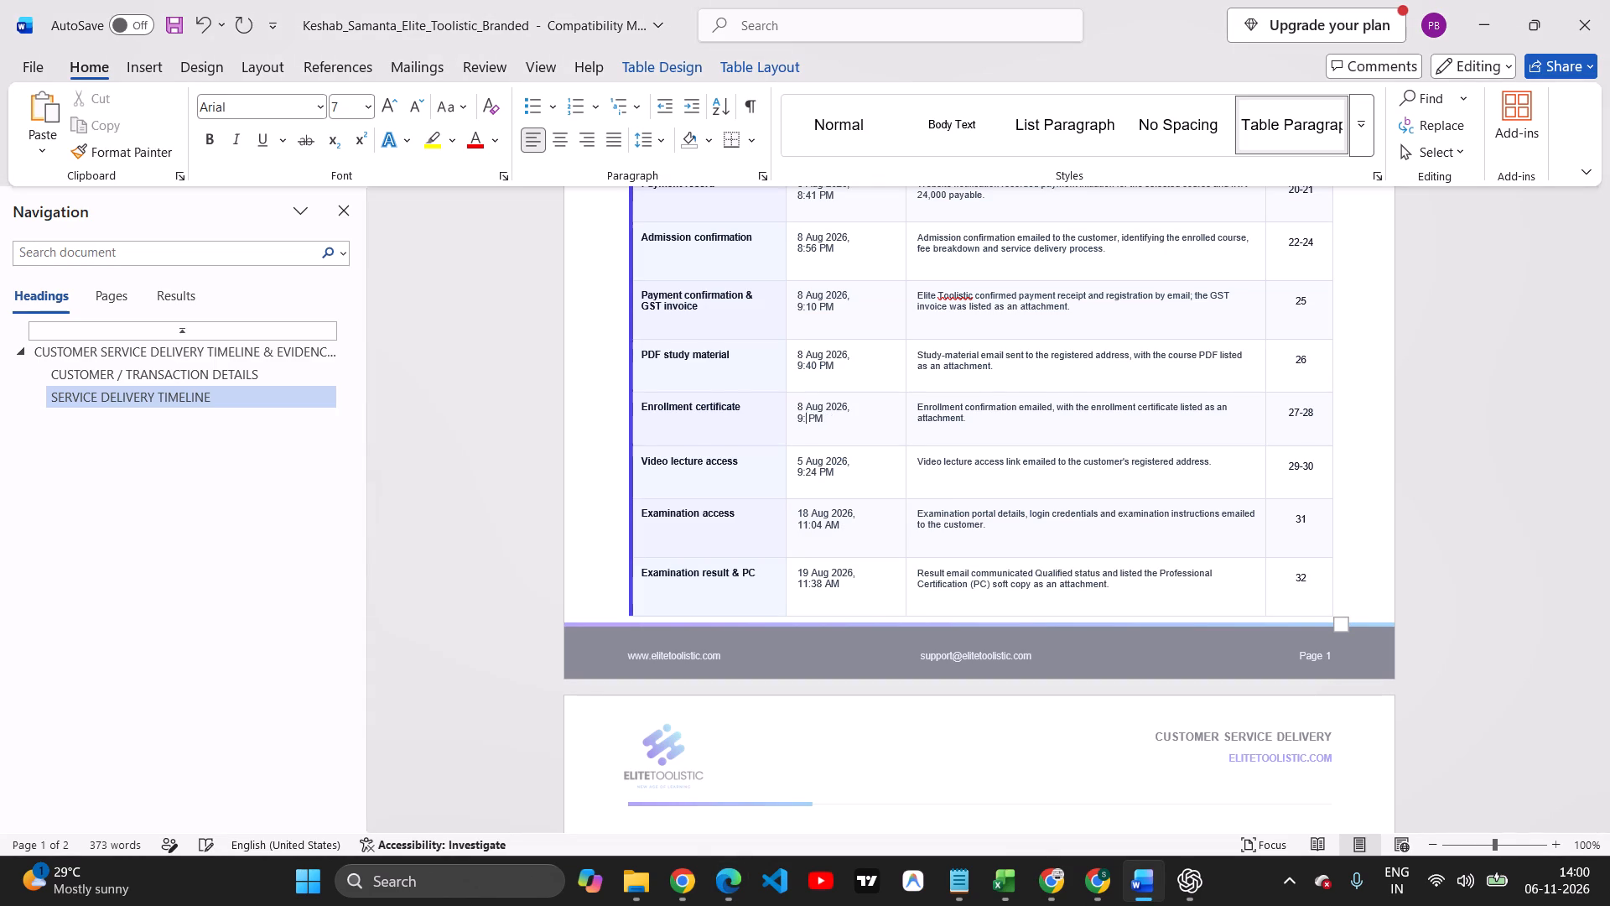
{"action": "type", "text": "50"}
Set the timeline's Video lecture access entry to 8 Aug 2026, 10:02 PM, using the video lecture email in the PDF.
{"action": "key", "text": "alt+Tab"}
{"action": "scroll", "coordinate": [991, 520], "scroll_direction": "down", "scroll_amount": 2}
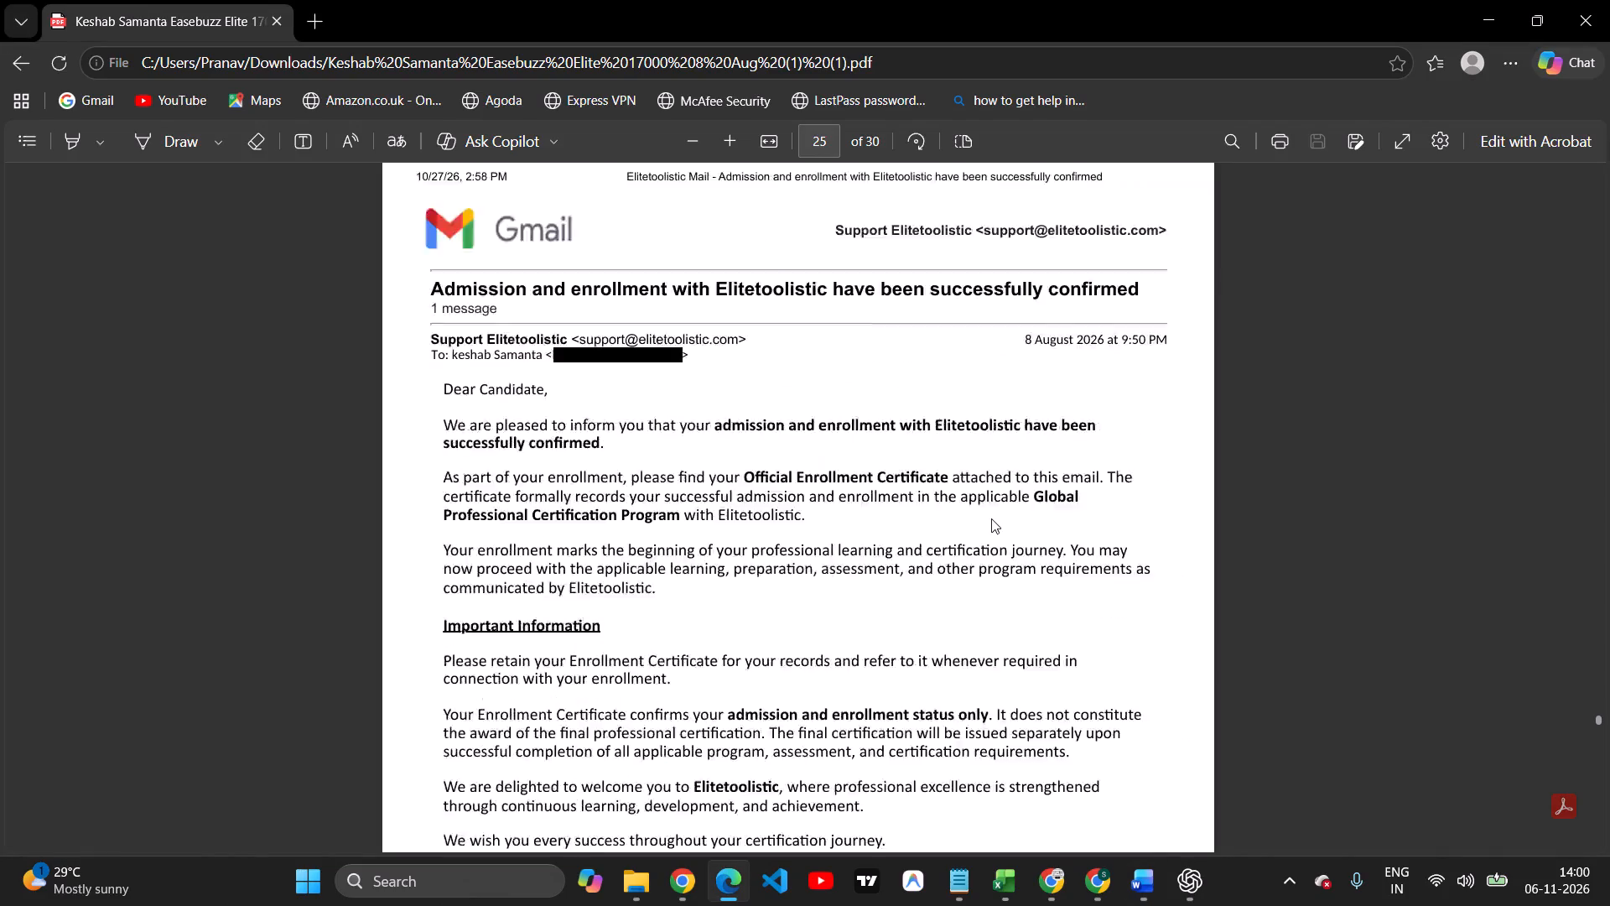
{"action": "scroll", "coordinate": [991, 518], "scroll_direction": "down", "scroll_amount": 8}
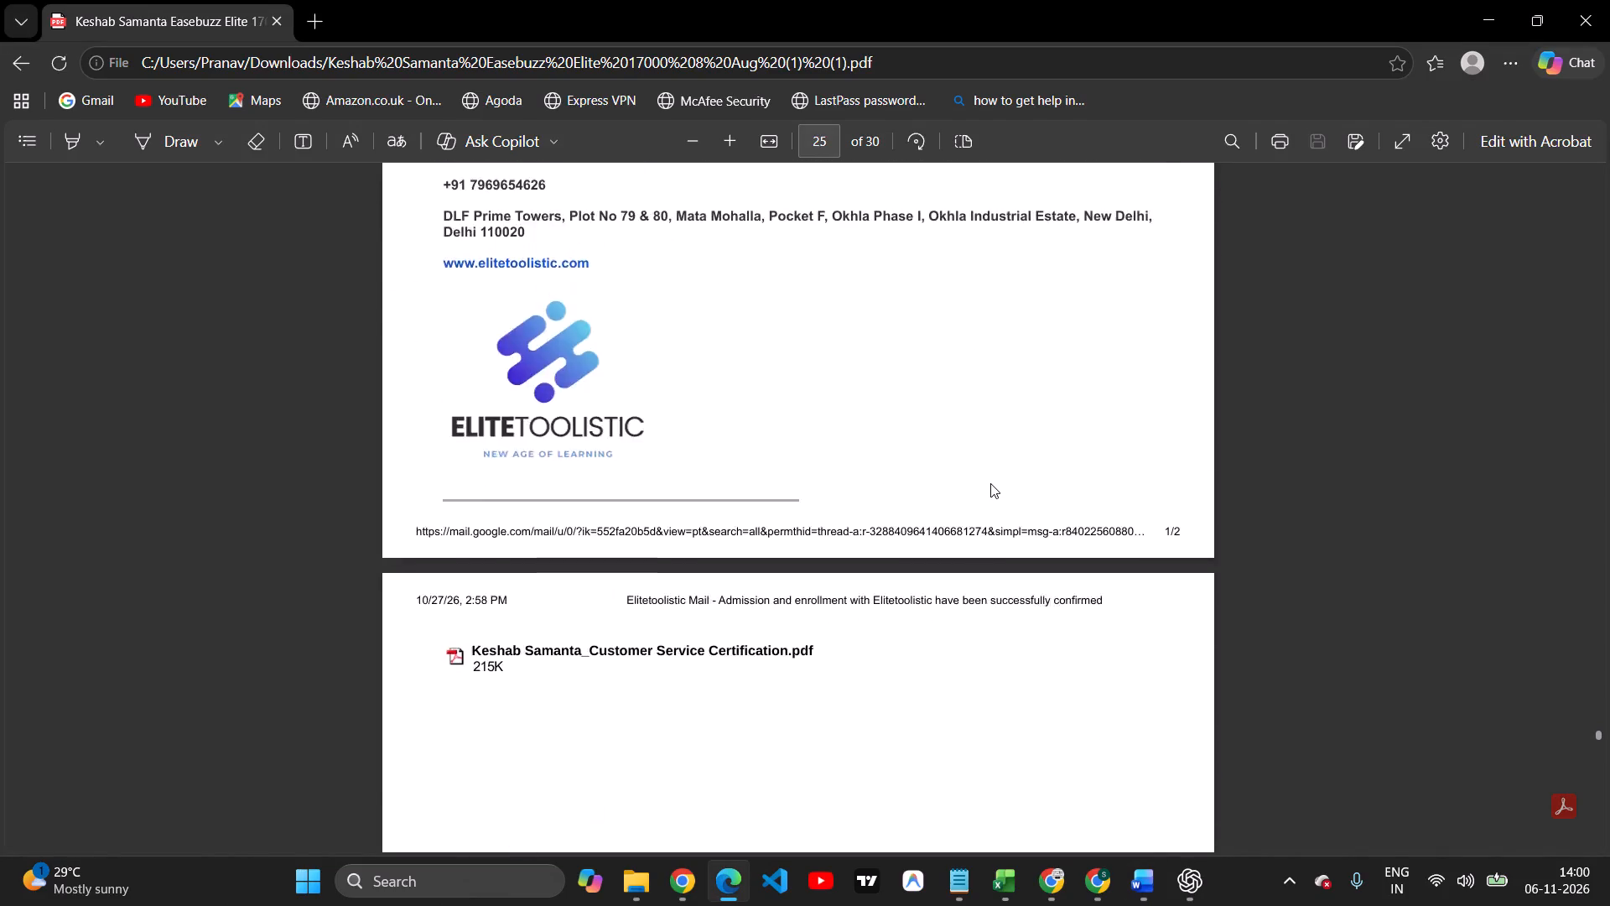
{"action": "scroll", "coordinate": [990, 483], "scroll_direction": "down", "scroll_amount": 1}
{"action": "scroll", "coordinate": [990, 483], "scroll_direction": "up", "scroll_amount": 1}
{"action": "scroll", "coordinate": [990, 483], "scroll_direction": "down", "scroll_amount": 1}
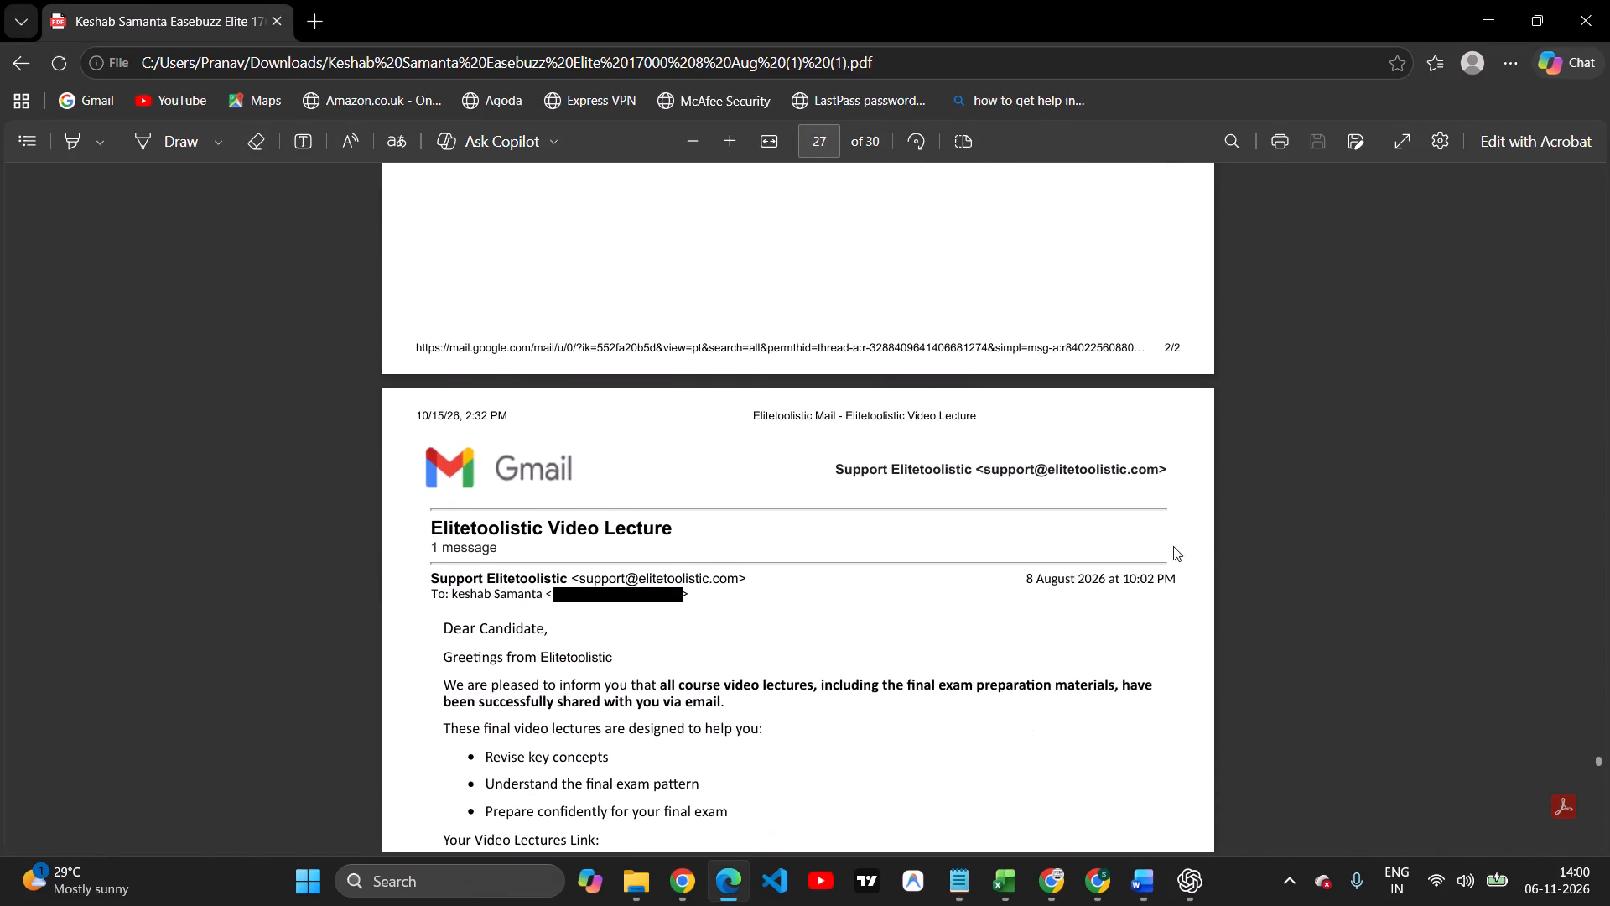
{"action": "key", "text": "alt+Tab"}
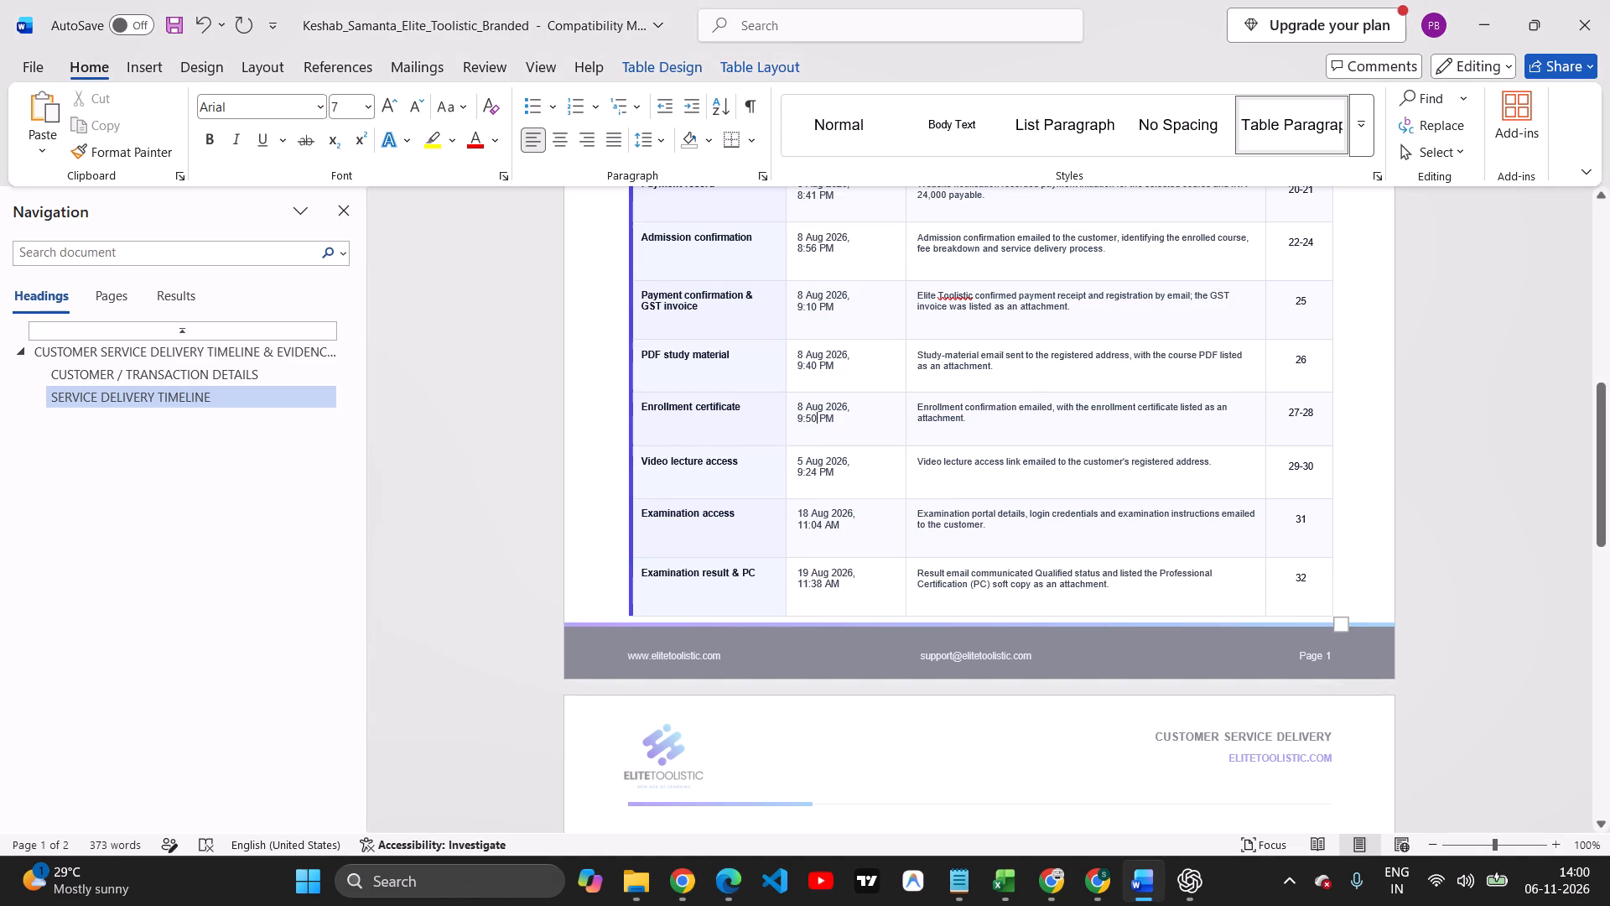
{"action": "left_click", "coordinate": [800, 461]}
{"action": "key", "text": "BackSpace"}
{"action": "key", "text": "8"}
{"action": "key", "text": "Down"}
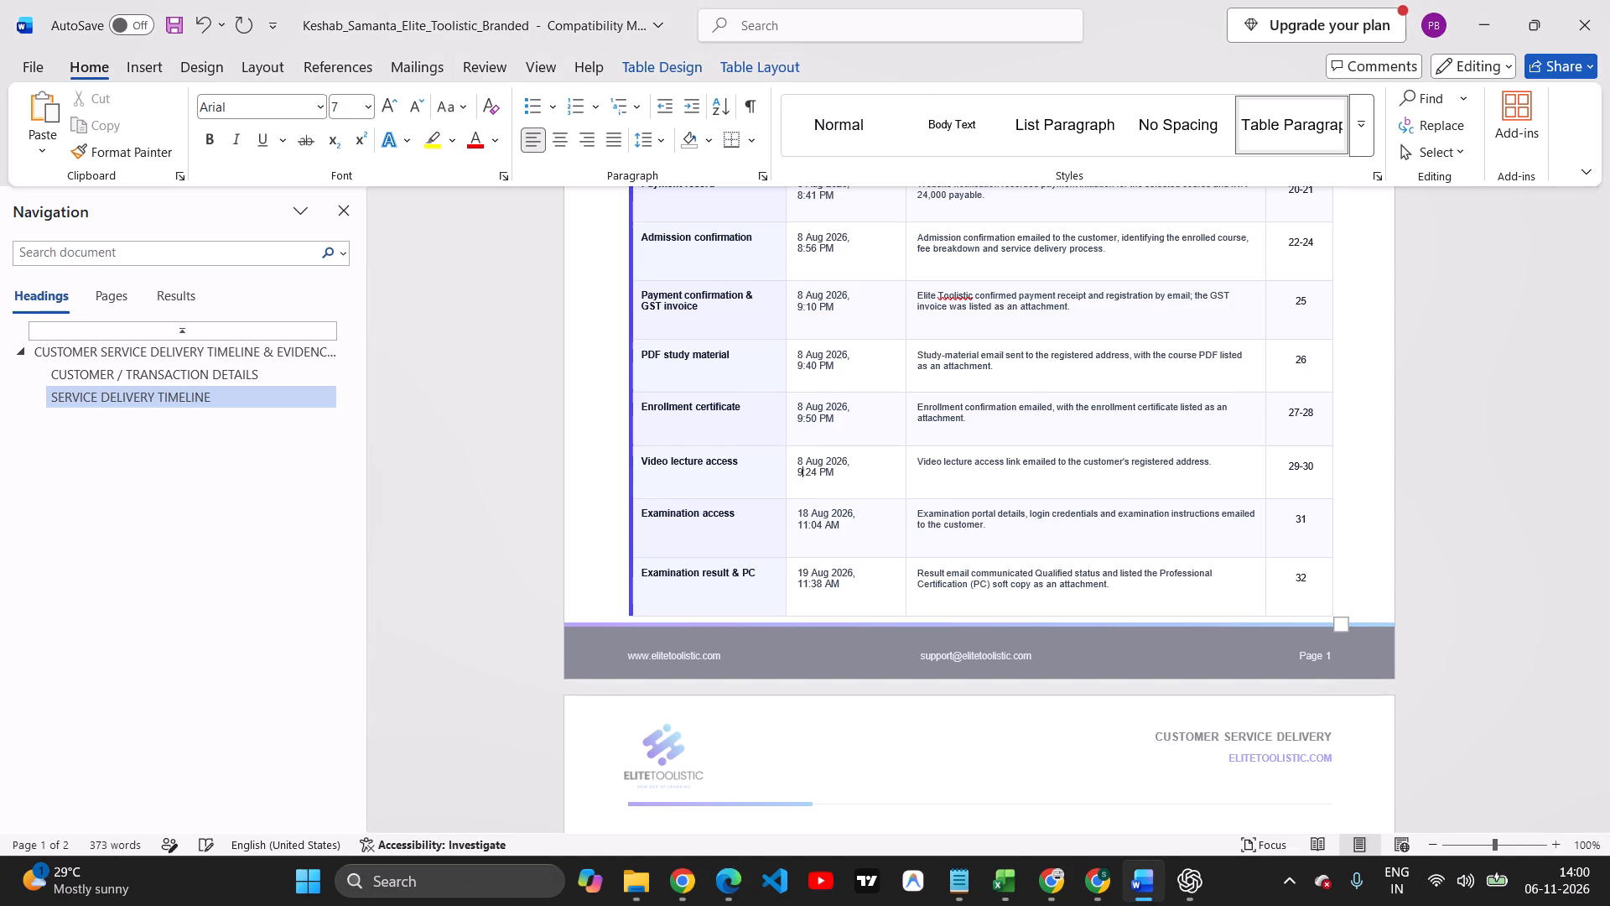
{"action": "key", "text": "BackSpace"}
{"action": "type", "text": "10"}
{"action": "key", "text": "Right"}
{"action": "key", "text": "Right"}
{"action": "key", "text": "Right"}
{"action": "key", "text": "BackSpace"}
{"action": "key", "text": "Left"}
{"action": "key", "text": "0"}
Test the video lectures Drive link in the PDF's video lecture email and close the page it opens.
{"action": "key", "text": "alt+Tab"}
{"action": "scroll", "coordinate": [1008, 538], "scroll_direction": "down", "scroll_amount": 5}
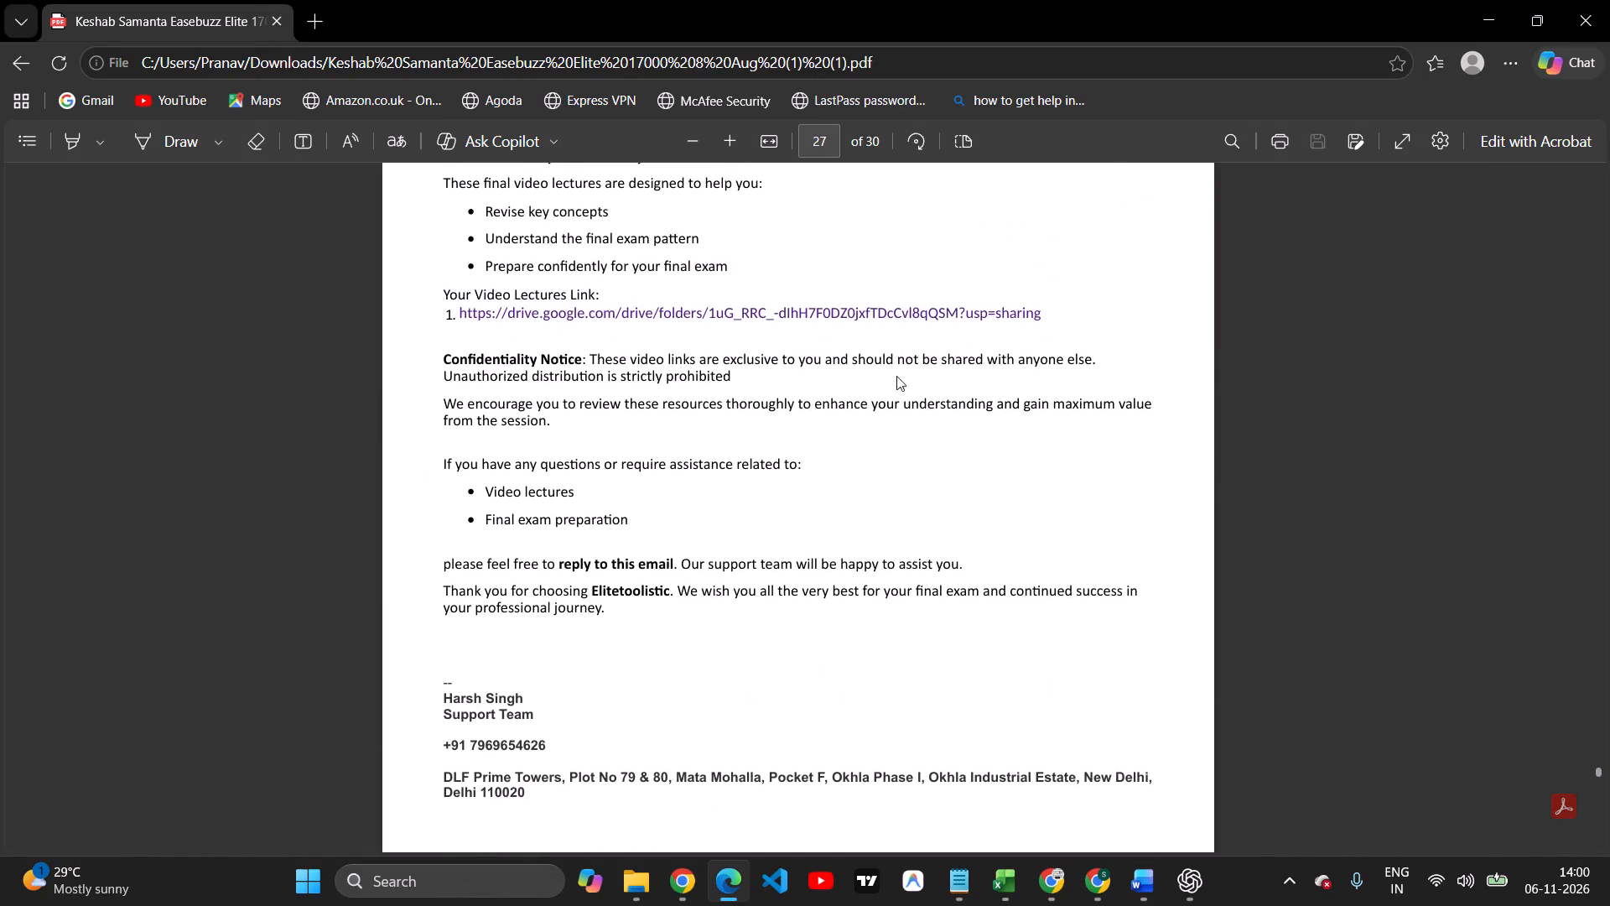
{"action": "left_click", "coordinate": [860, 309], "text": "ctrl"}
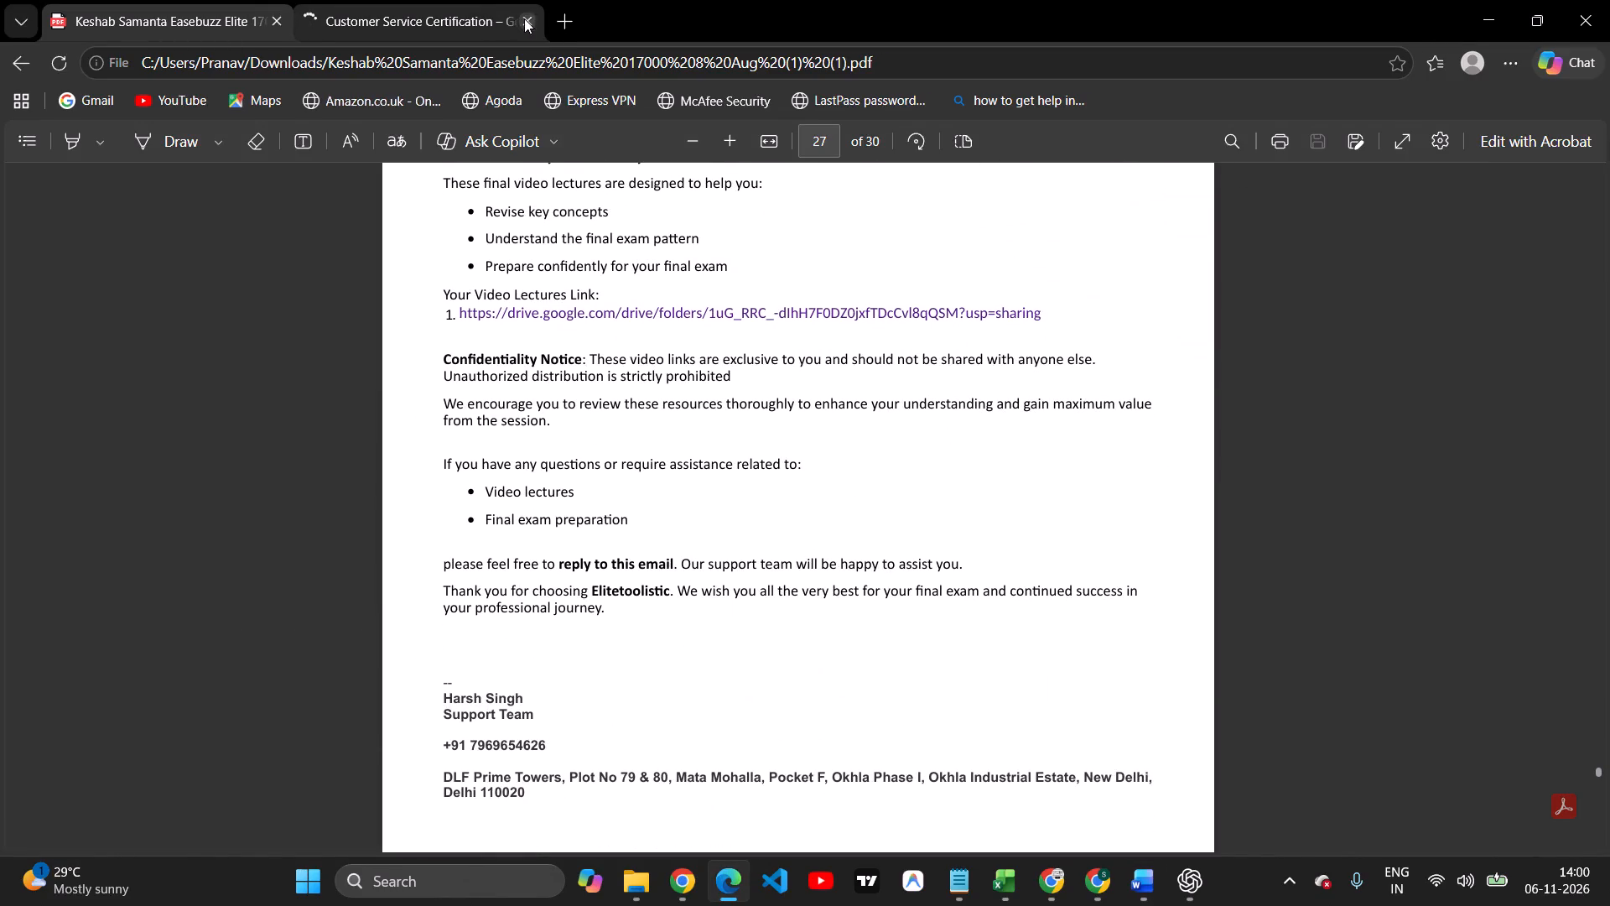
{"action": "left_click", "coordinate": [523, 18]}
Find the final exam login credentials email in the PDF and set the timeline's Examination access date to 28 Aug 2026.
{"action": "key", "text": "alt+Tab"}
{"action": "scroll", "coordinate": [898, 494], "scroll_direction": "down", "scroll_amount": 1}
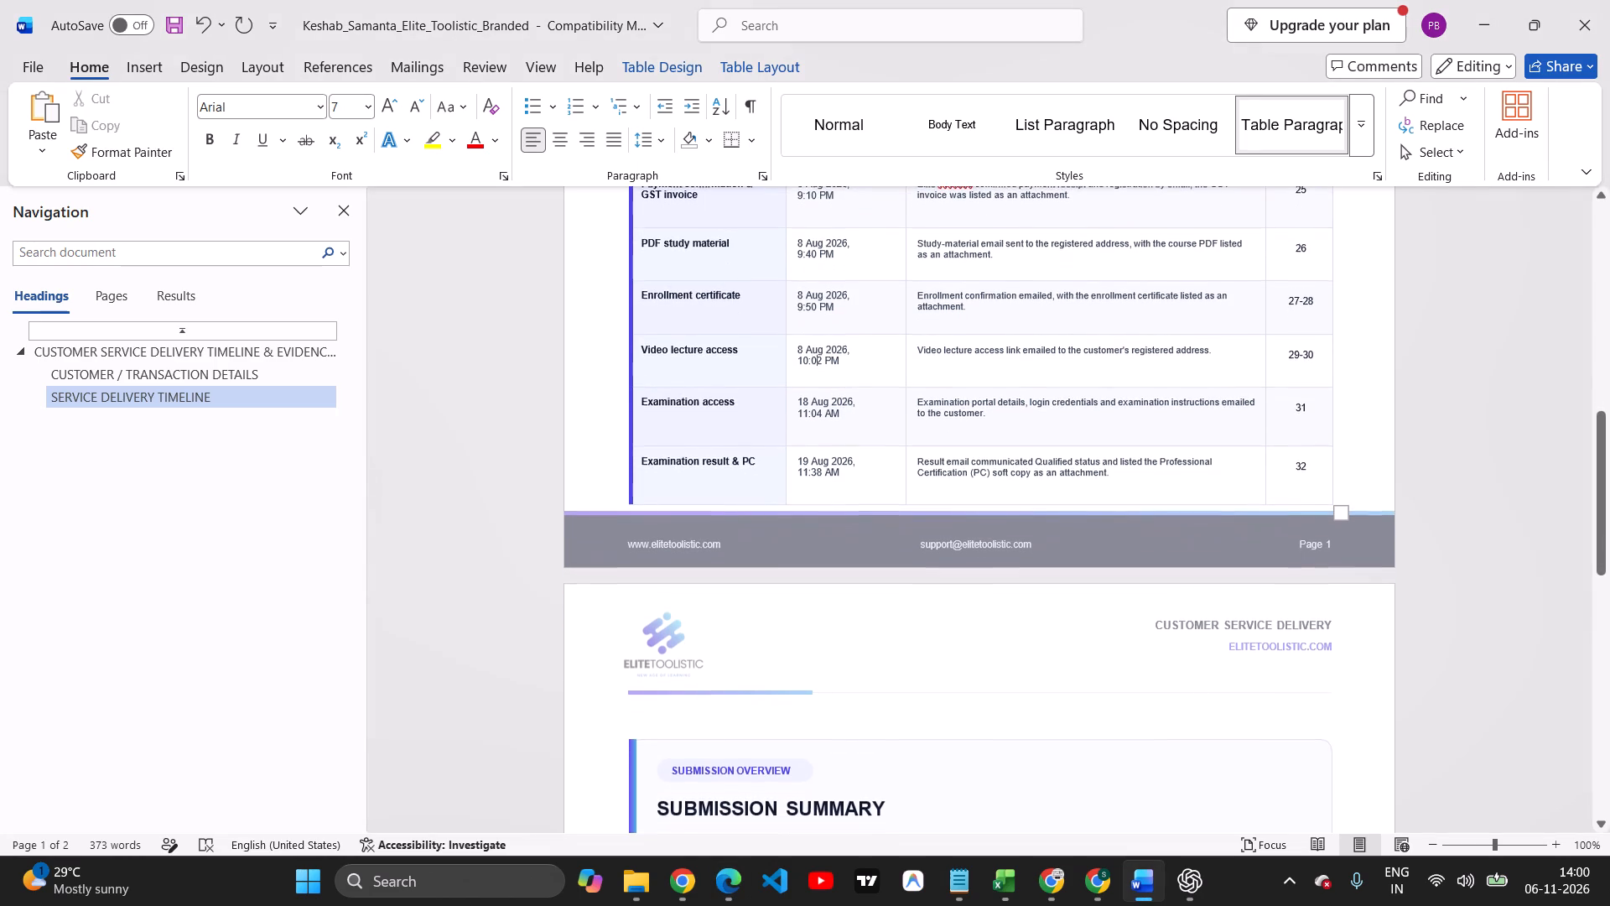
{"action": "key", "text": "alt+Tab"}
{"action": "scroll", "coordinate": [1072, 502], "scroll_direction": "down", "scroll_amount": 8}
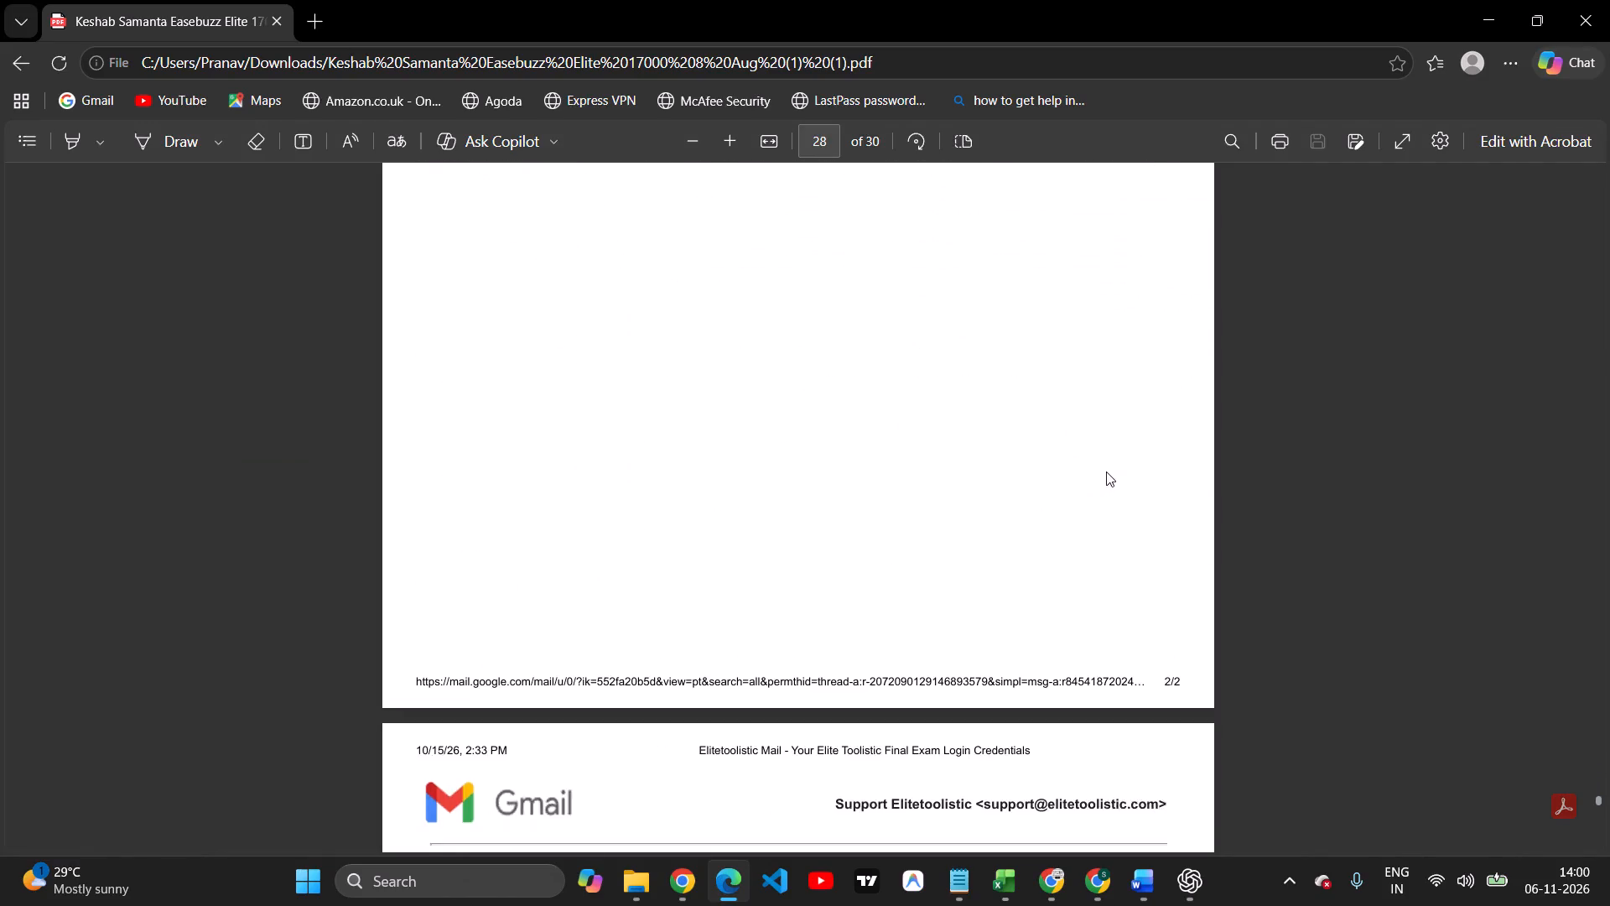
{"action": "scroll", "coordinate": [1106, 471], "scroll_direction": "down", "scroll_amount": 4}
{"action": "key", "text": "alt+Tab"}
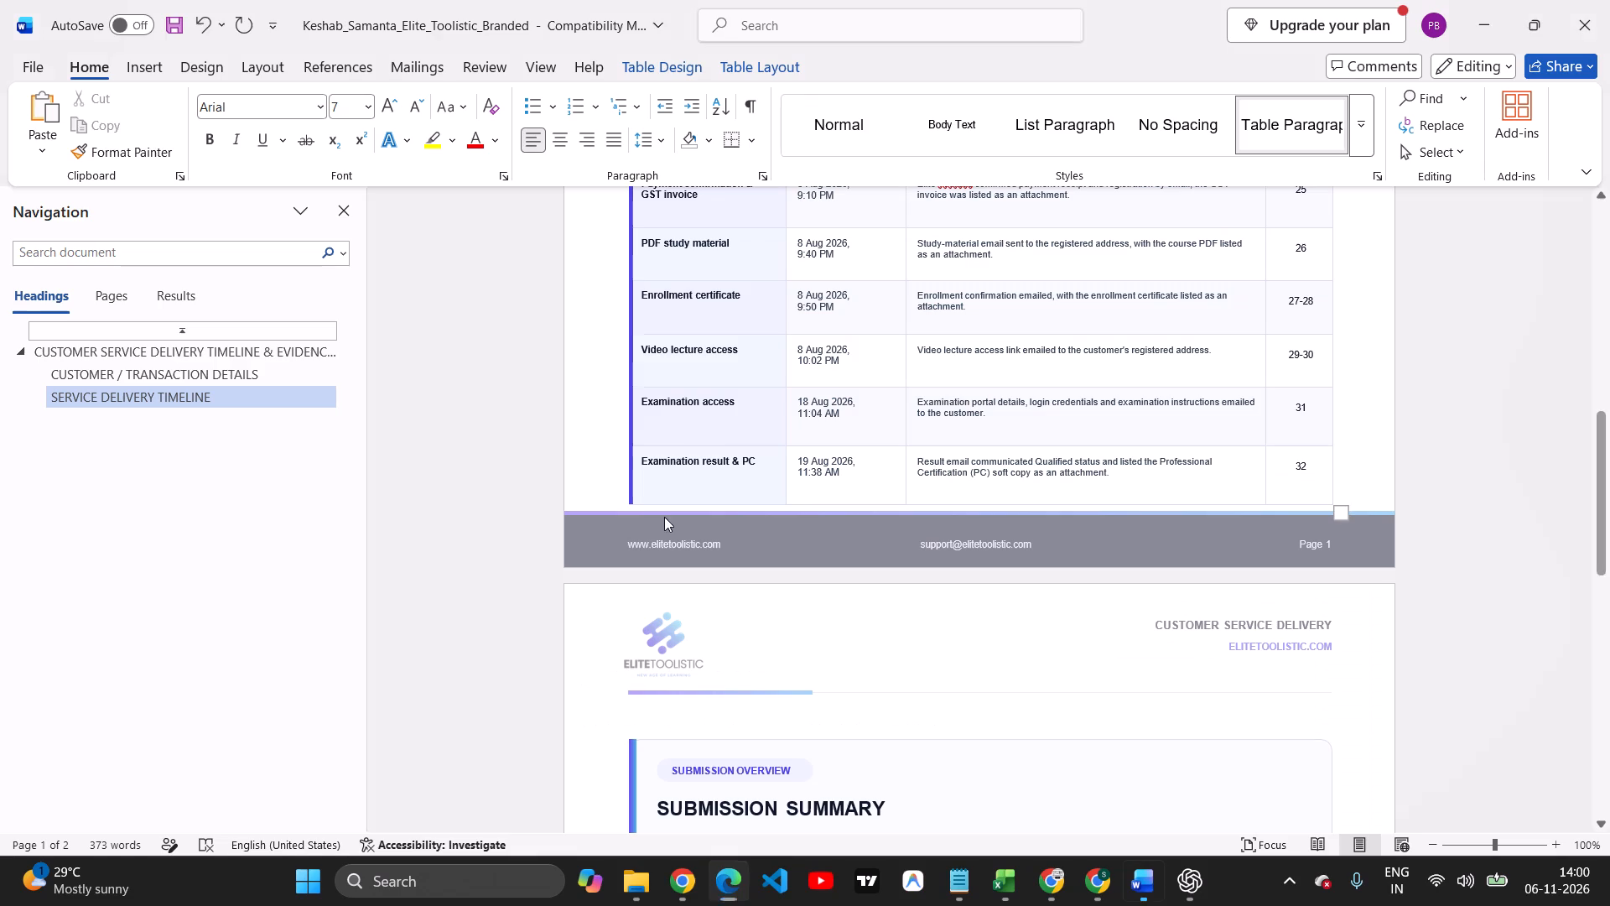
{"action": "left_click", "coordinate": [803, 404]}
{"action": "key", "text": "BackSpace"}
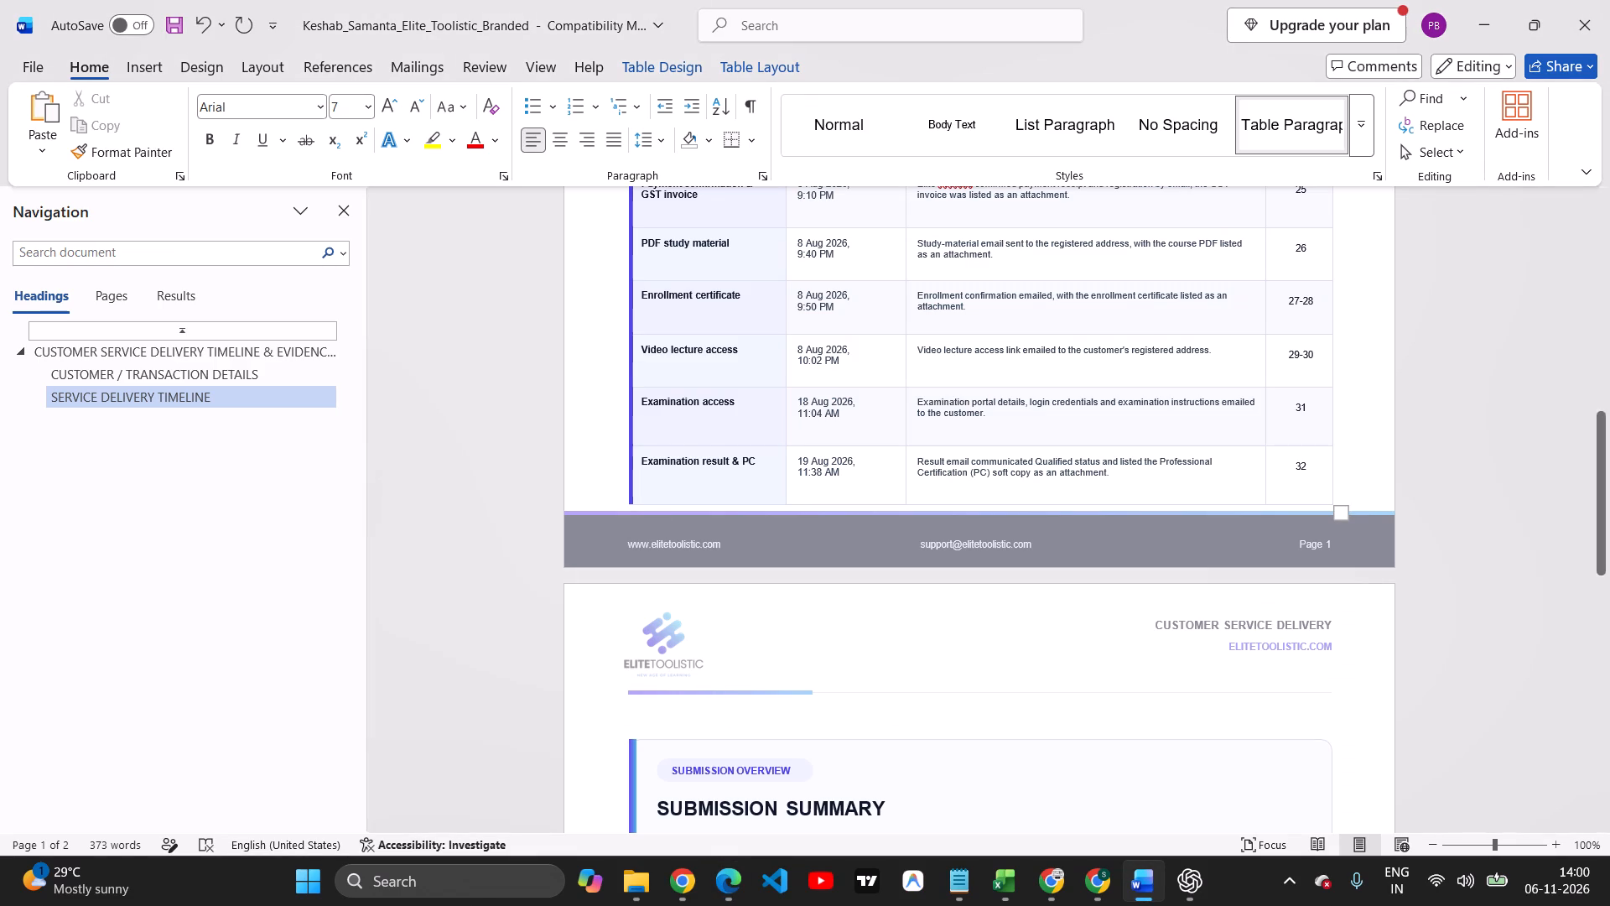
{"action": "key", "text": "2"}
Set the timeline's Examination result & PC date to 29 Aug 2026.
{"action": "key", "text": "Down"}
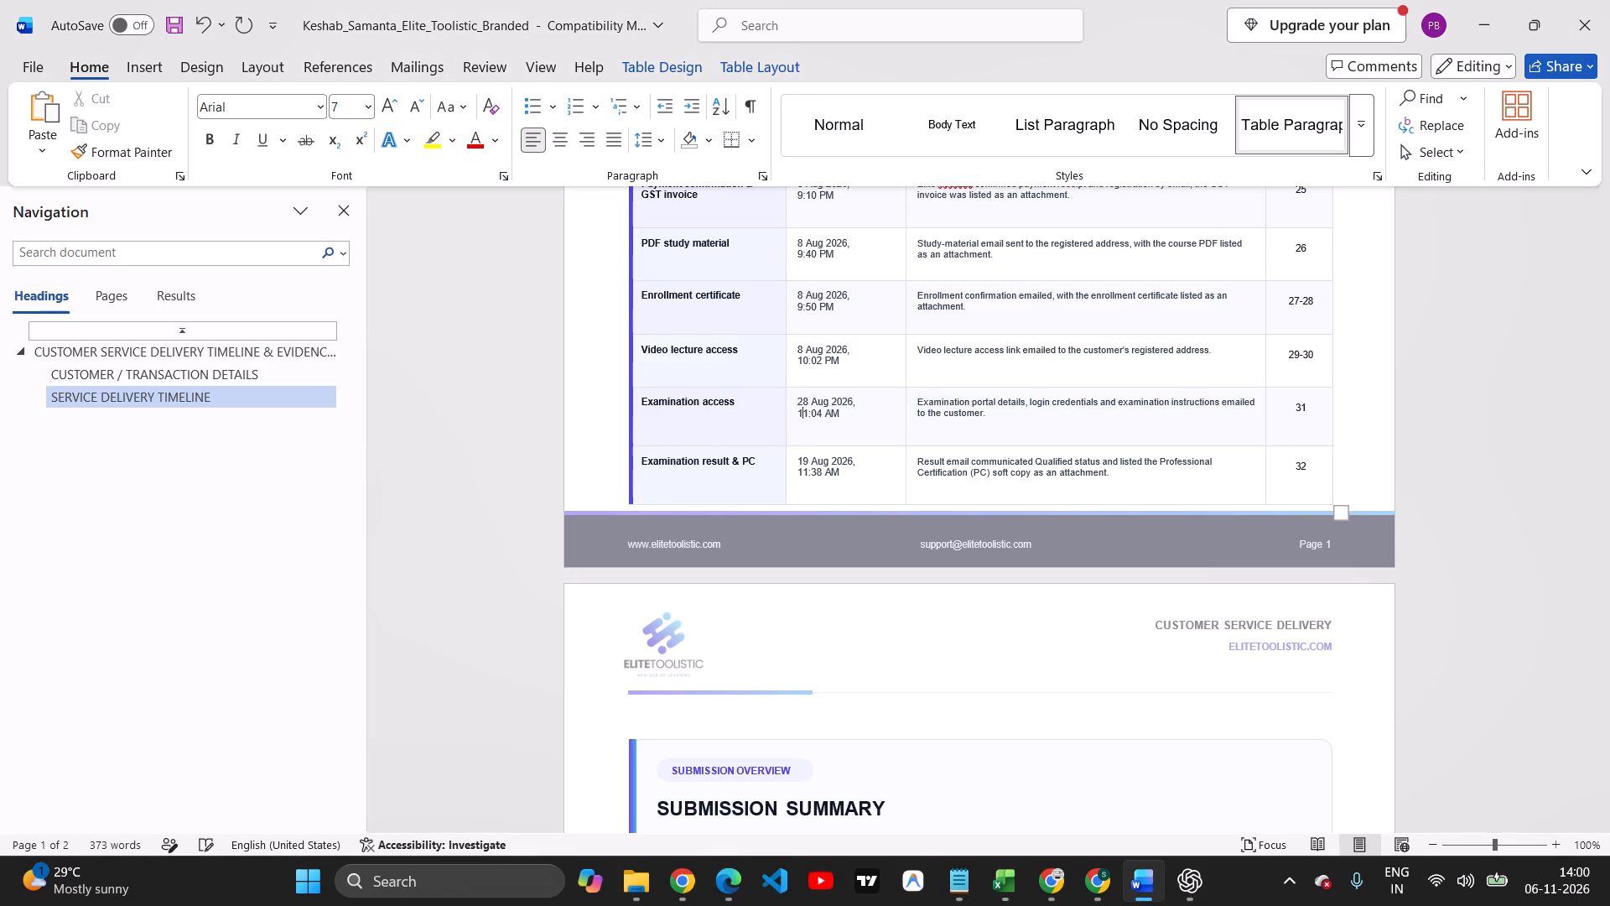
{"action": "key", "text": "Down"}
{"action": "key", "text": "BackSpace"}
{"action": "key", "text": "2"}
Set the timeline's Examination access time to 11:12 AM, matching the exam login credentials email in the PDF.
{"action": "key", "text": "alt+Tab"}
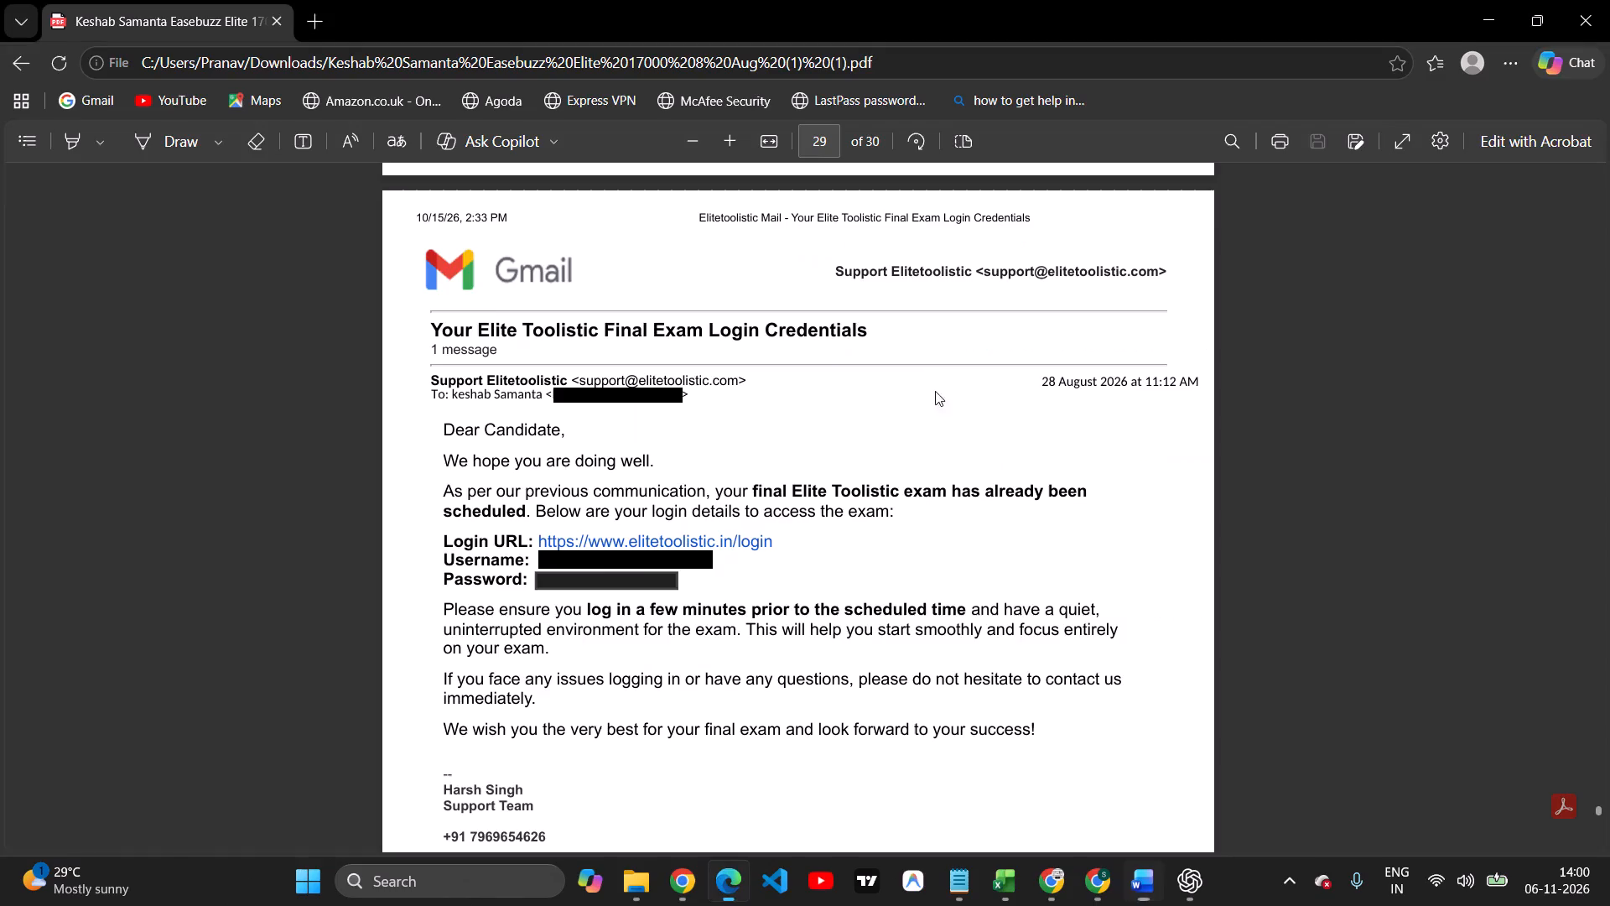
{"action": "key", "text": "alt+Tab"}
{"action": "left_click", "coordinate": [822, 410]}
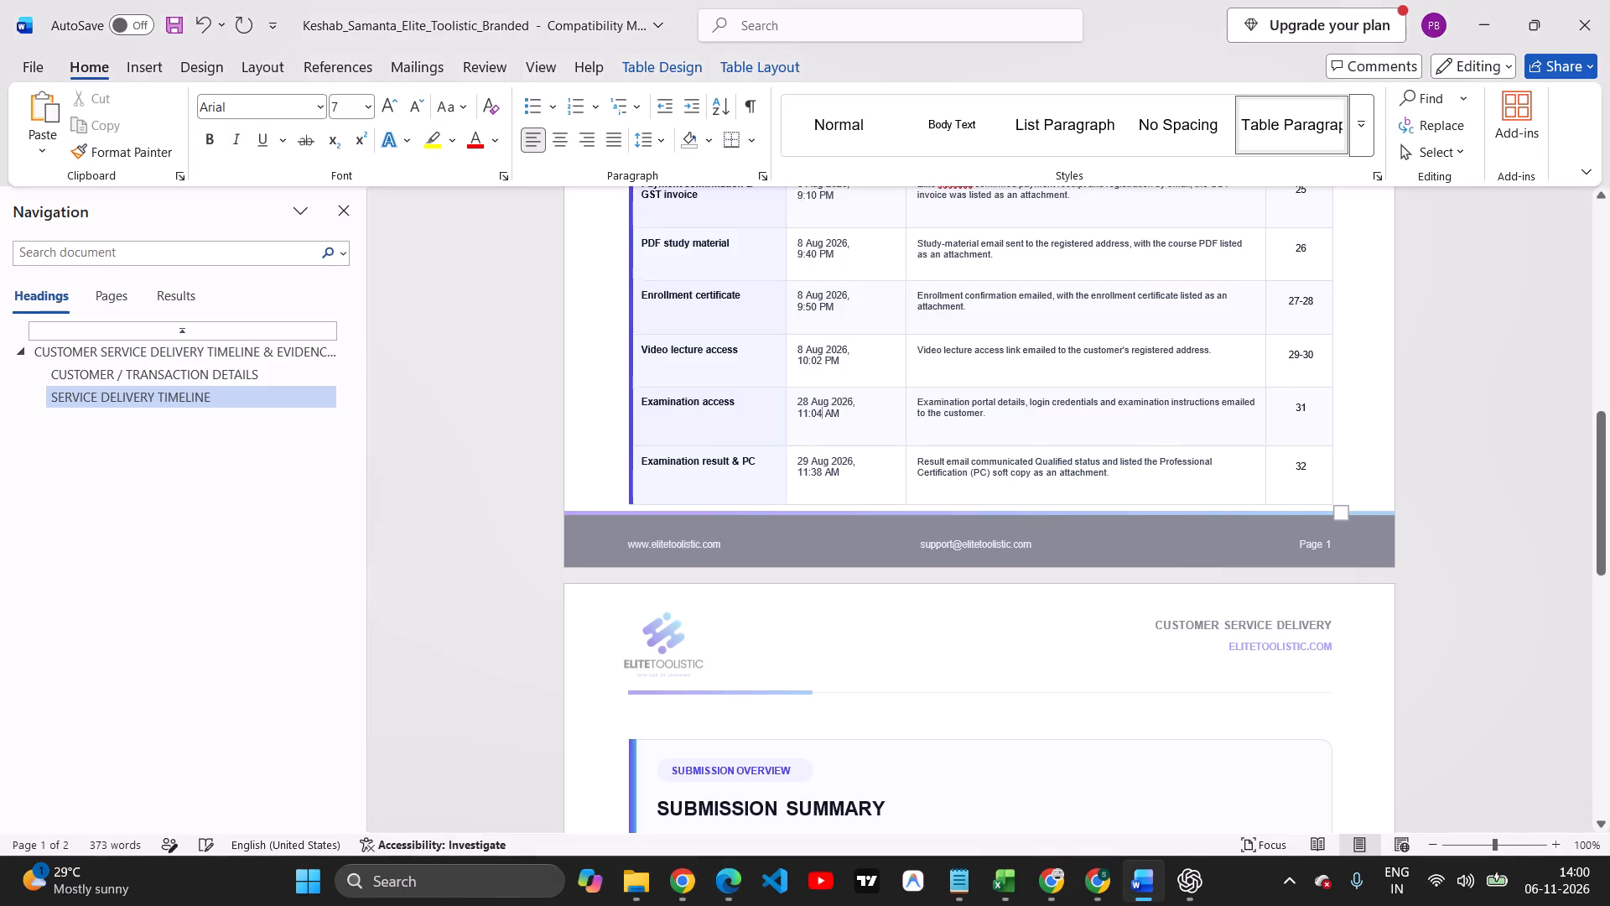
{"action": "key", "text": "BackSpace"}
{"action": "key", "text": "BackSpace"}
{"action": "type", "text": "12"}
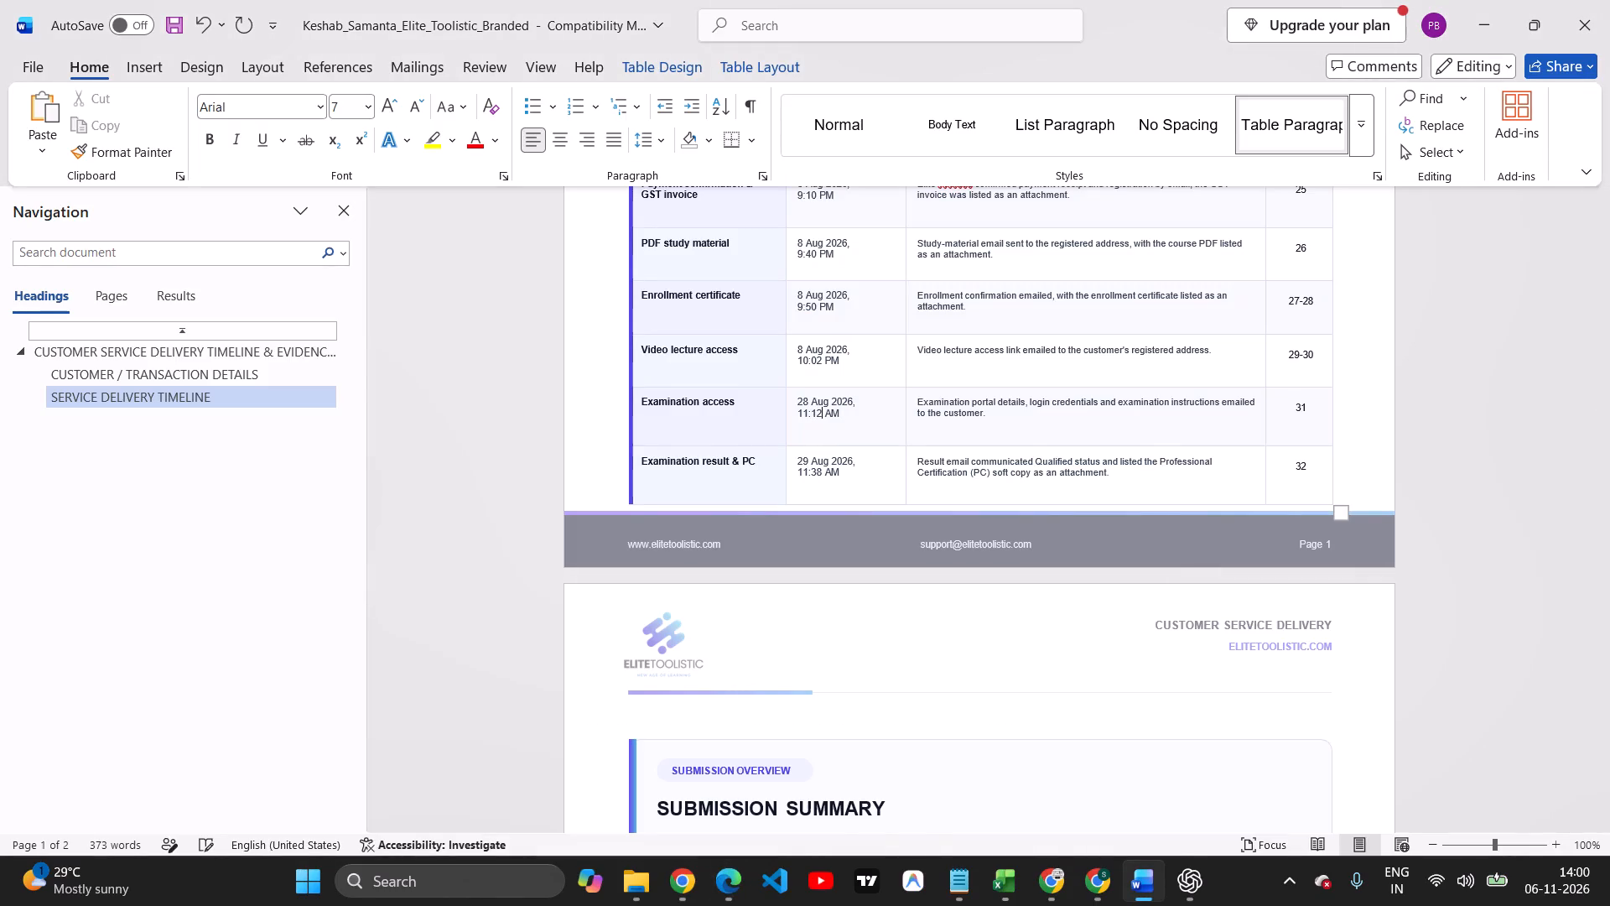
Find the final exam result email in the PDF and set the timeline's Examination result & PC time to 11:10 AM.
{"action": "key", "text": "alt+Tab"}
{"action": "scroll", "coordinate": [875, 432], "scroll_direction": "down", "scroll_amount": 7}
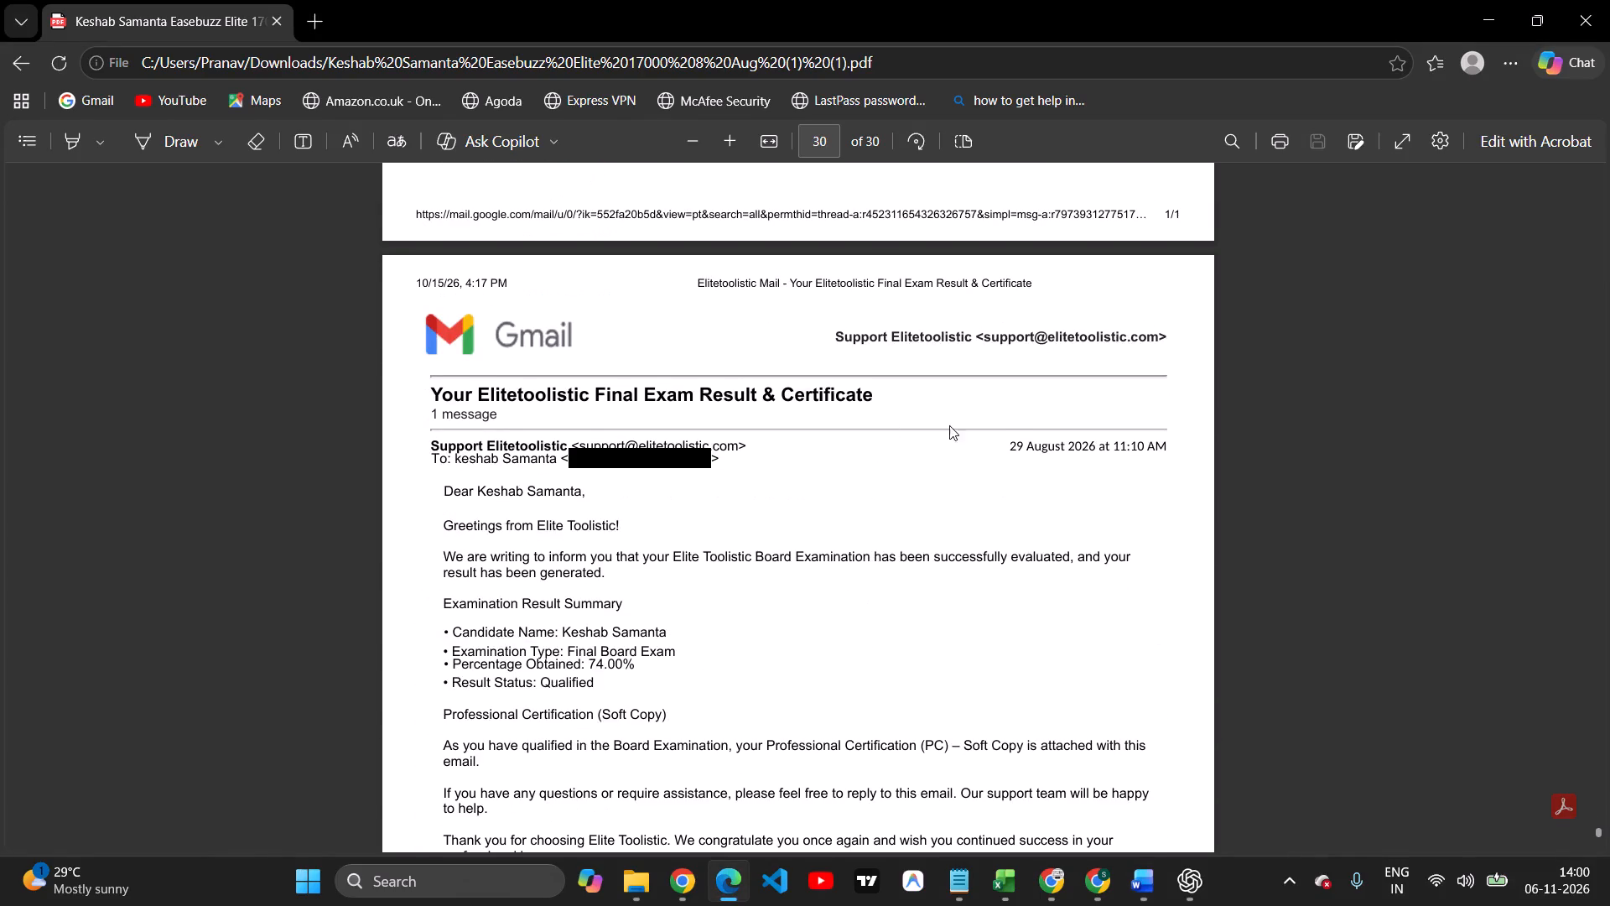
{"action": "key", "text": "alt+Tab"}
{"action": "left_click", "coordinate": [814, 476]}
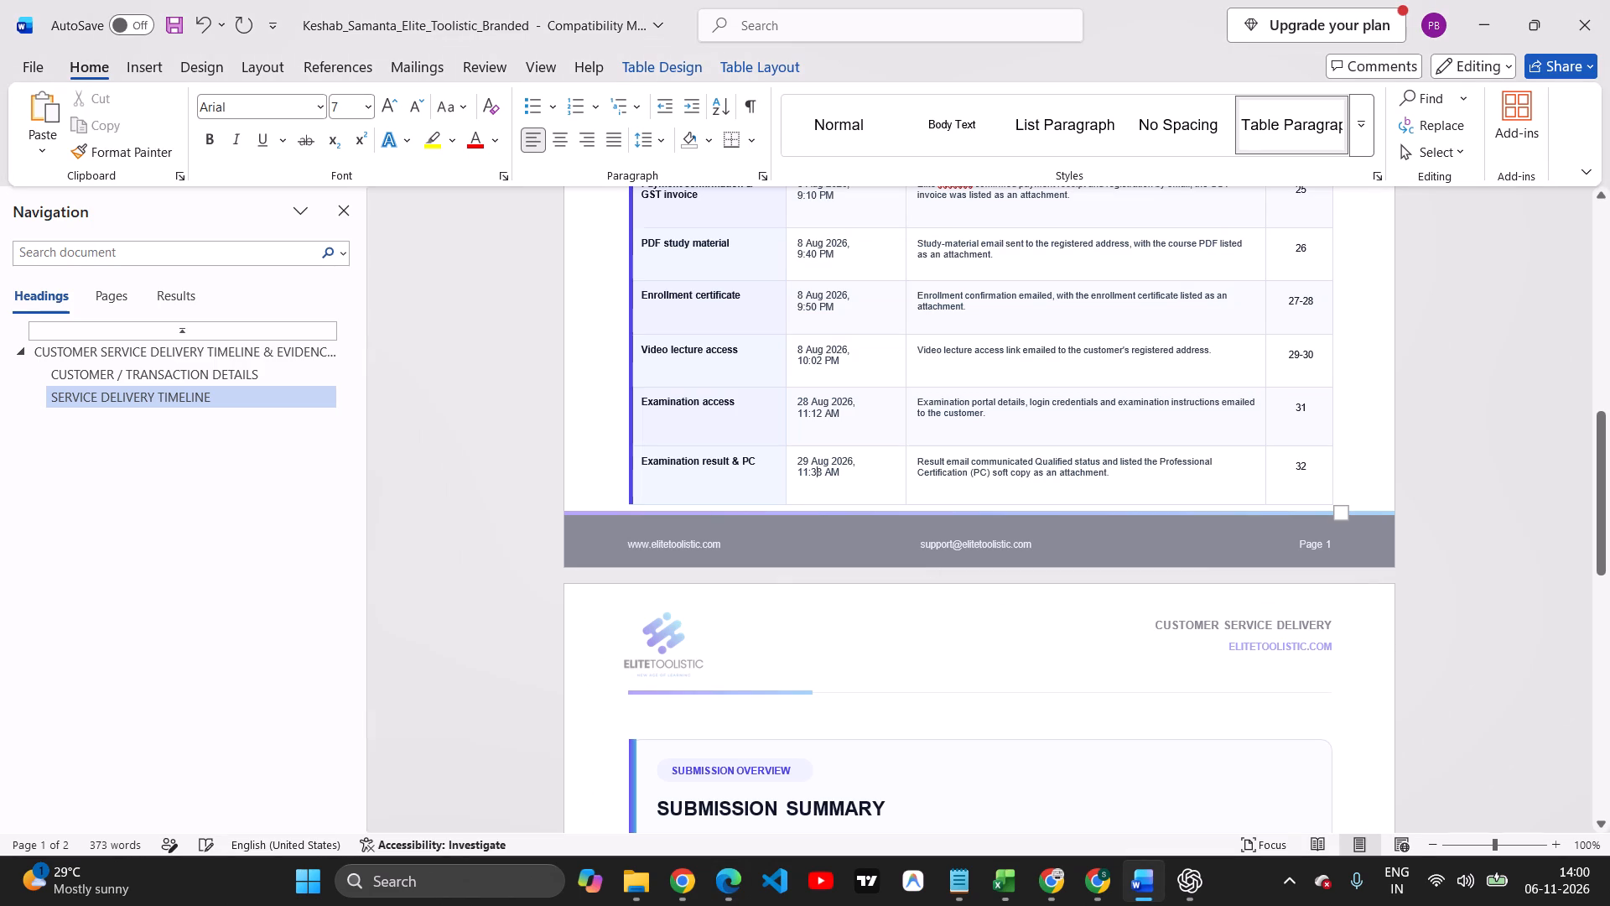
{"action": "key", "text": "Right"}
{"action": "key", "text": "BackSpace"}
{"action": "key", "text": "BackSpace"}
{"action": "type", "text": "10"}
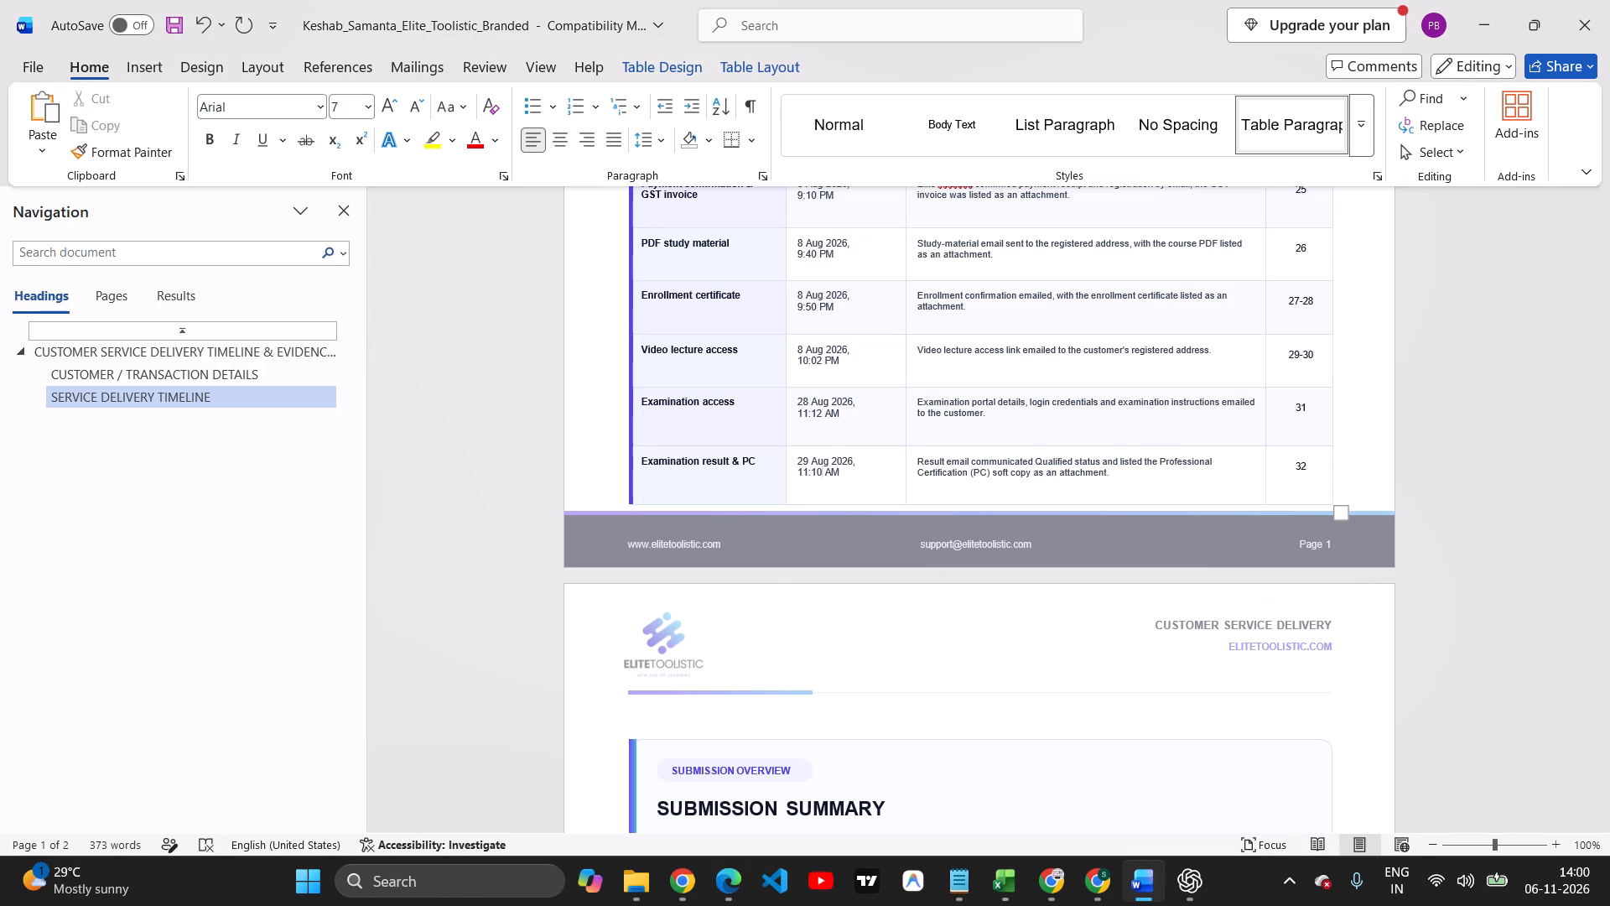
Look over the updated Word summary, check the final exam result email down to its attachment, and close the PDF.
{"action": "scroll", "coordinate": [1025, 550], "scroll_direction": "down", "scroll_amount": 8}
{"action": "scroll", "coordinate": [1093, 523], "scroll_direction": "up", "scroll_amount": 2}
{"action": "scroll", "coordinate": [1093, 523], "scroll_direction": "down", "scroll_amount": 3}
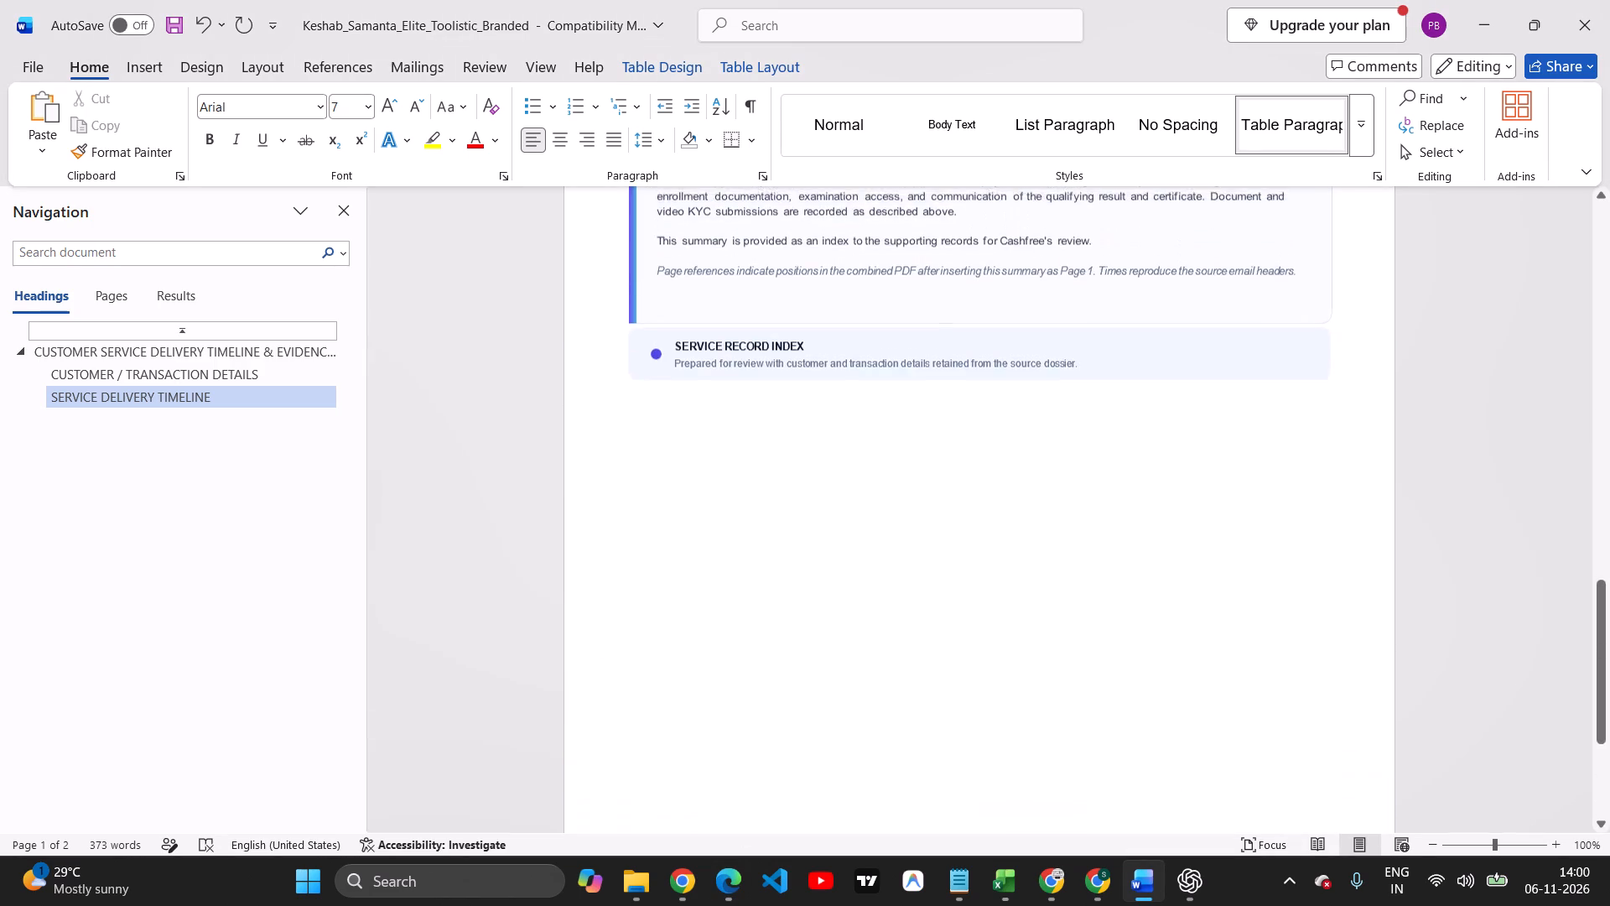
{"action": "scroll", "coordinate": [1091, 523], "scroll_direction": "down", "scroll_amount": 3}
{"action": "scroll", "coordinate": [1090, 523], "scroll_direction": "up", "scroll_amount": 5}
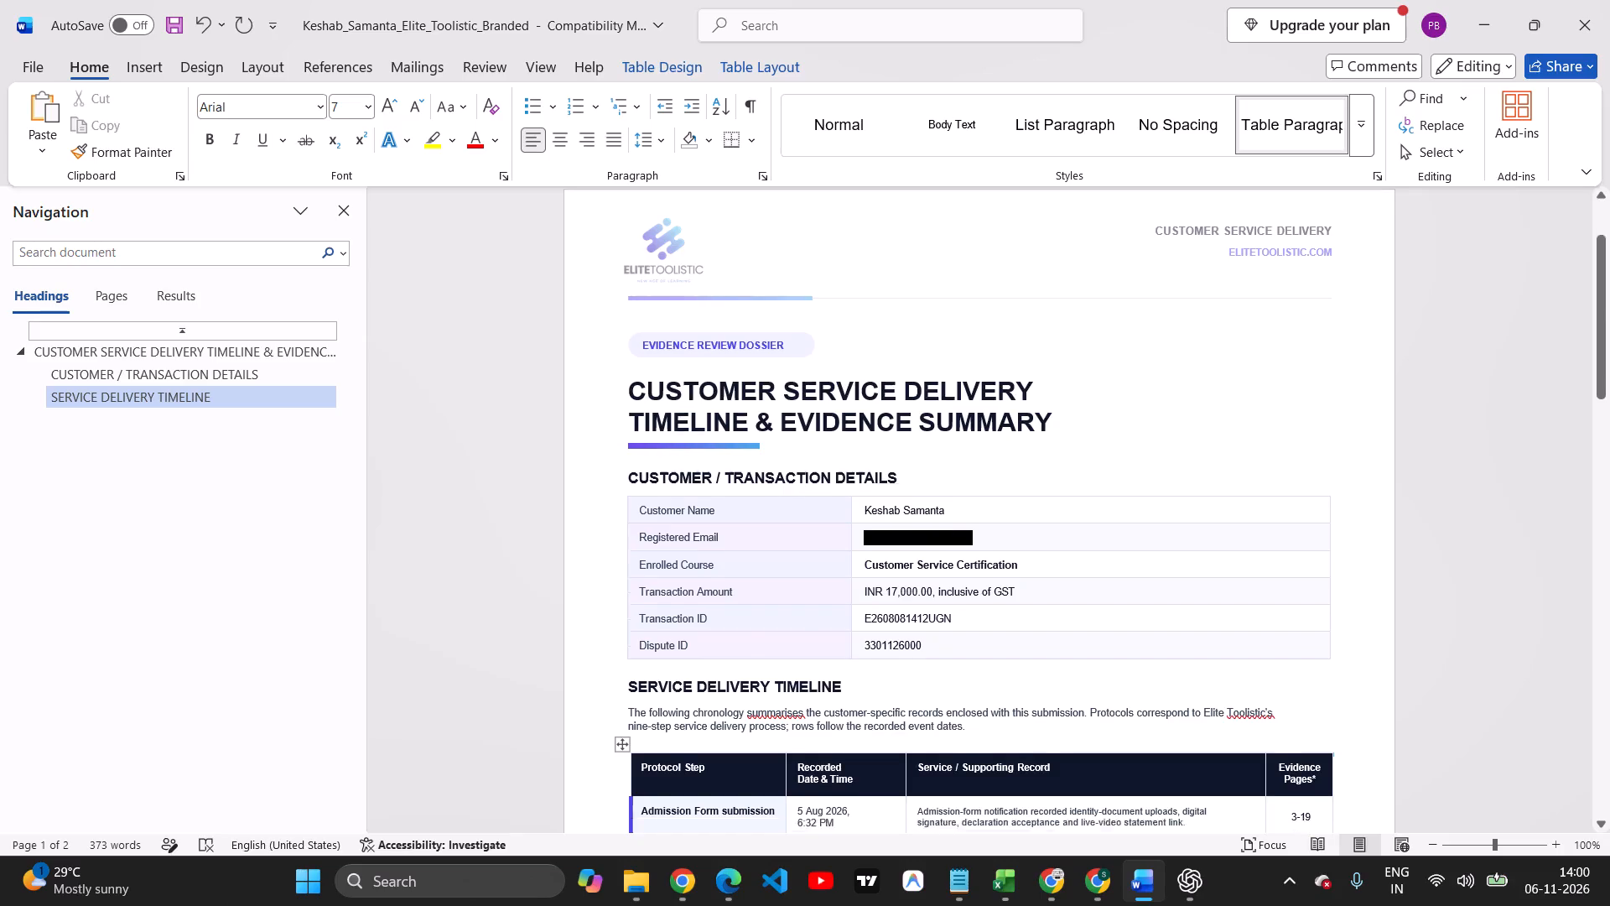
{"action": "key", "text": "alt+Tab"}
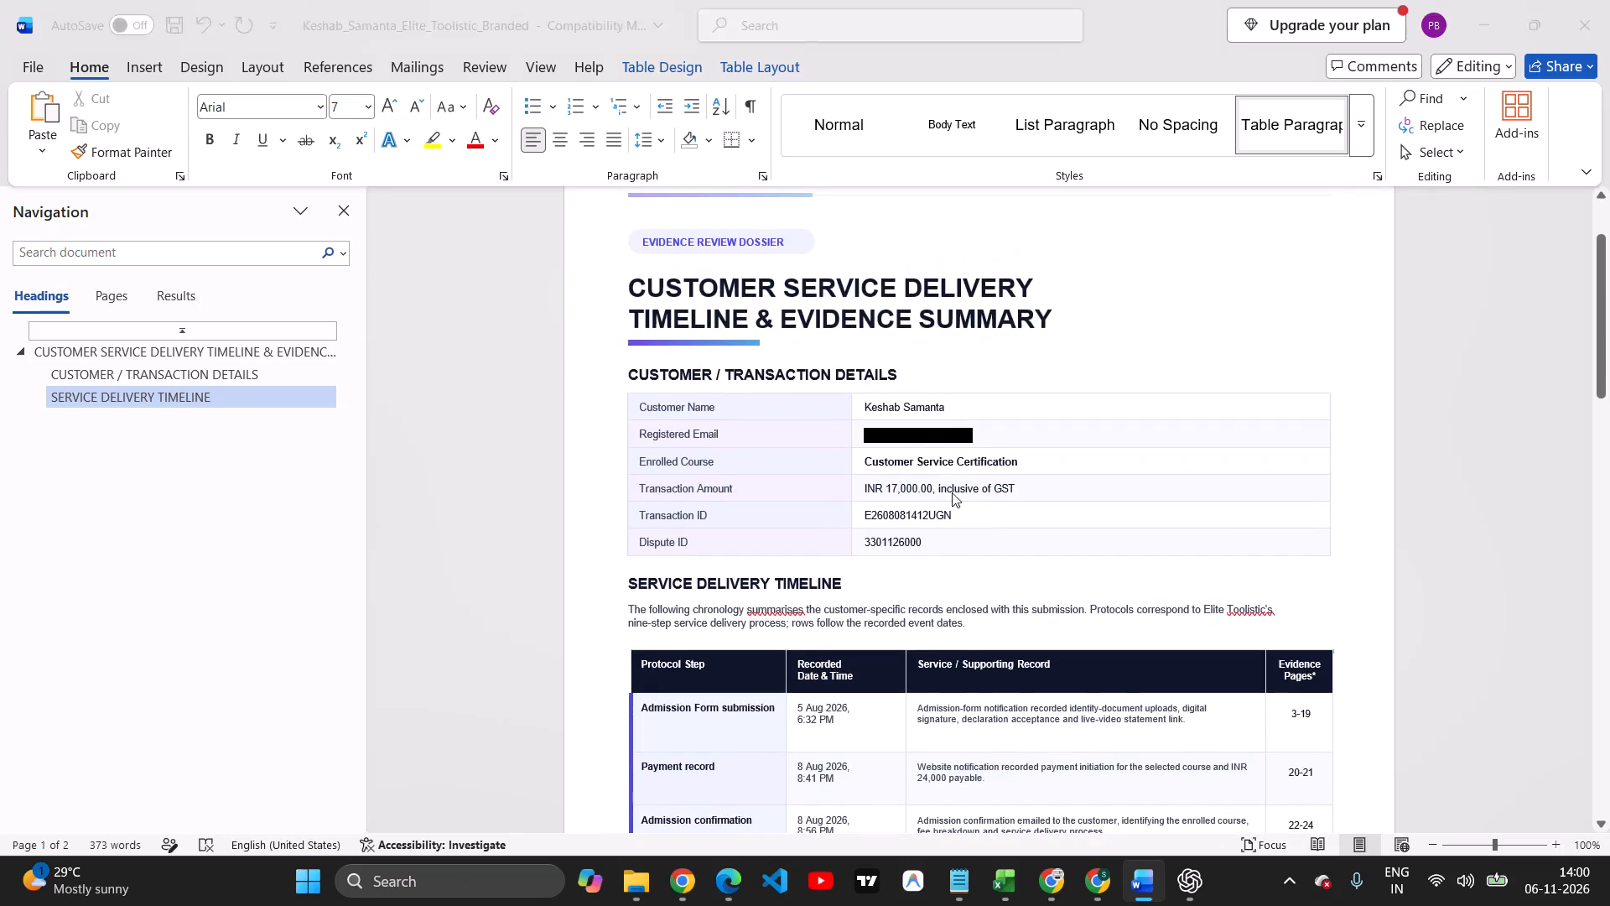
{"action": "scroll", "coordinate": [1104, 463], "scroll_direction": "down", "scroll_amount": 4}
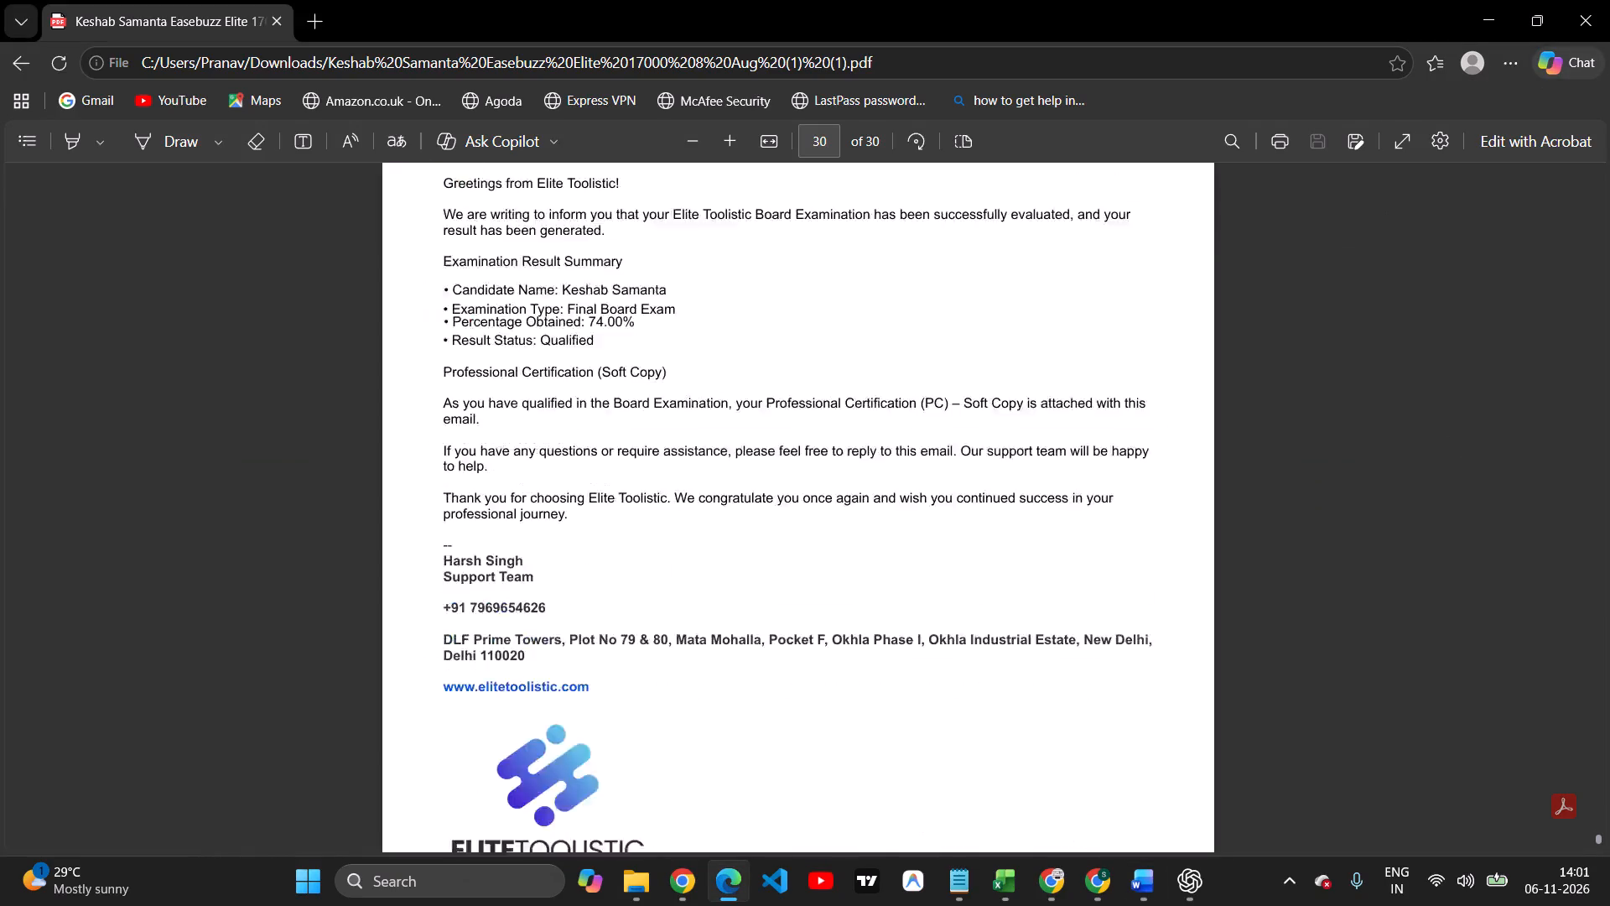
{"action": "scroll", "coordinate": [1104, 463], "scroll_direction": "down", "scroll_amount": 4}
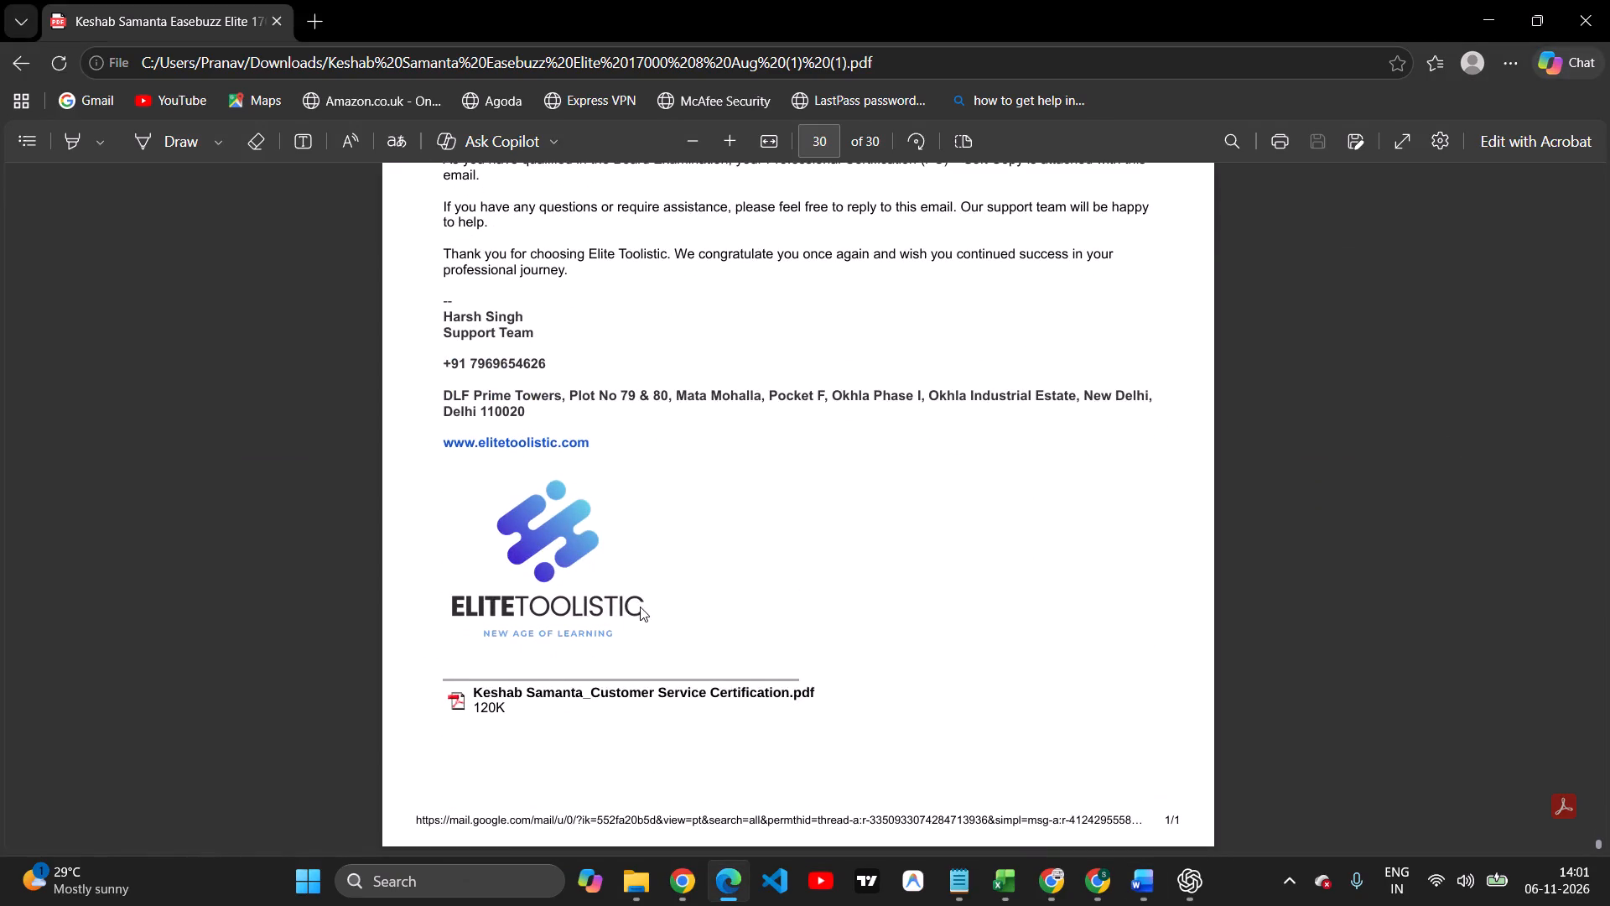
{"action": "scroll", "coordinate": [640, 607], "scroll_direction": "up", "scroll_amount": 17}
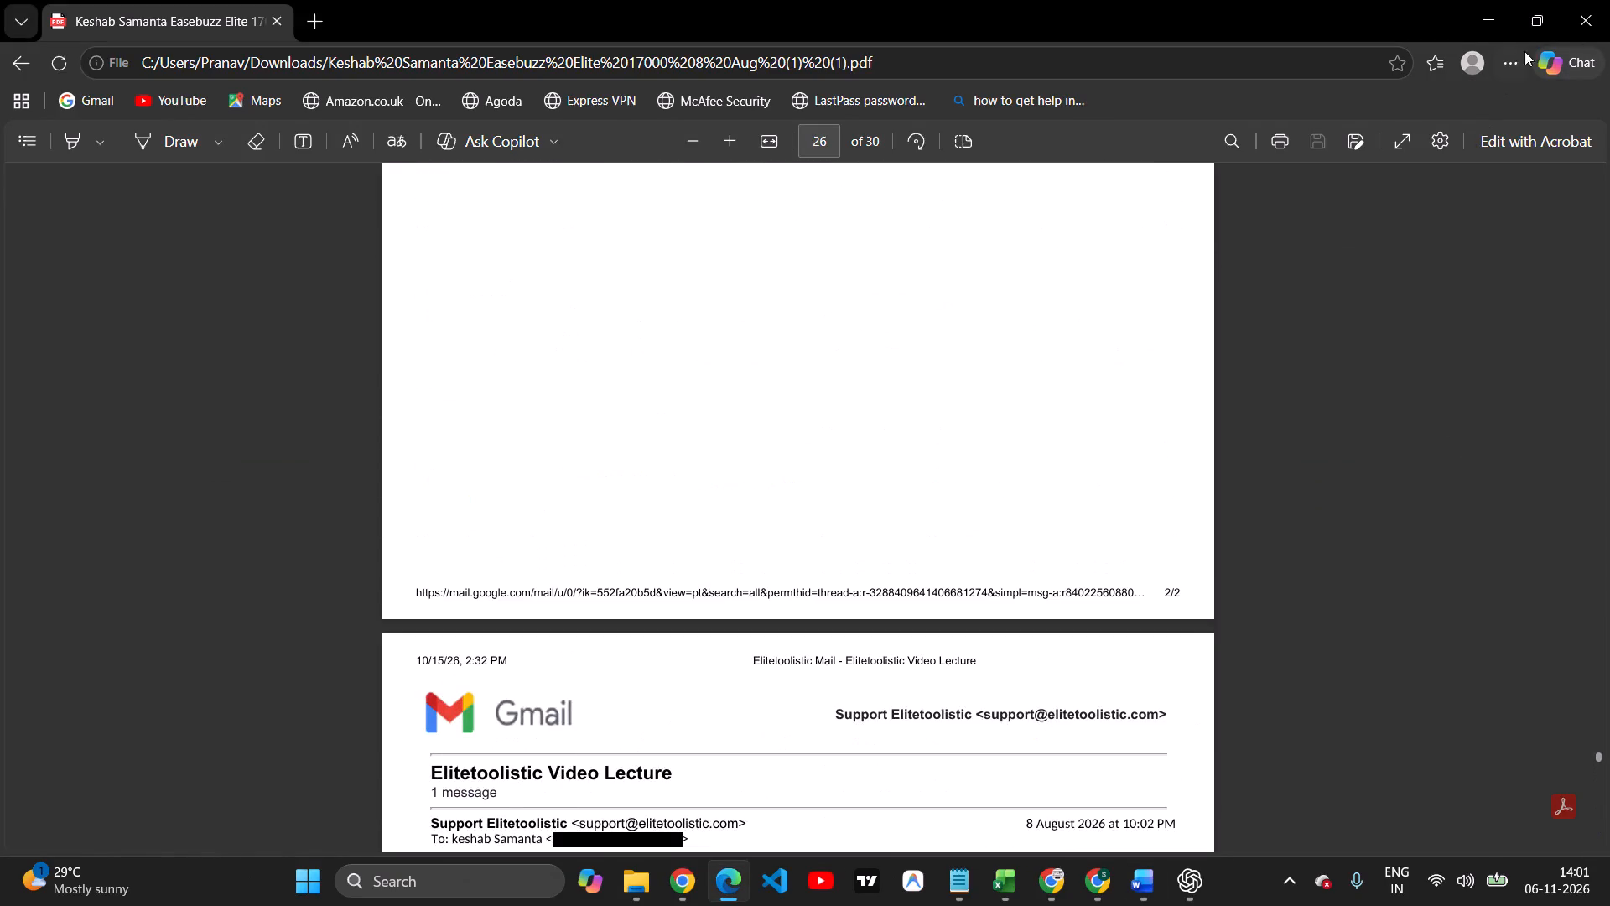
{"action": "left_click", "coordinate": [1601, 15]}
Switch to the 24000 5 Aug PDF in the Sejda editor and move the verification report's Email ID label up slightly.
{"action": "key", "text": "alt+Tab"}
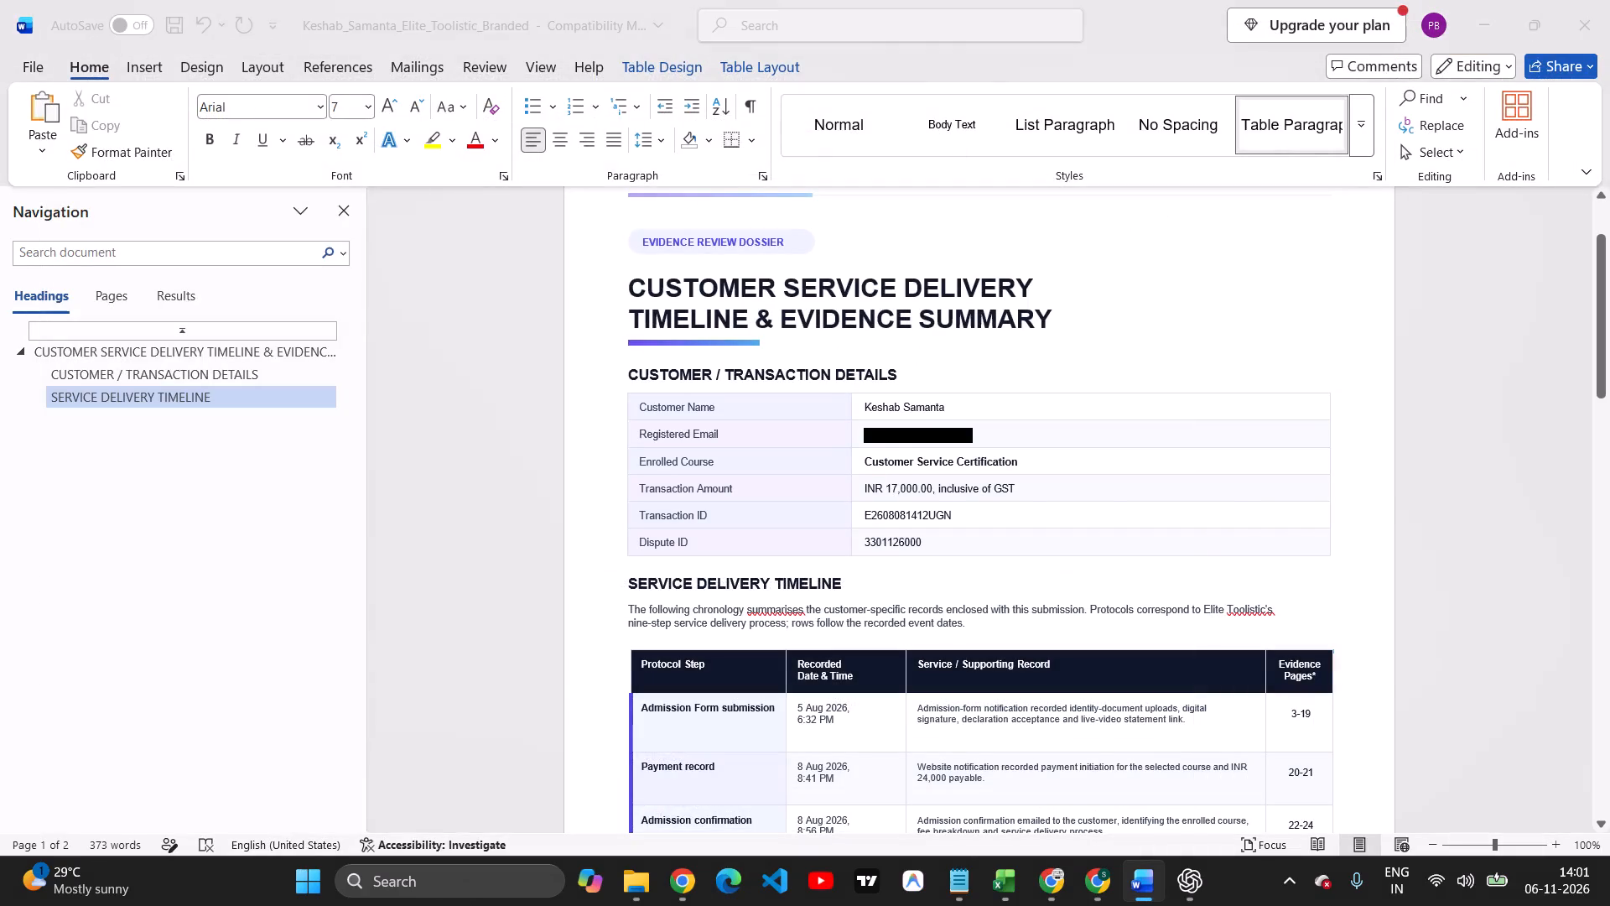
{"action": "left_click", "coordinate": [1154, 370], "text": "alt"}
{"action": "key", "text": "alt+Tab"}
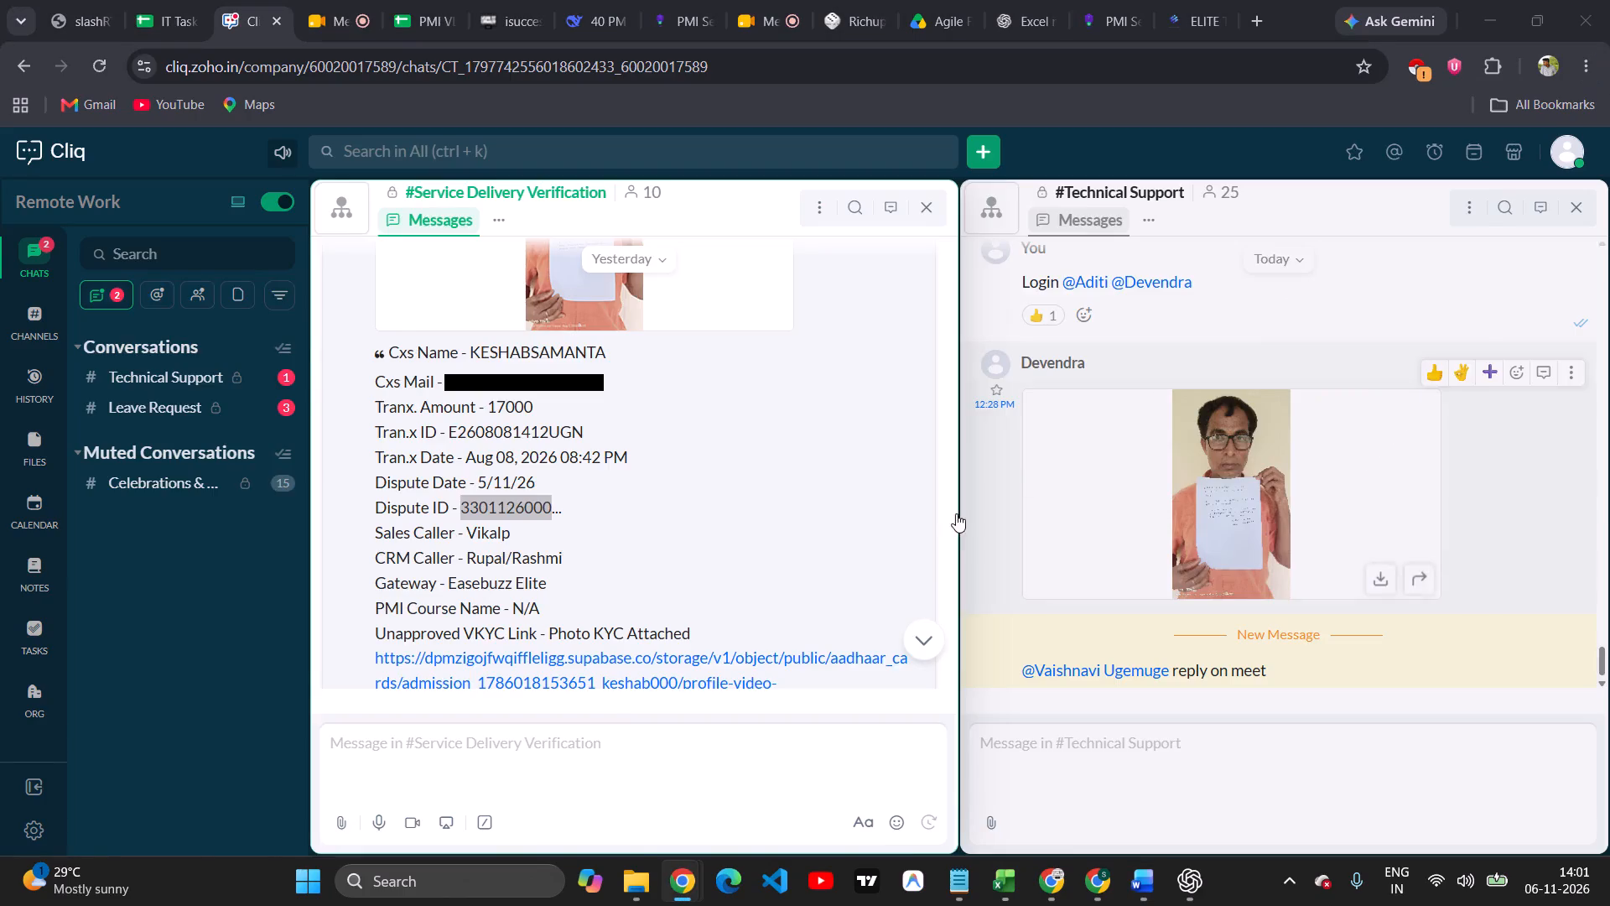
{"action": "left_click", "coordinate": [1284, 549], "text": "alt"}
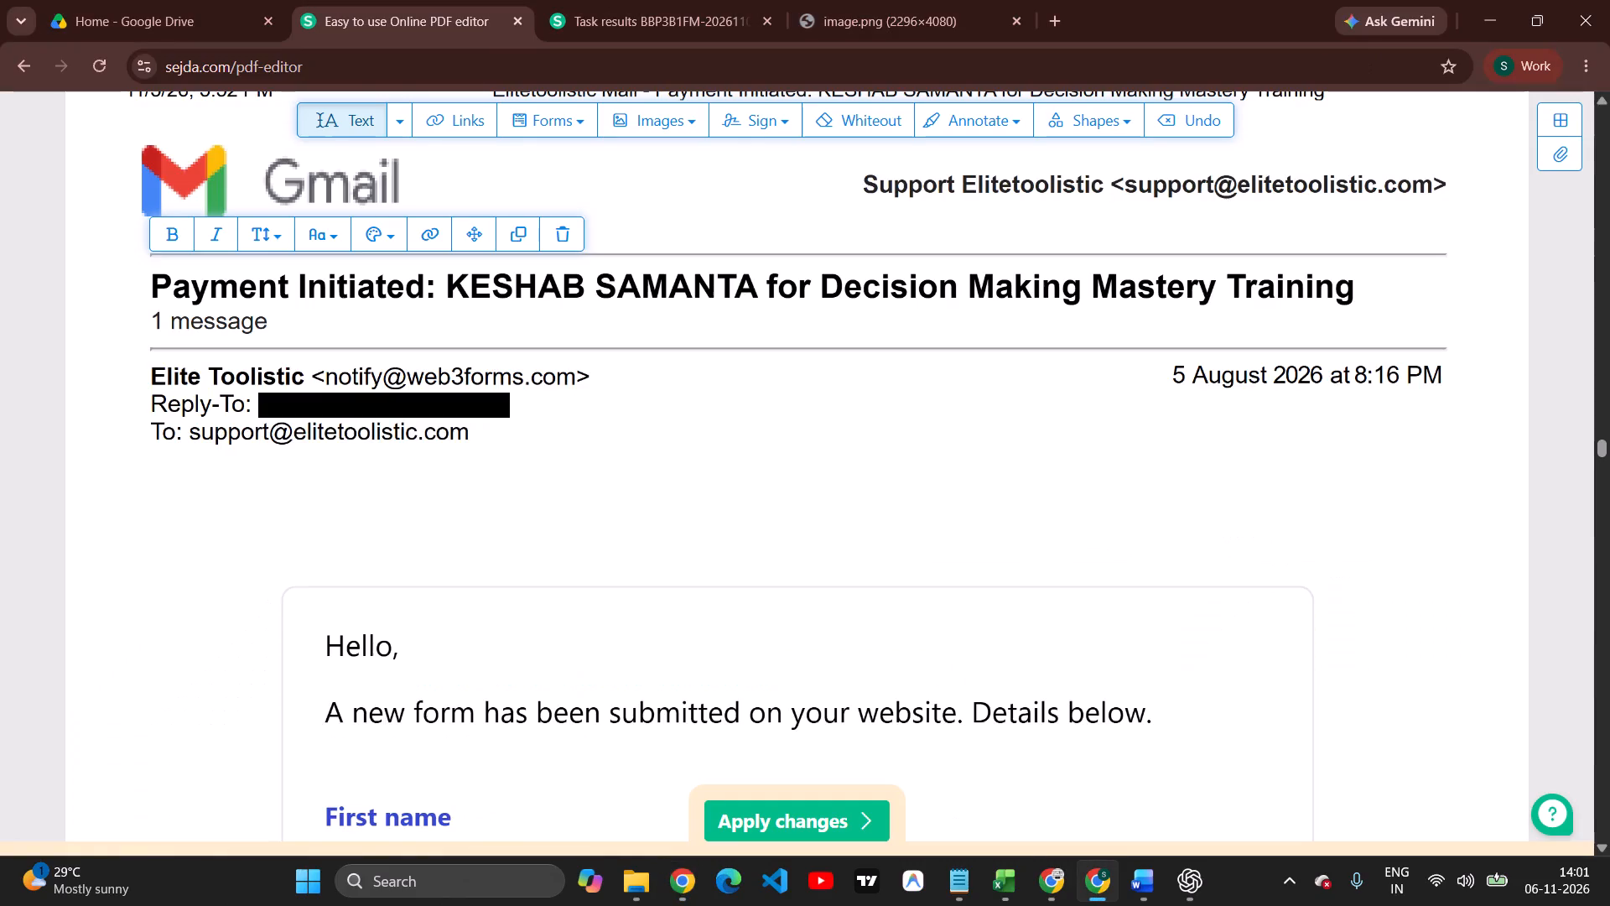
{"action": "scroll", "coordinate": [1059, 452], "scroll_direction": "down", "scroll_amount": 12}
{"action": "scroll", "coordinate": [1057, 453], "scroll_direction": "up", "scroll_amount": 9}
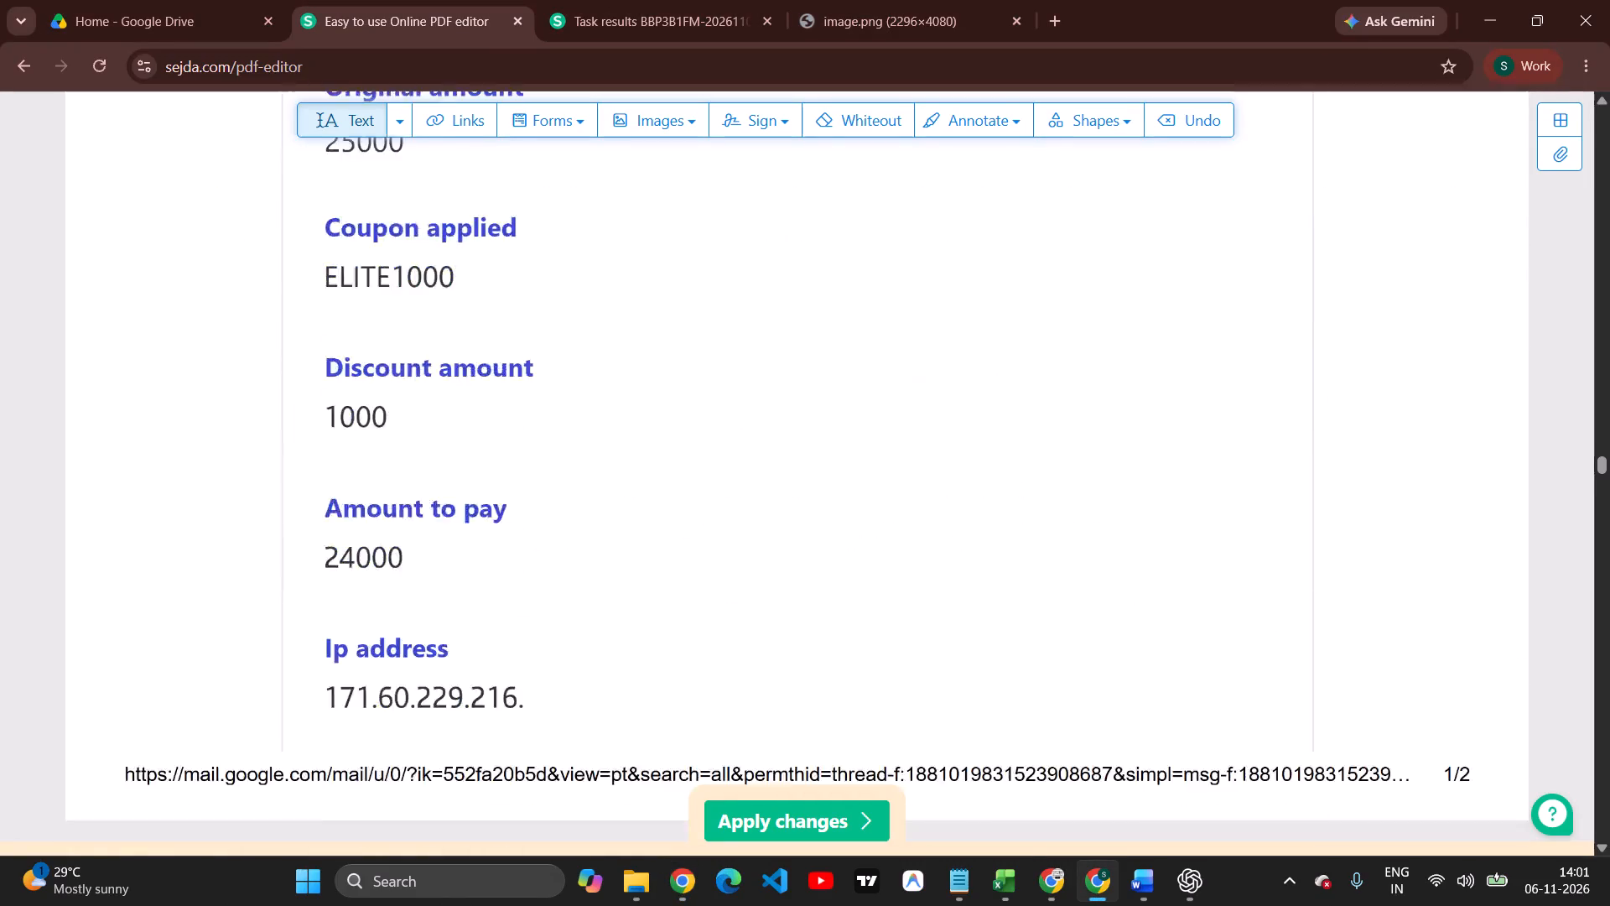
{"action": "scroll", "coordinate": [1057, 453], "scroll_direction": "up", "scroll_amount": 20}
{"action": "scroll", "coordinate": [1057, 453], "scroll_direction": "up", "scroll_amount": 20}
{"action": "scroll", "coordinate": [1057, 453], "scroll_direction": "up", "scroll_amount": 17}
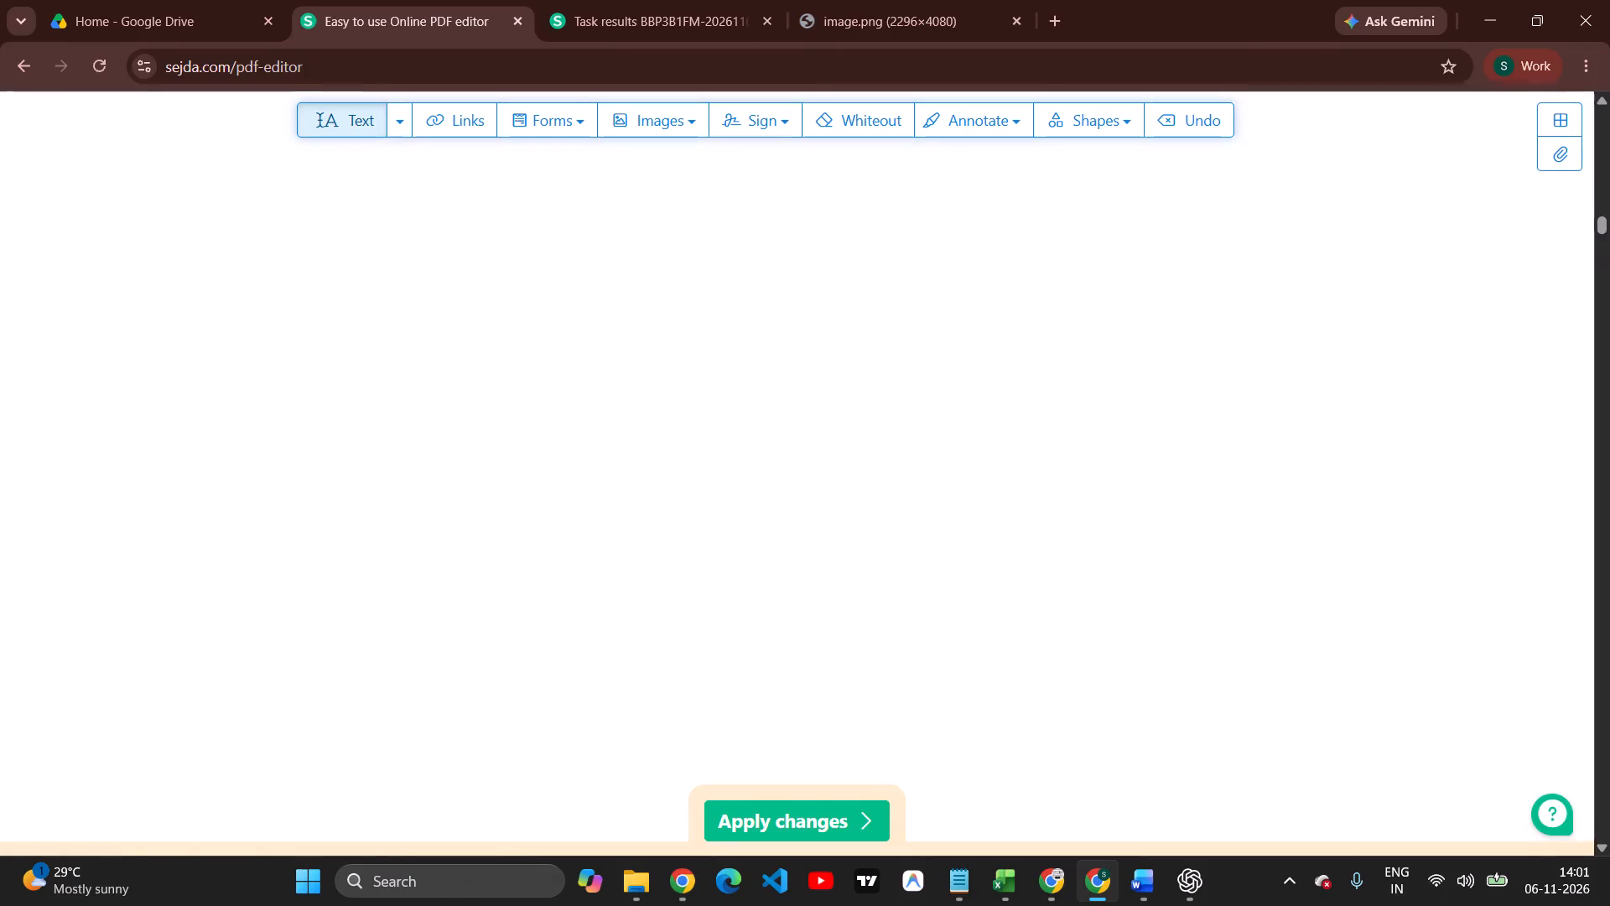
{"action": "scroll", "coordinate": [1081, 448], "scroll_direction": "up", "scroll_amount": 20}
{"action": "scroll", "coordinate": [1081, 448], "scroll_direction": "up", "scroll_amount": 3}
{"action": "scroll", "coordinate": [1023, 451], "scroll_direction": "down", "scroll_amount": 7}
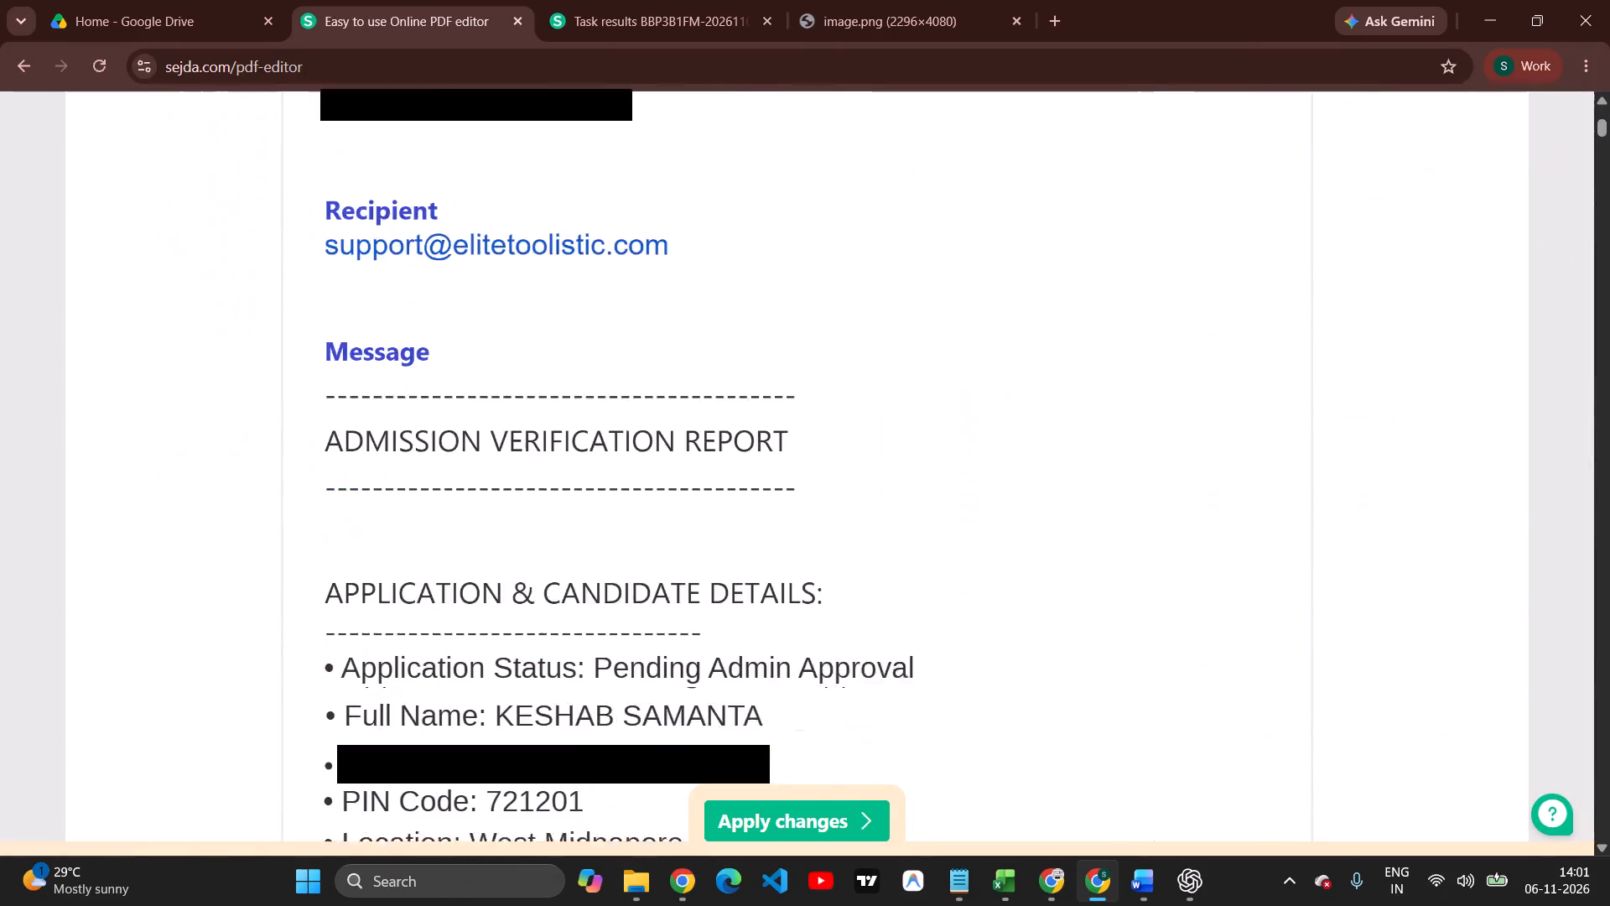
{"action": "scroll", "coordinate": [979, 471], "scroll_direction": "down", "scroll_amount": 2}
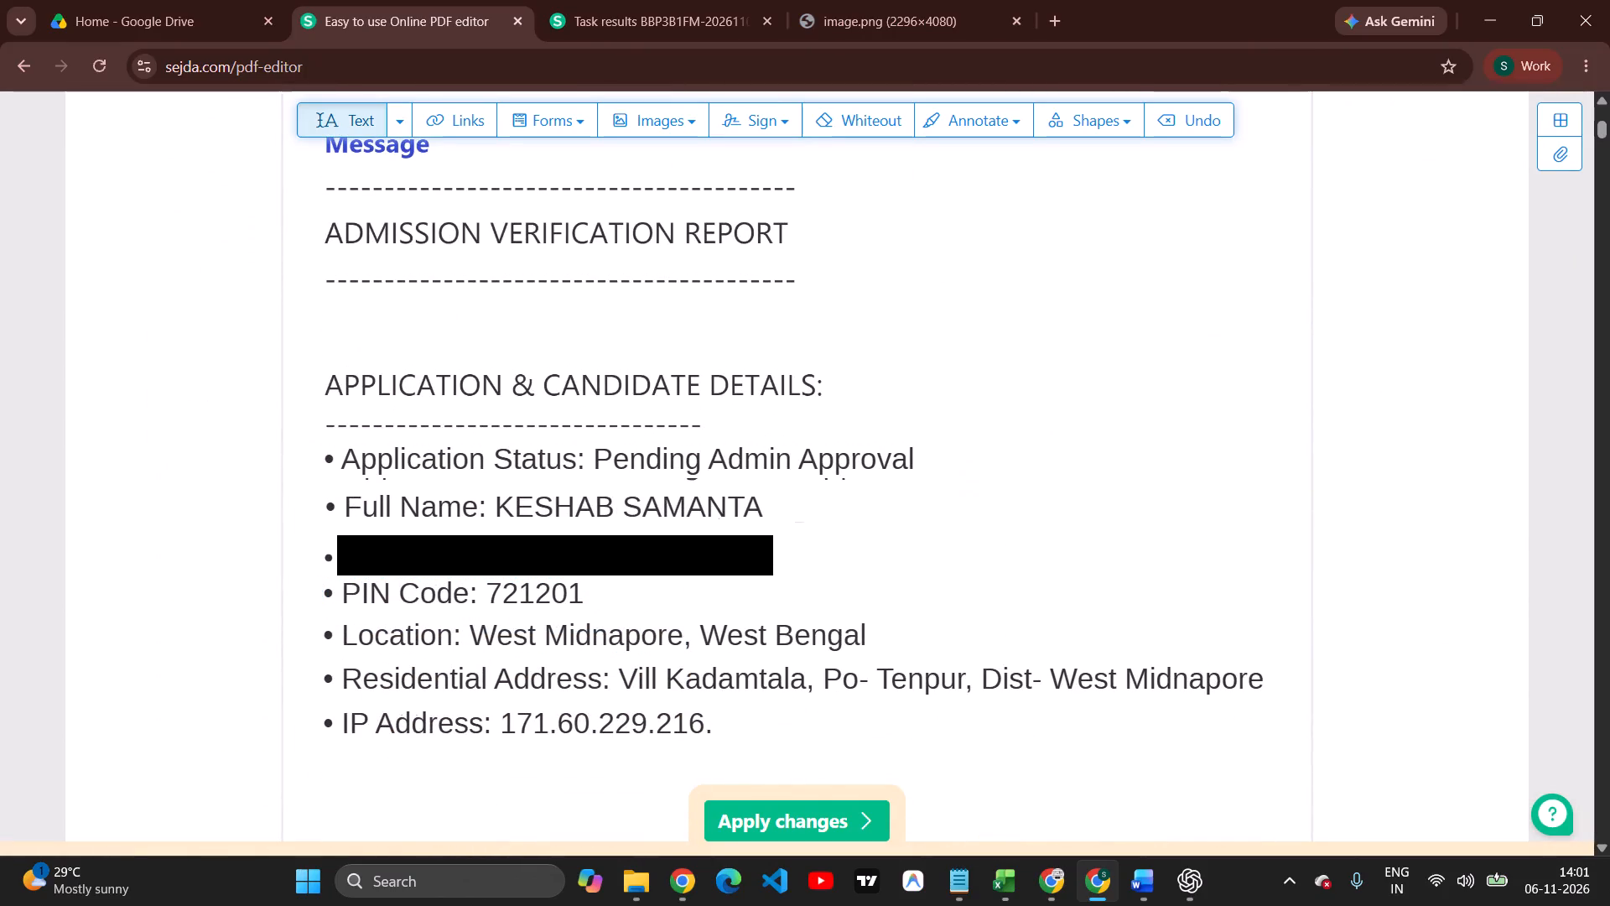
{"action": "left_click", "coordinate": [395, 558]}
{"action": "left_click", "coordinate": [641, 511]}
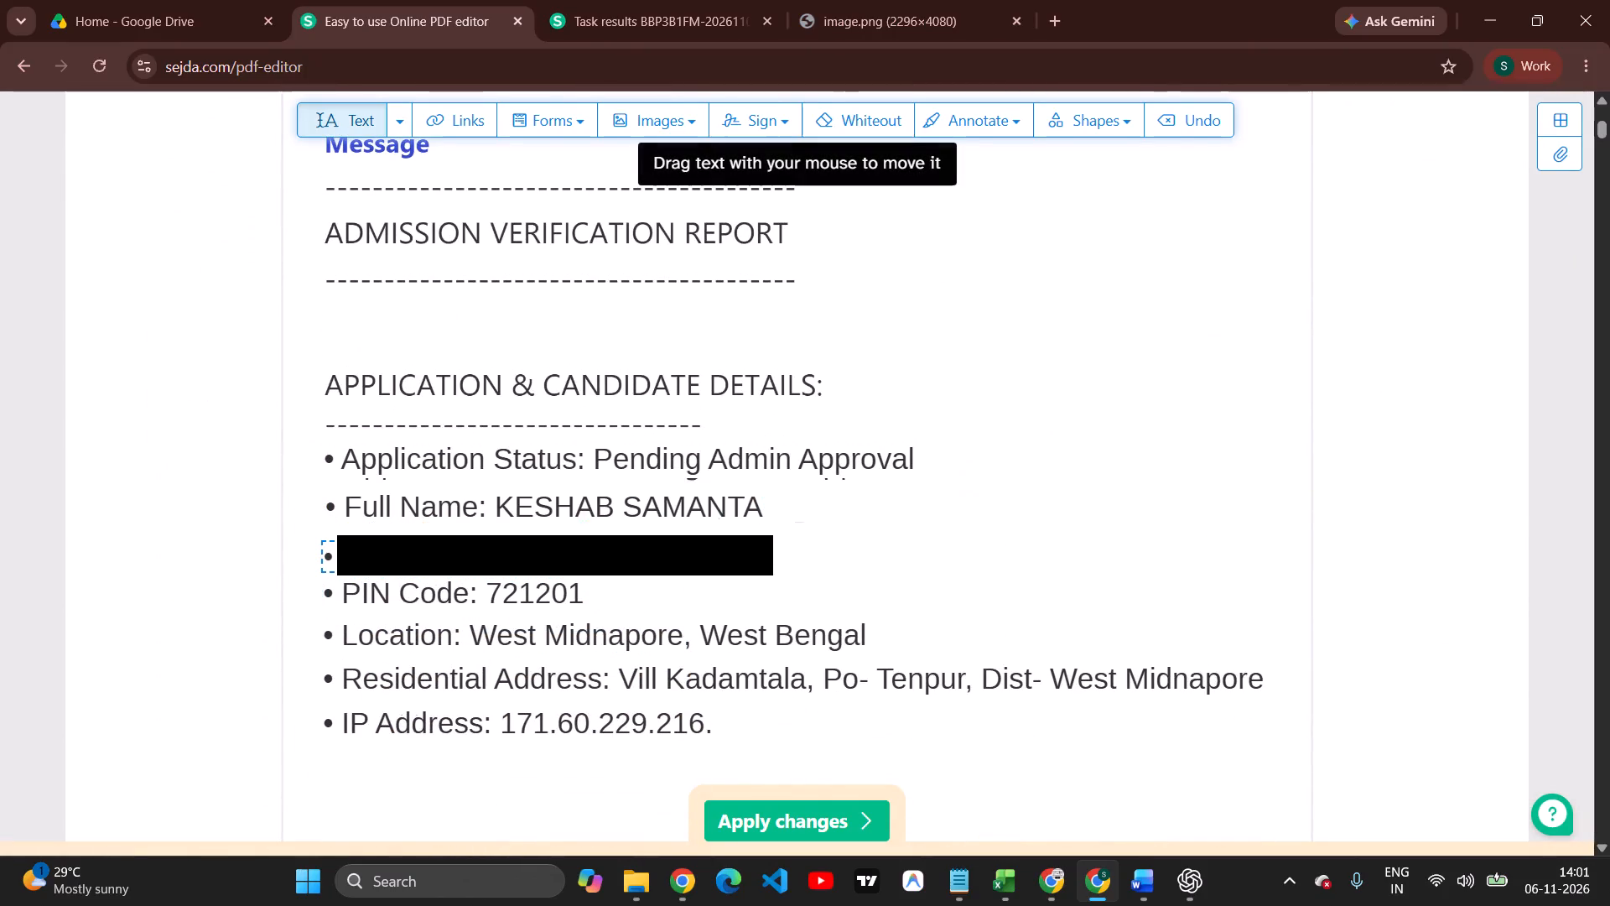
{"action": "left_click_drag", "start_coordinate": [387, 553], "coordinate": [387, 544]}
Move the email address text in the candidate details up so it lines up with the Email ID label.
{"action": "left_click", "coordinate": [545, 561]}
{"action": "left_click", "coordinate": [778, 504]}
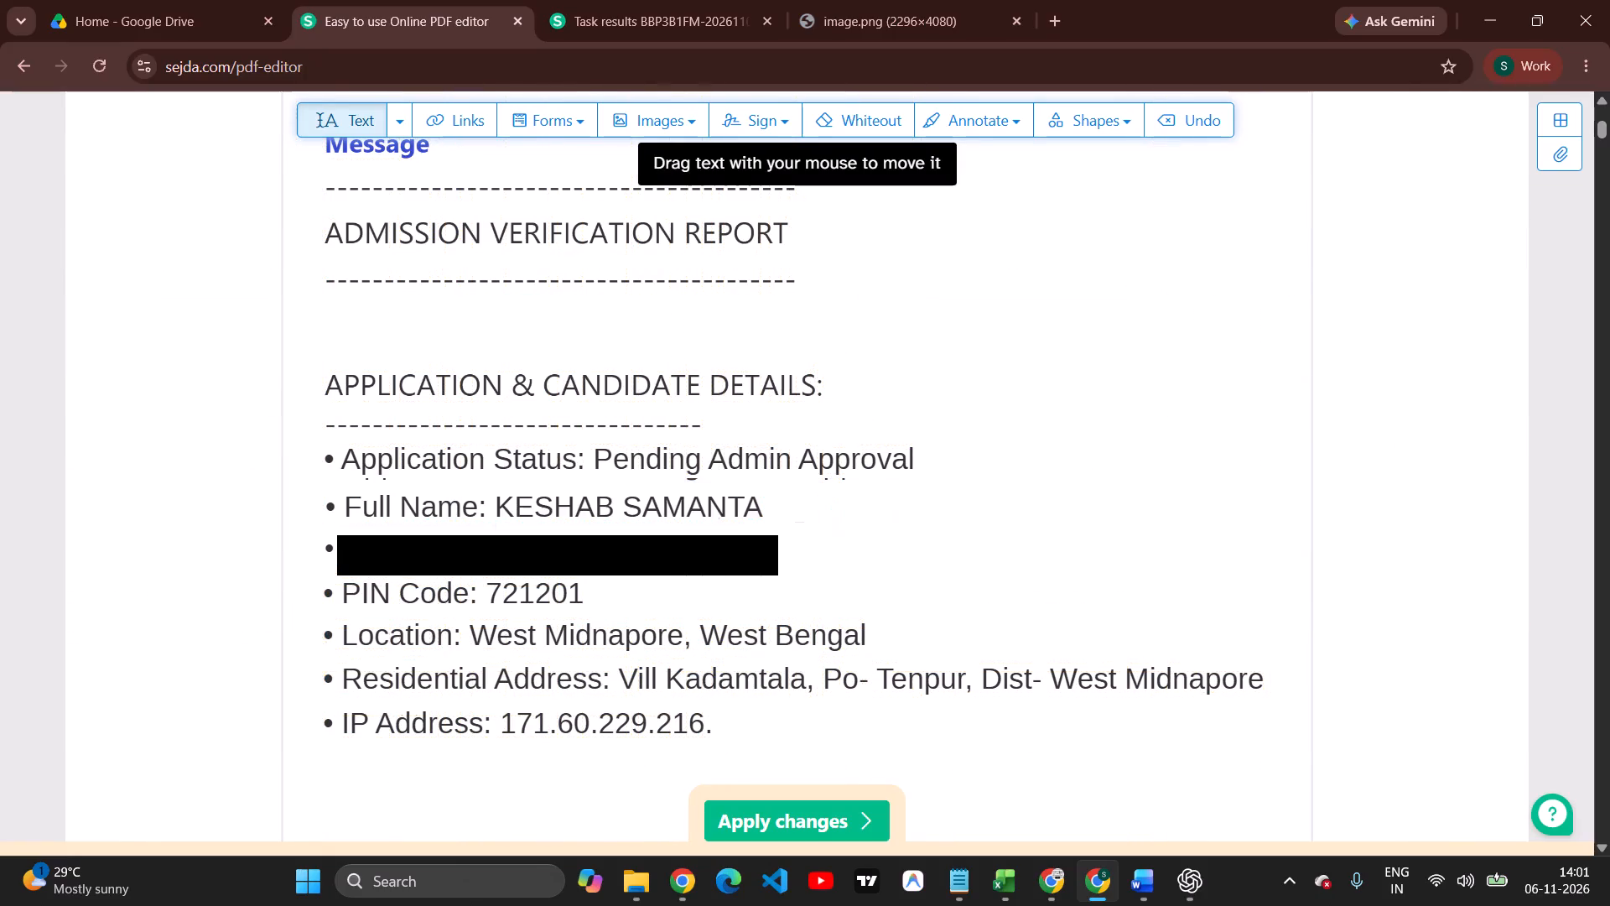
{"action": "left_click_drag", "start_coordinate": [615, 560], "coordinate": [619, 550]}
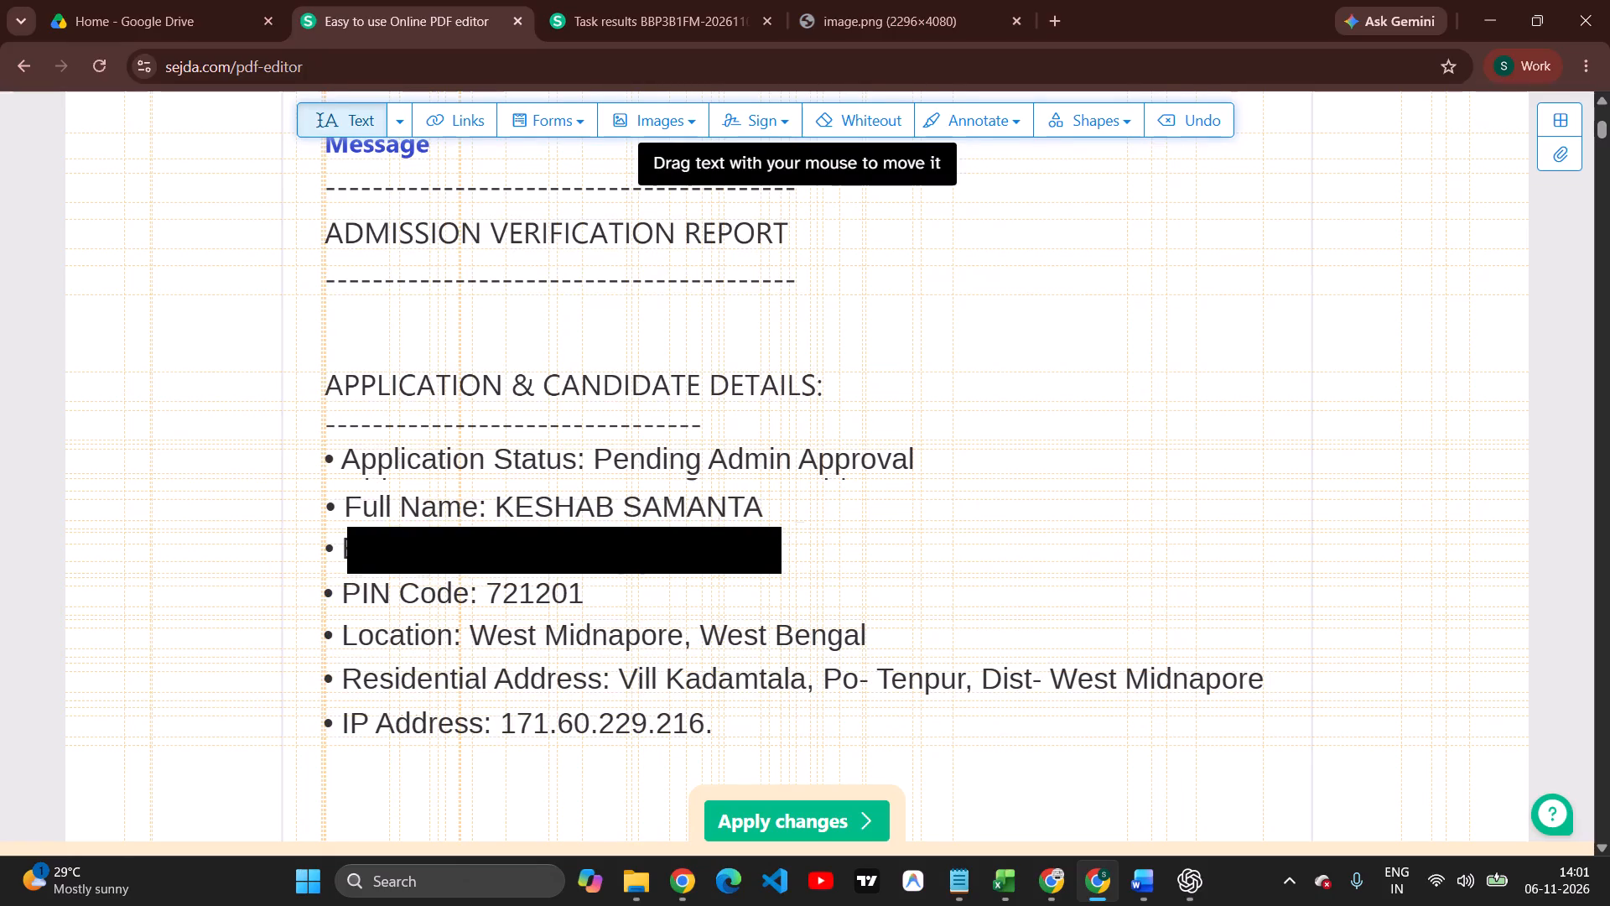
{"action": "left_click_drag", "start_coordinate": [619, 550], "coordinate": [620, 550]}
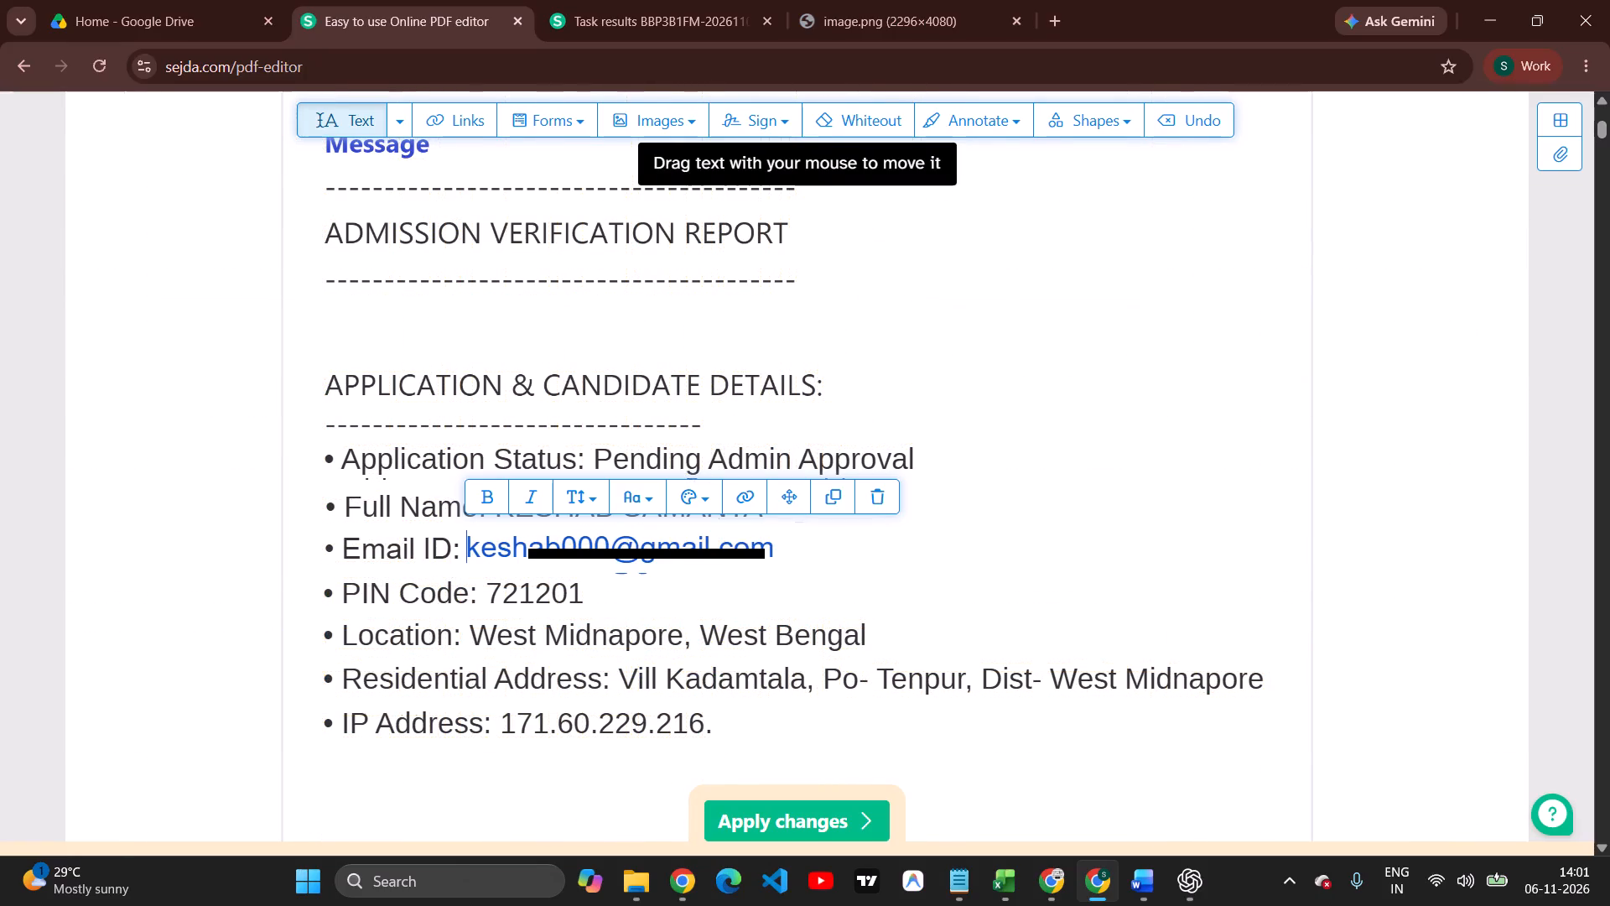
Move the email address's link area up so it sits over the shifted address text.
{"action": "left_click", "coordinate": [448, 118]}
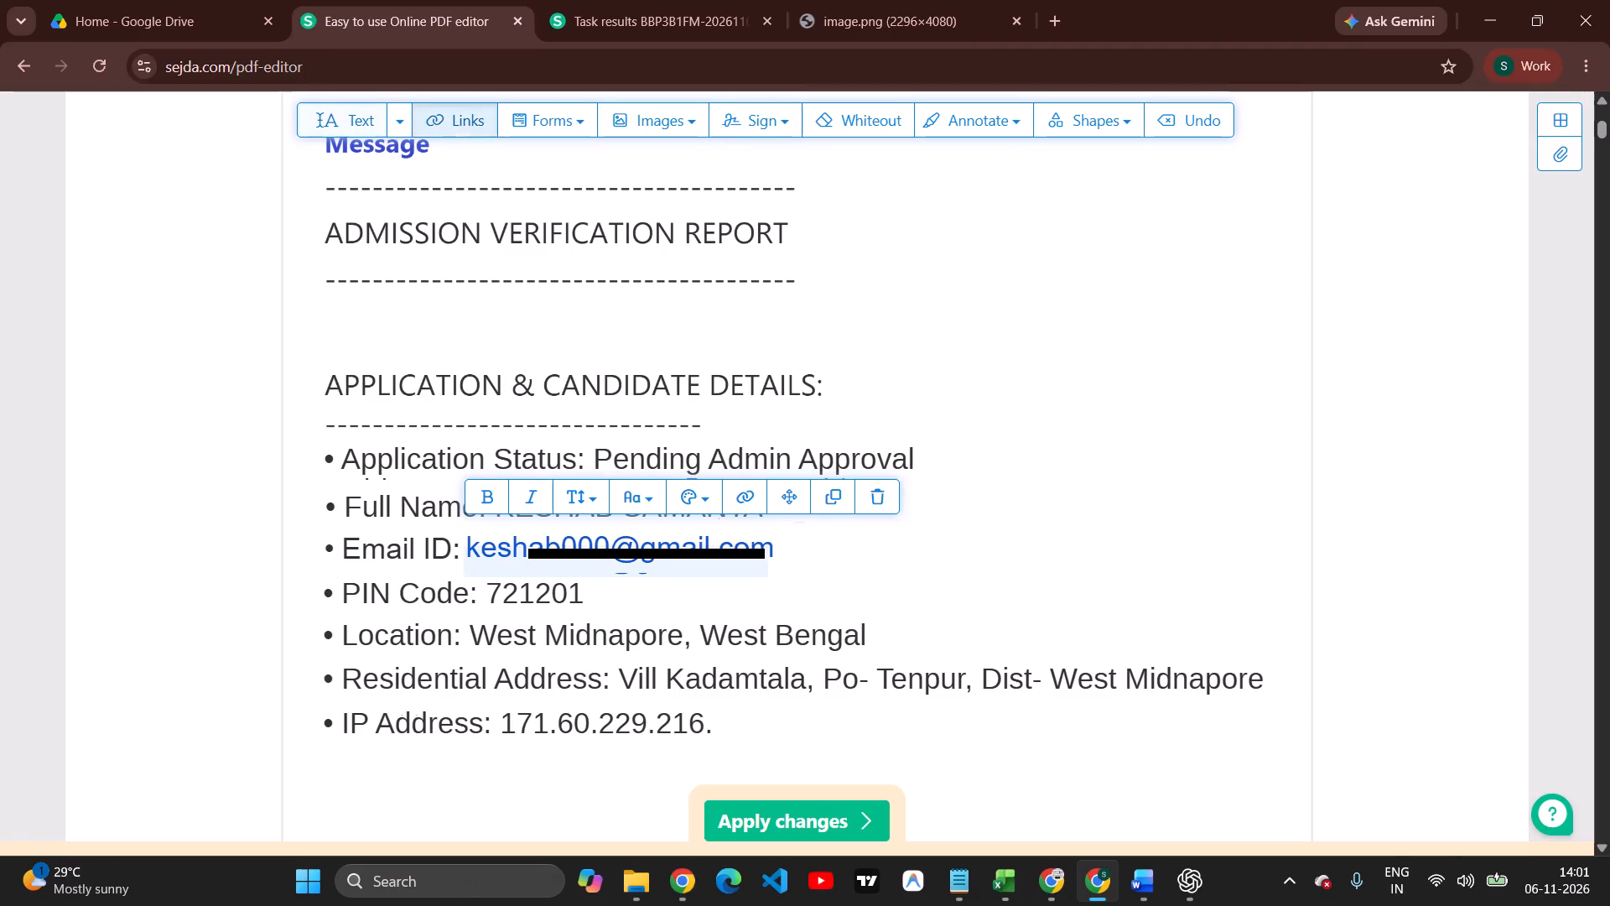
{"action": "left_click_drag", "start_coordinate": [615, 558], "coordinate": [615, 549]}
{"action": "left_click_drag", "start_coordinate": [618, 563], "coordinate": [620, 560]}
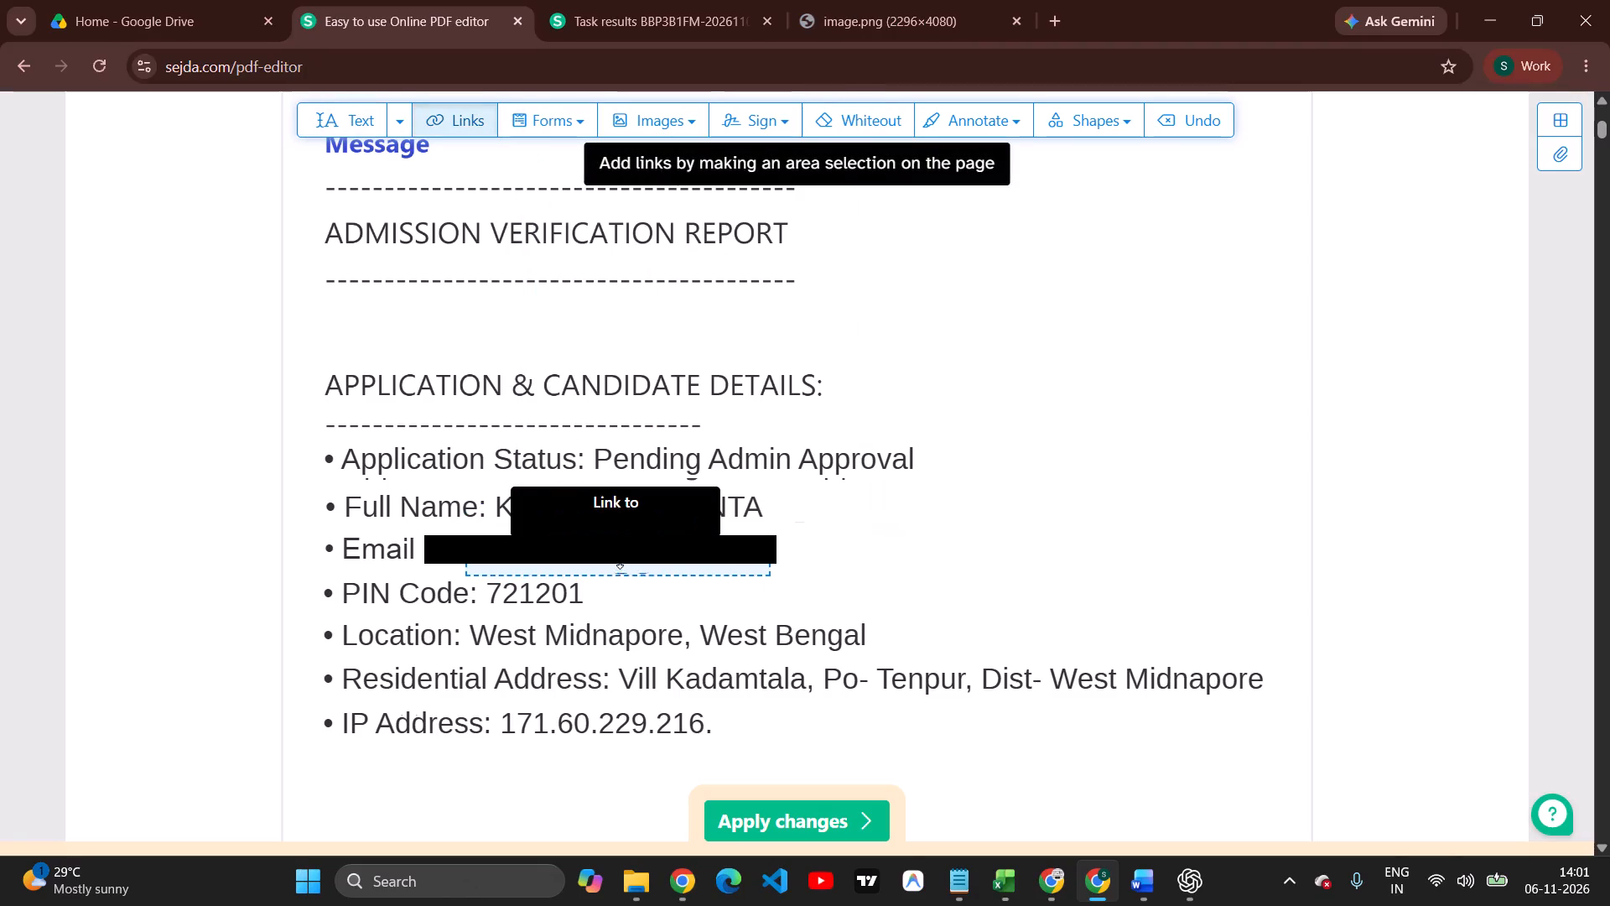
{"action": "left_click_drag", "start_coordinate": [620, 560], "coordinate": [619, 551]}
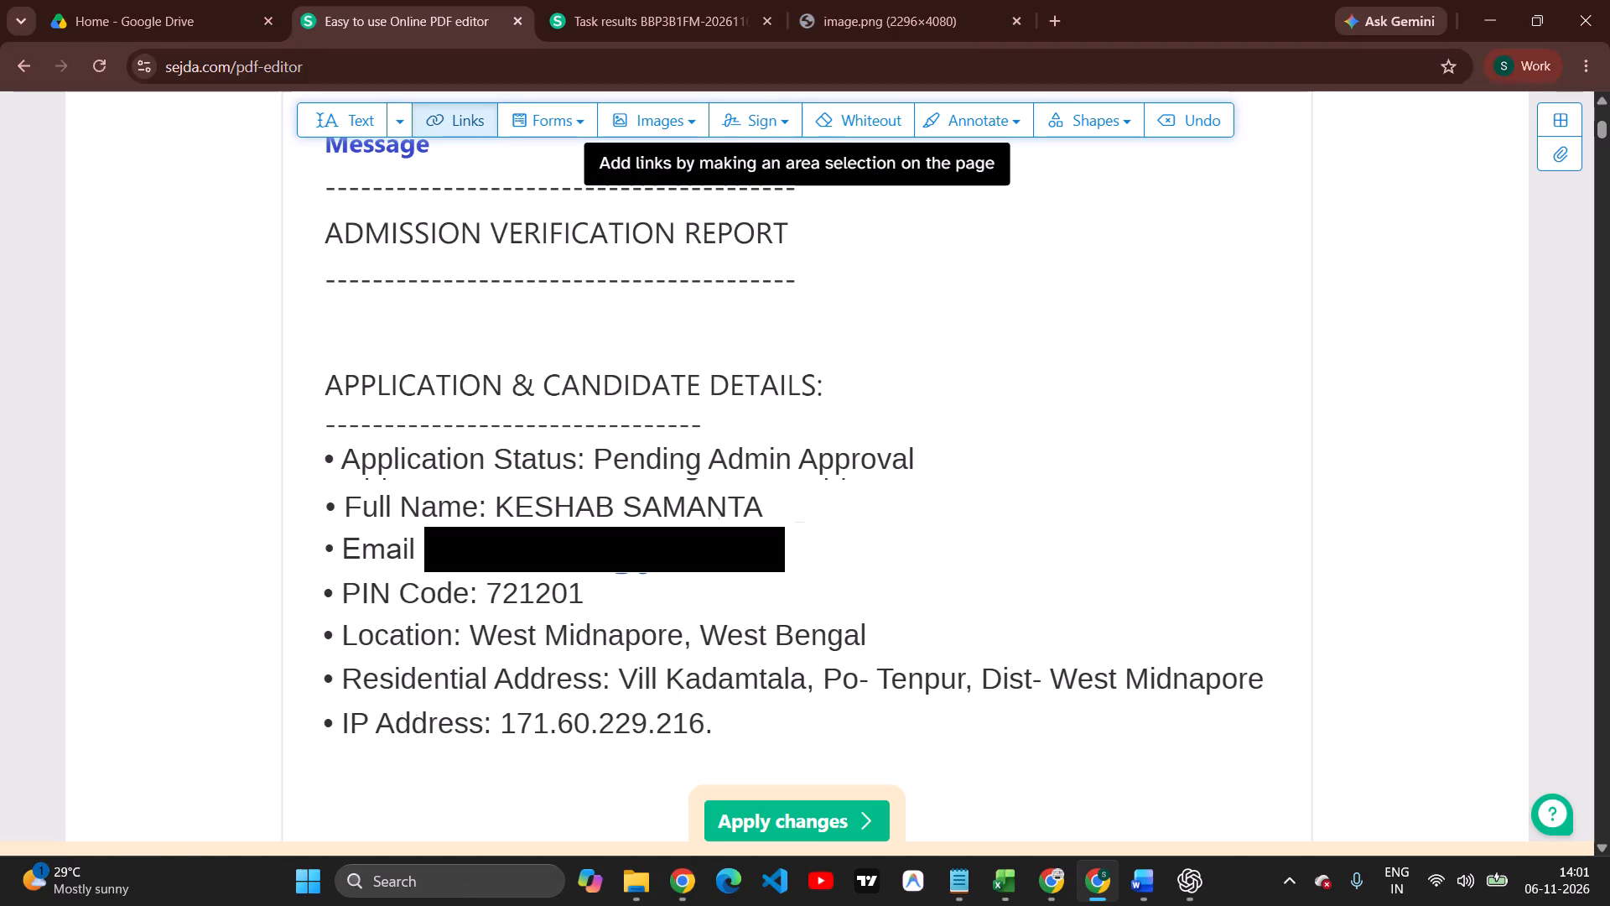
Apply the edits, download the edited Easebuzz Elite 24000 5 Aug LVS PDF, and return to the editor.
{"action": "left_click", "coordinate": [858, 816]}
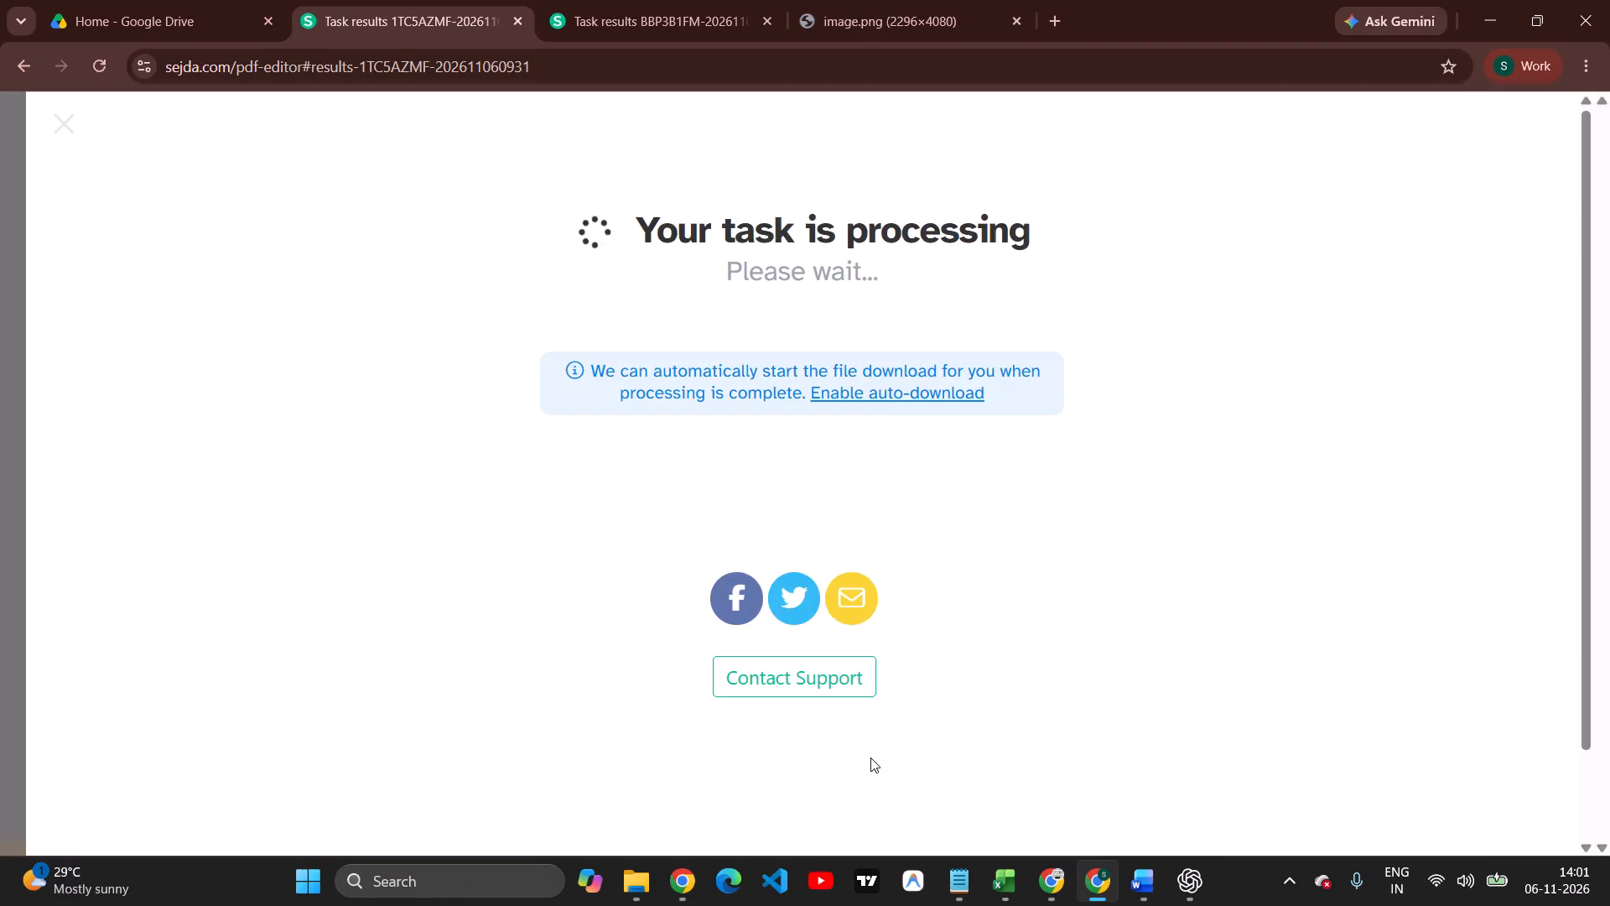
{"action": "left_click", "coordinate": [1014, 320]}
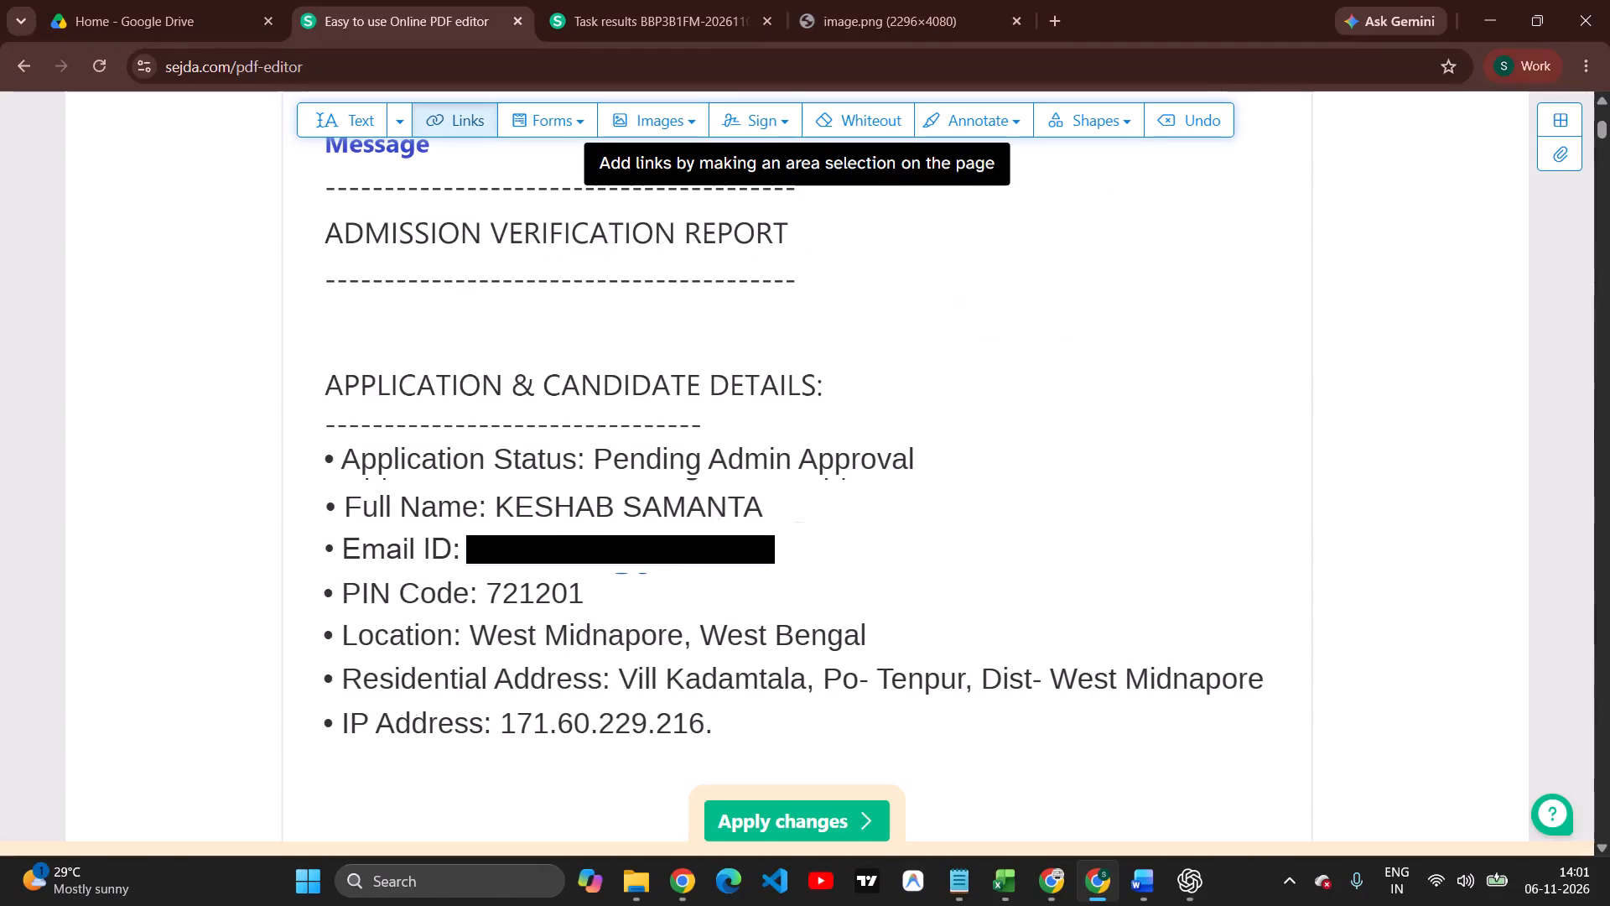
{"action": "left_click", "coordinate": [778, 818]}
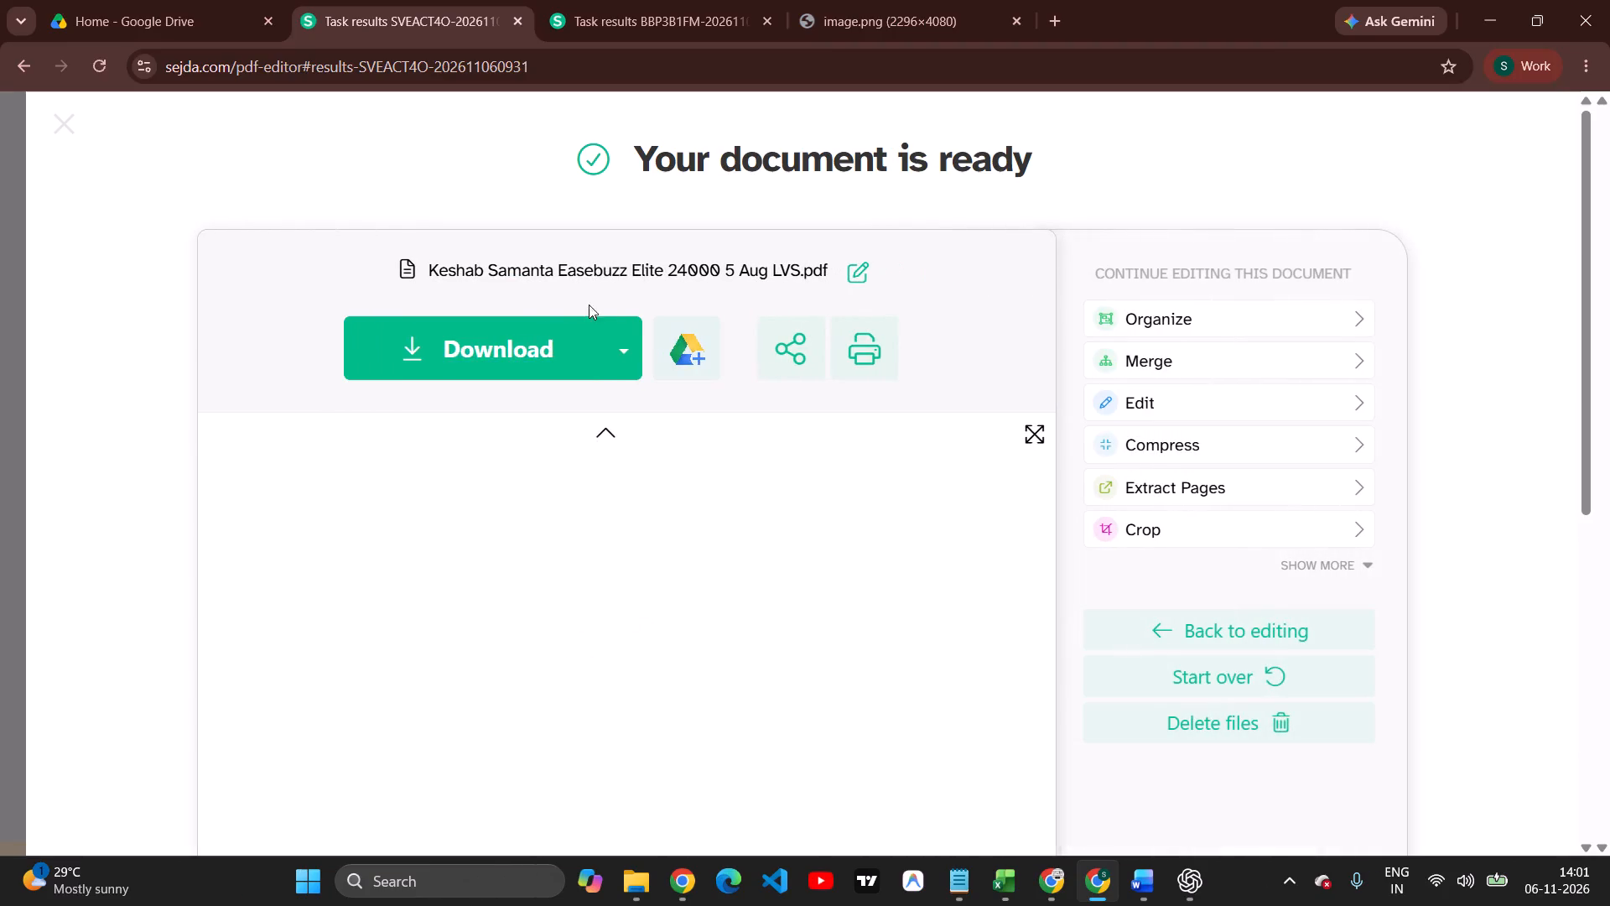
{"action": "left_click", "coordinate": [462, 336]}
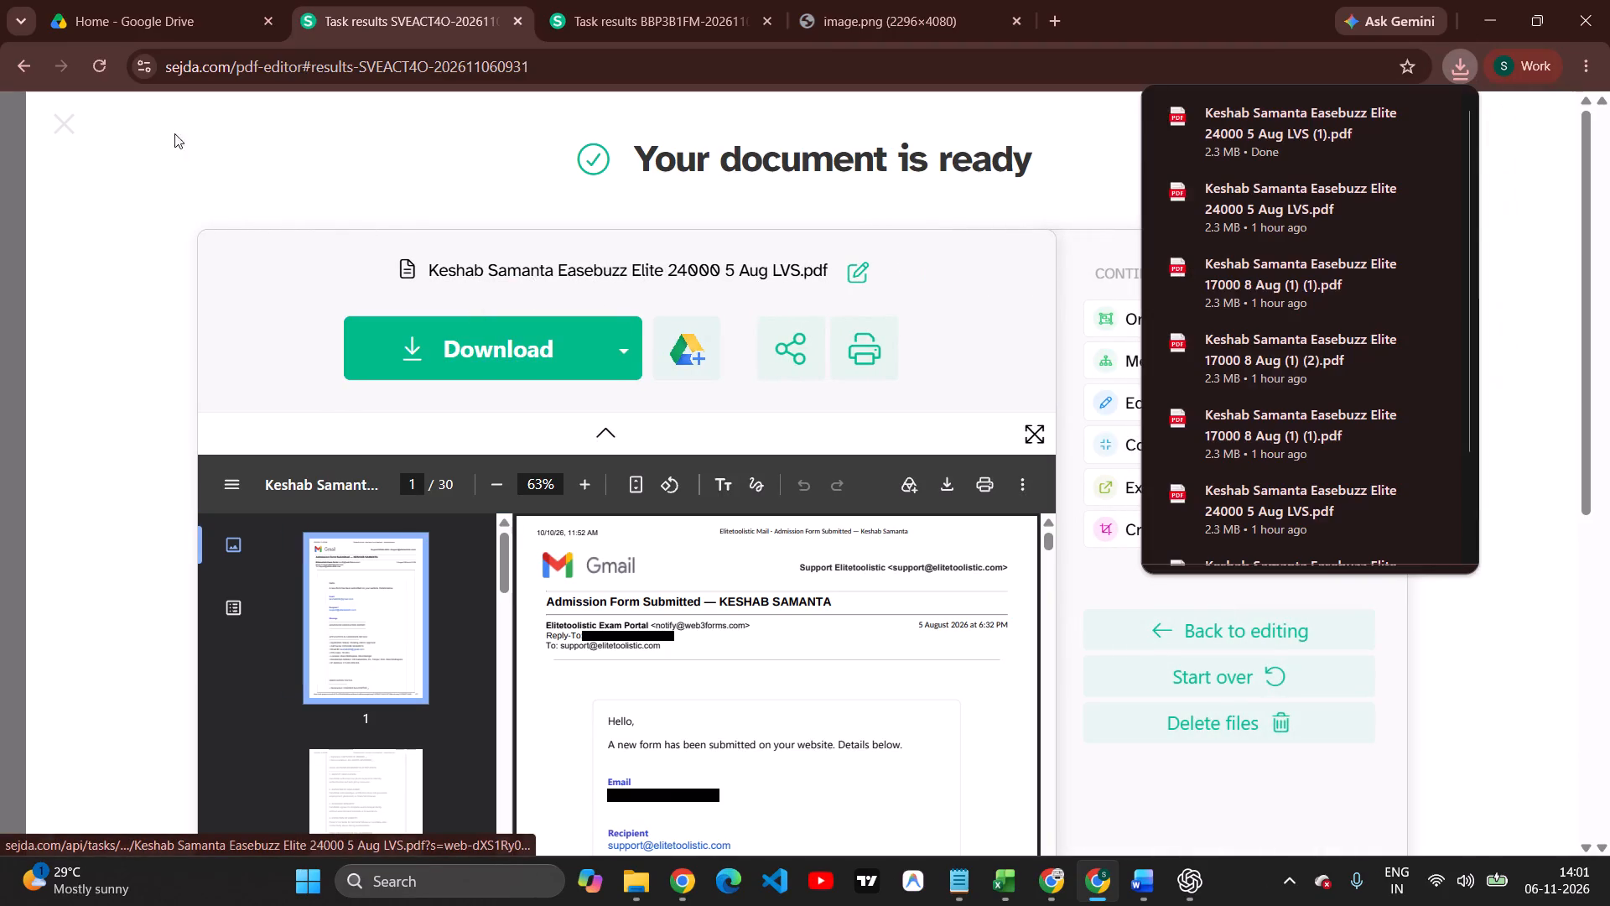
{"action": "left_click", "coordinate": [63, 122]}
{"action": "left_click", "coordinate": [397, 27]}
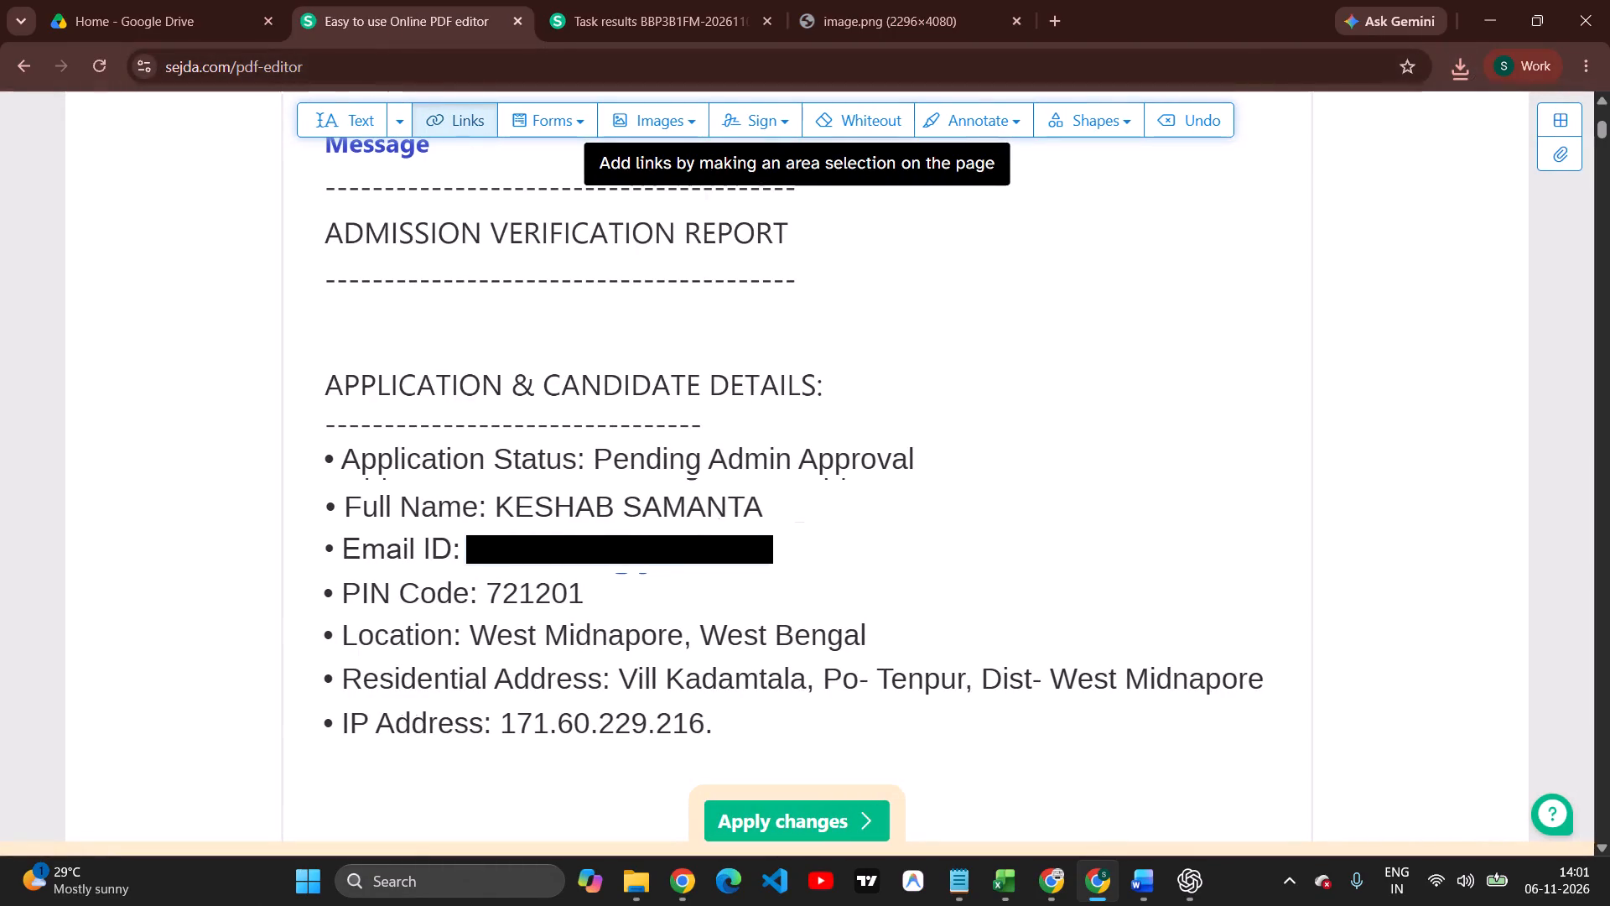
Open another Sejda PDF editor and upload the customer's Easebuzz Elite 24000 5 Aug (2) PDF from Downloads.
{"action": "left_click", "coordinate": [1060, 26]}
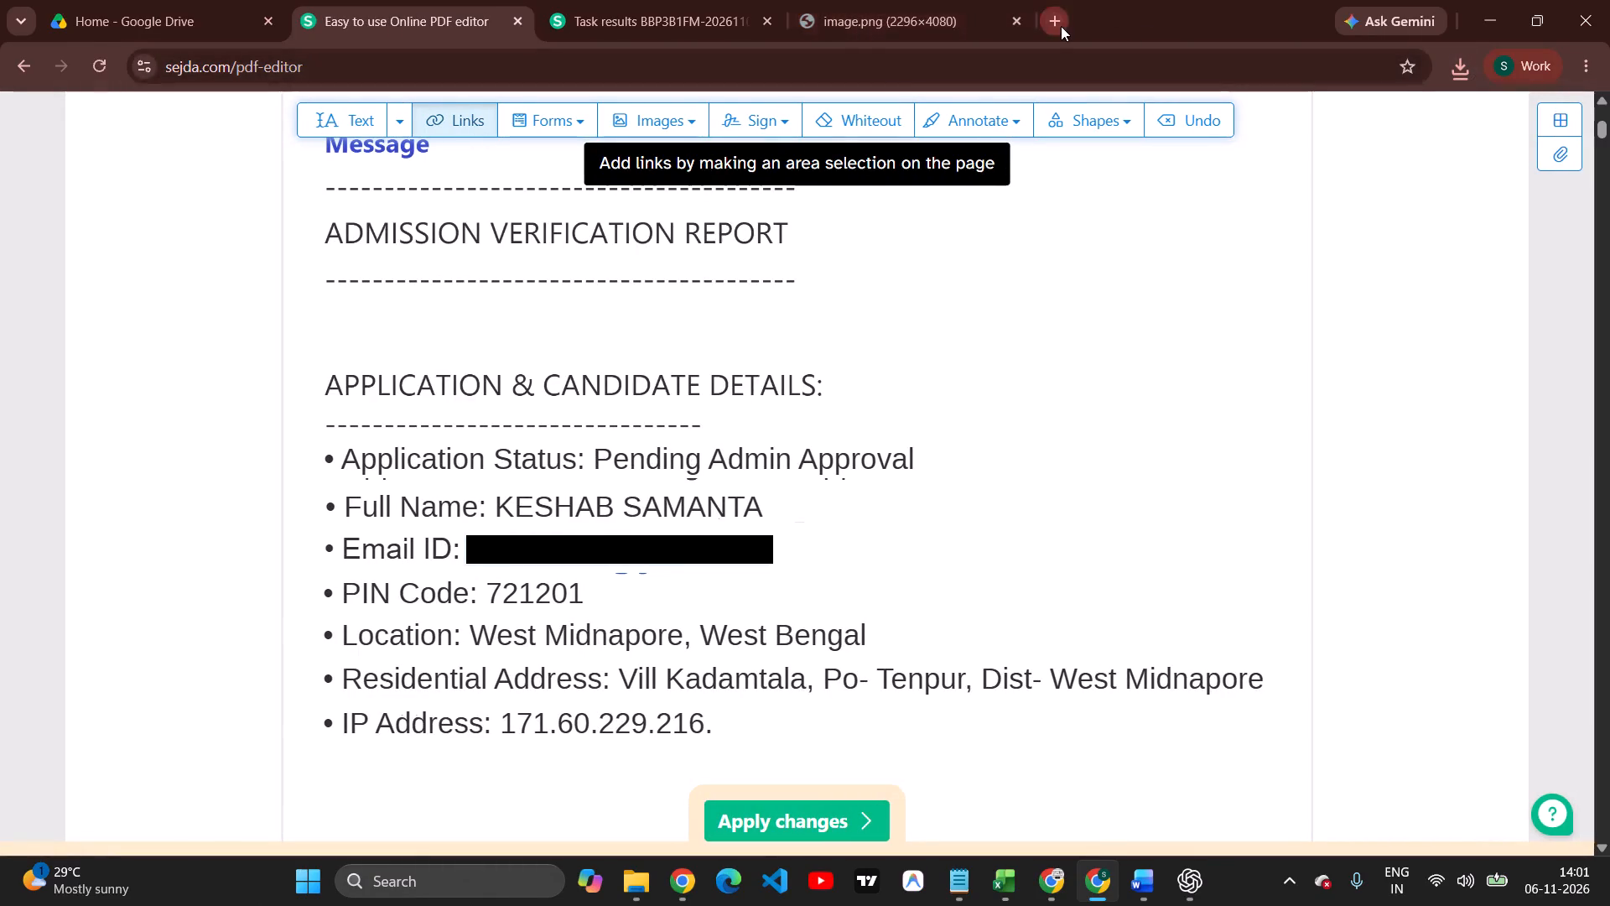
{"action": "type", "text": "se"}
{"action": "key", "text": "Return"}
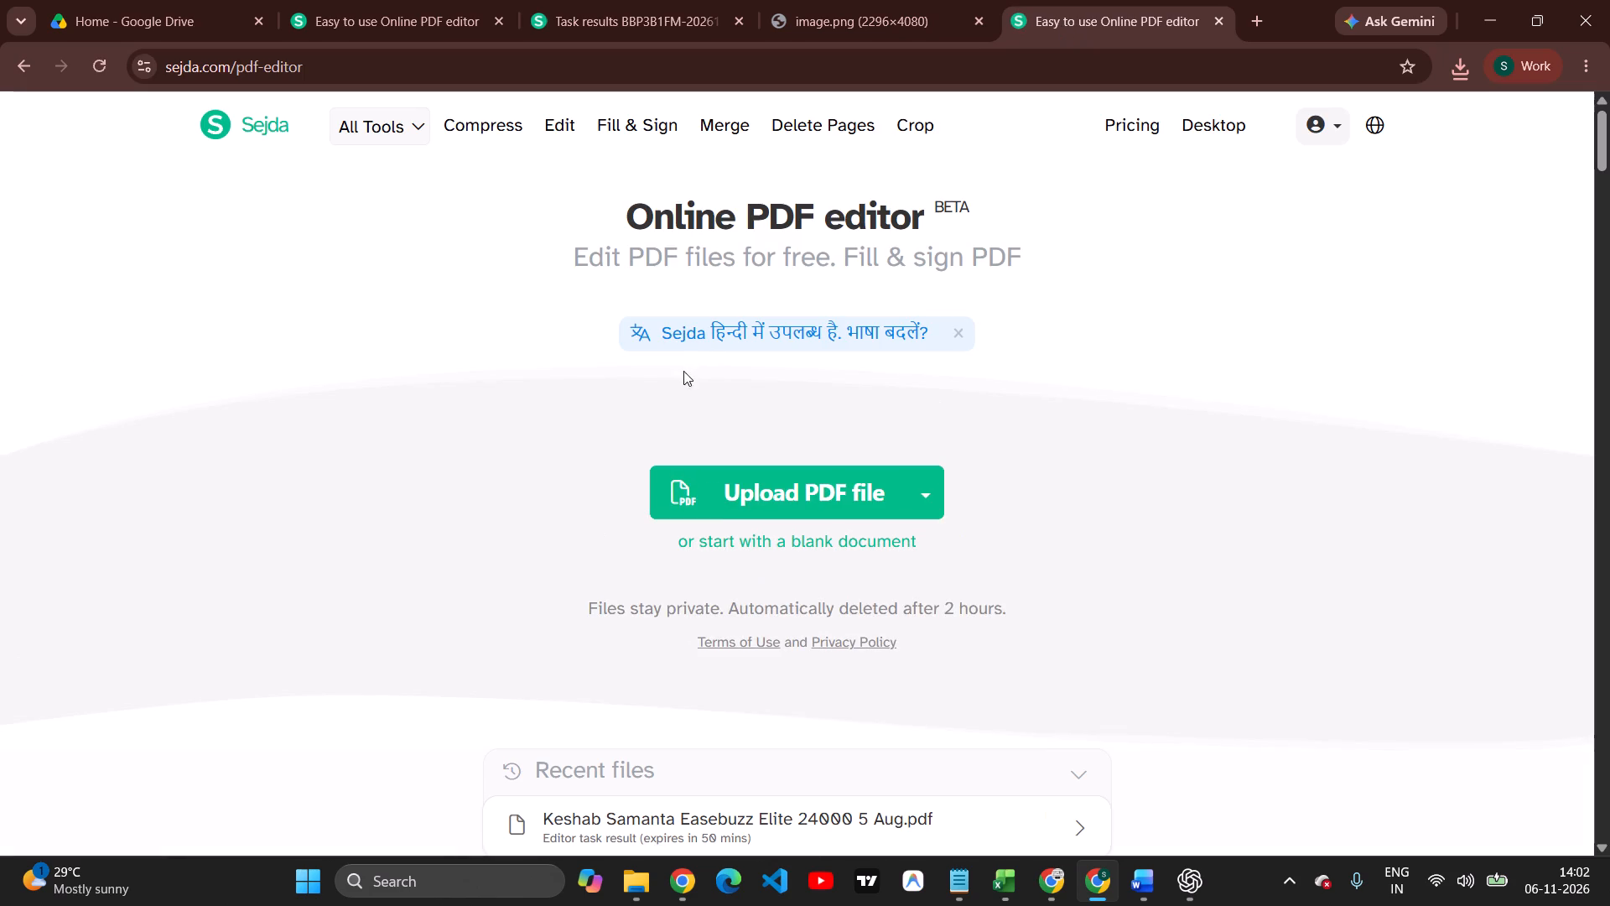
{"action": "left_click", "coordinate": [735, 499]}
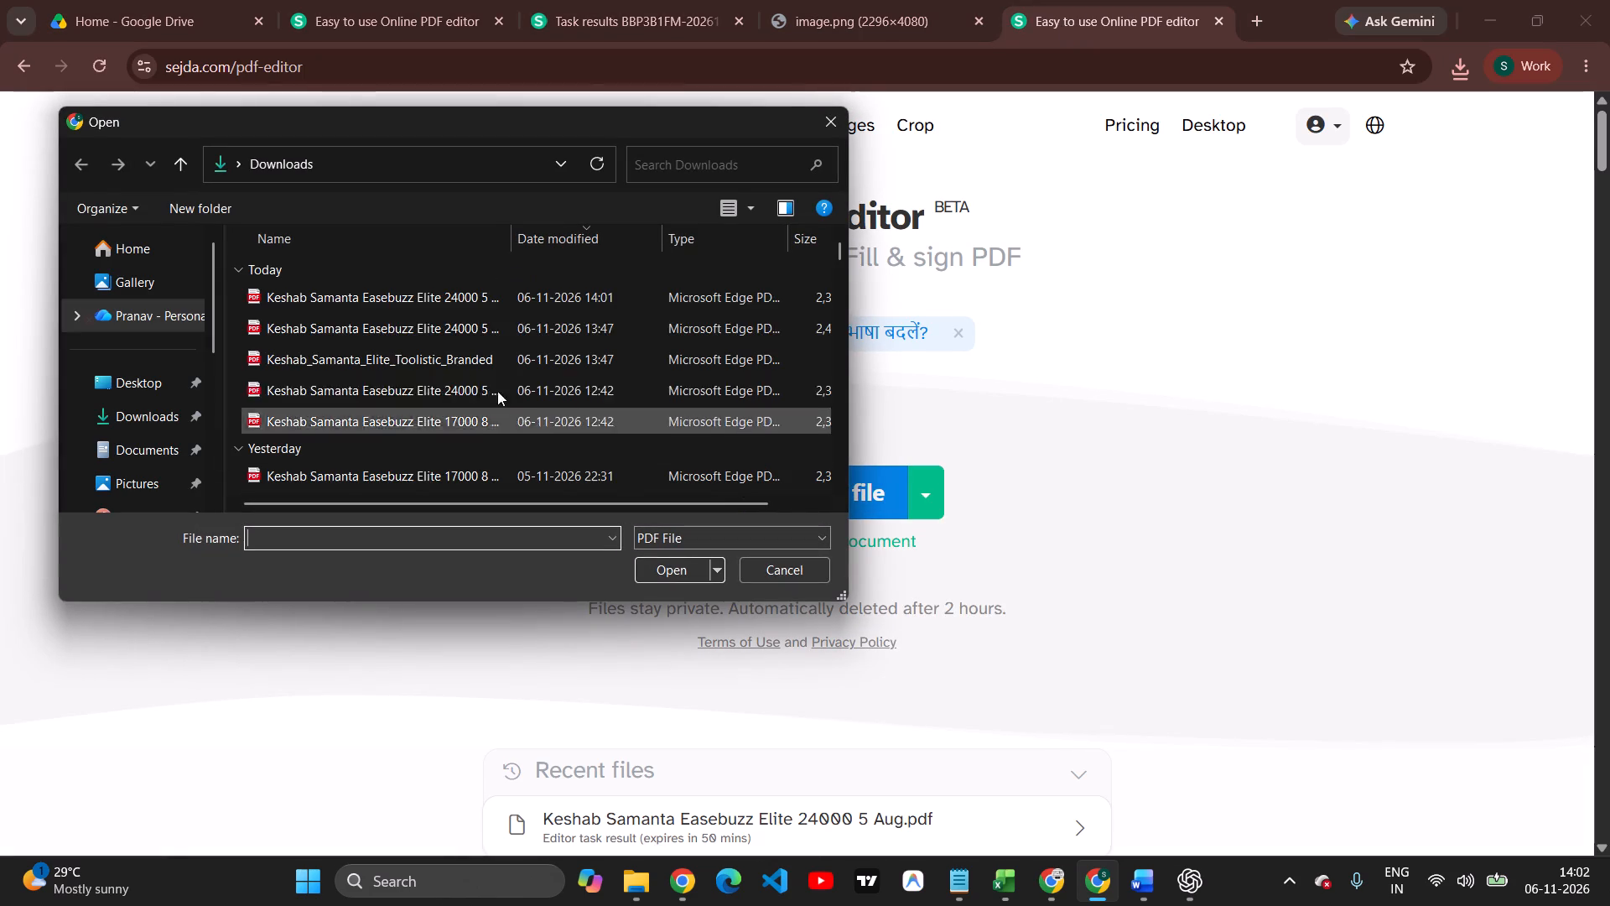
{"action": "left_click", "coordinate": [377, 324]}
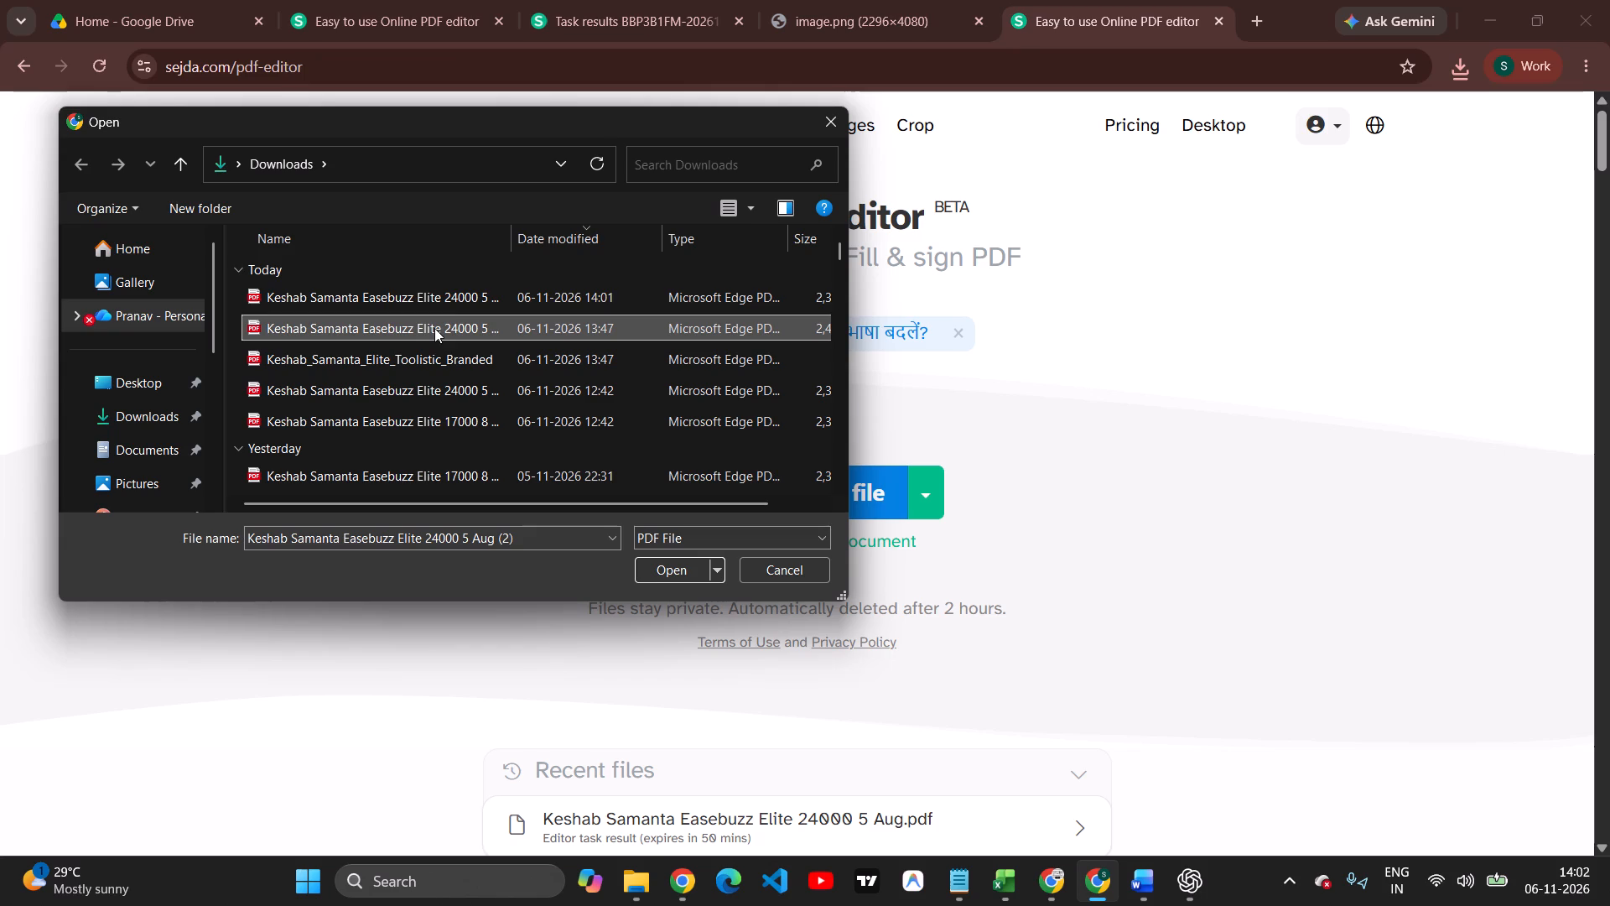
{"action": "left_click", "coordinate": [458, 302]}
{"action": "left_click", "coordinate": [457, 325]}
{"action": "left_click", "coordinate": [673, 570]}
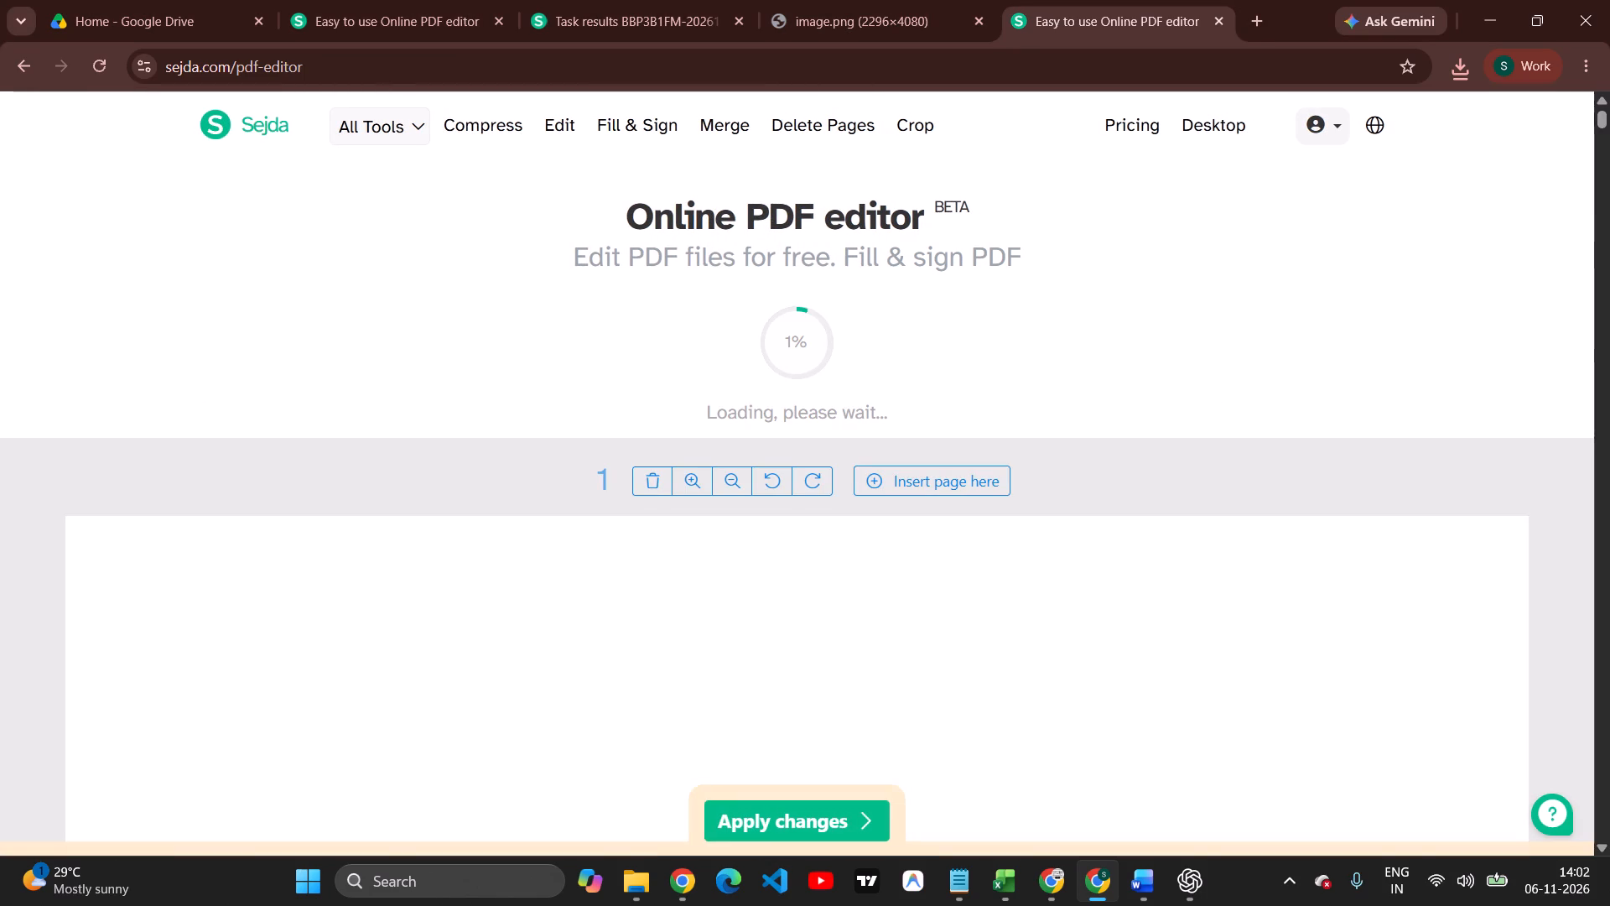
Look through the uploaded 24000 5 Aug PDF and check the candidate details in the edited Easebuzz Elite 17000 8 Aug (1) result.
{"action": "scroll", "coordinate": [935, 497], "scroll_direction": "down", "scroll_amount": 13}
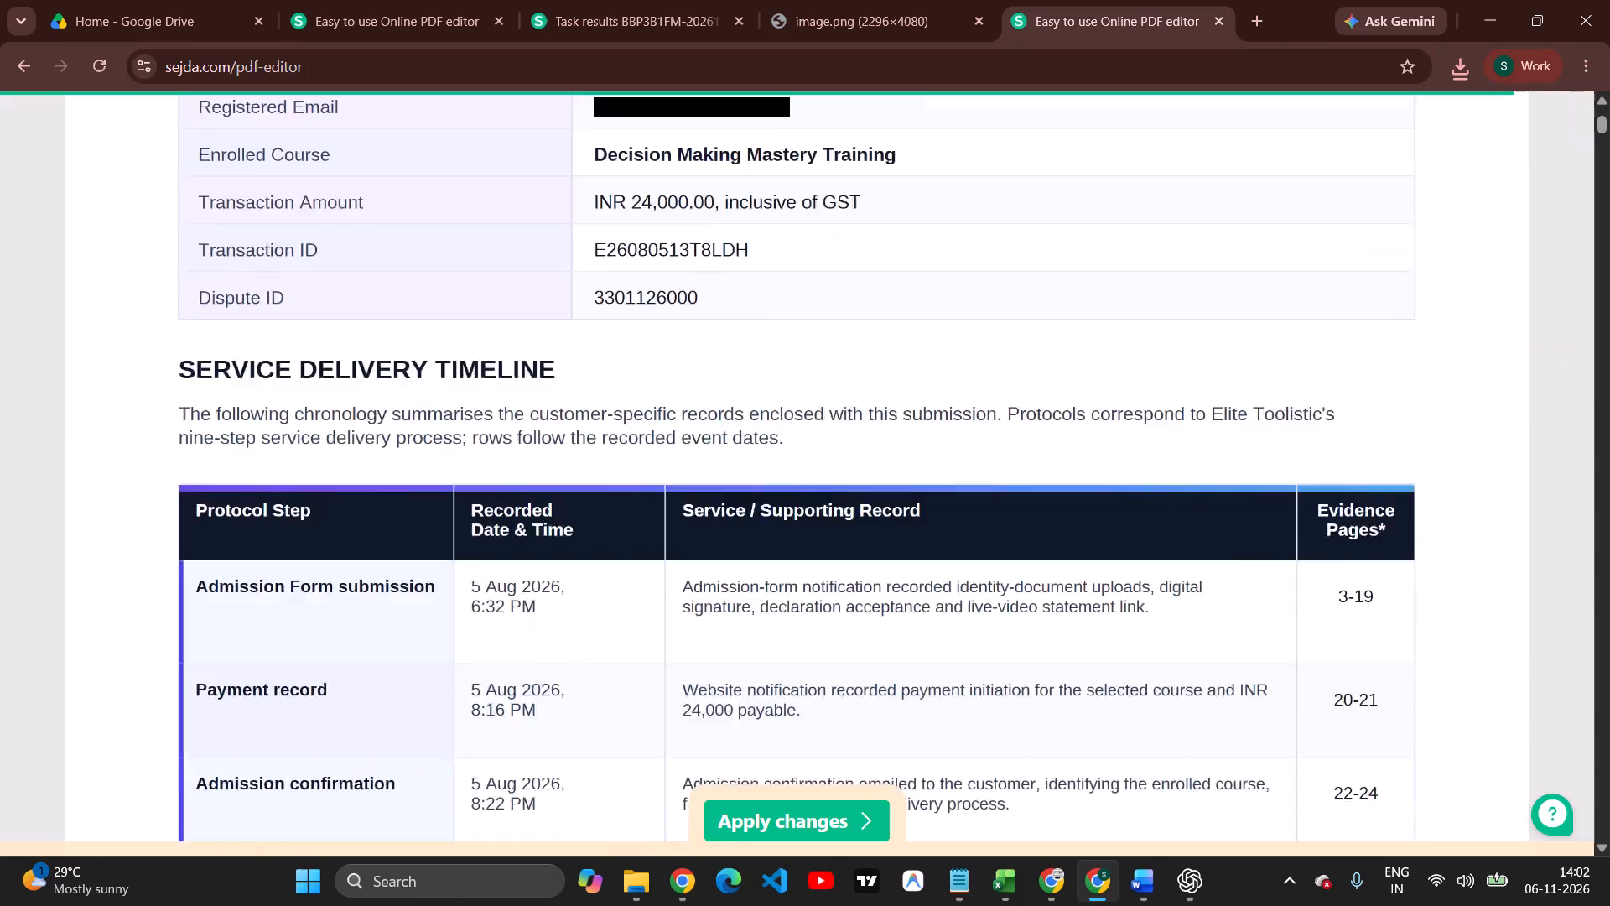
{"action": "scroll", "coordinate": [946, 487], "scroll_direction": "down", "scroll_amount": 11}
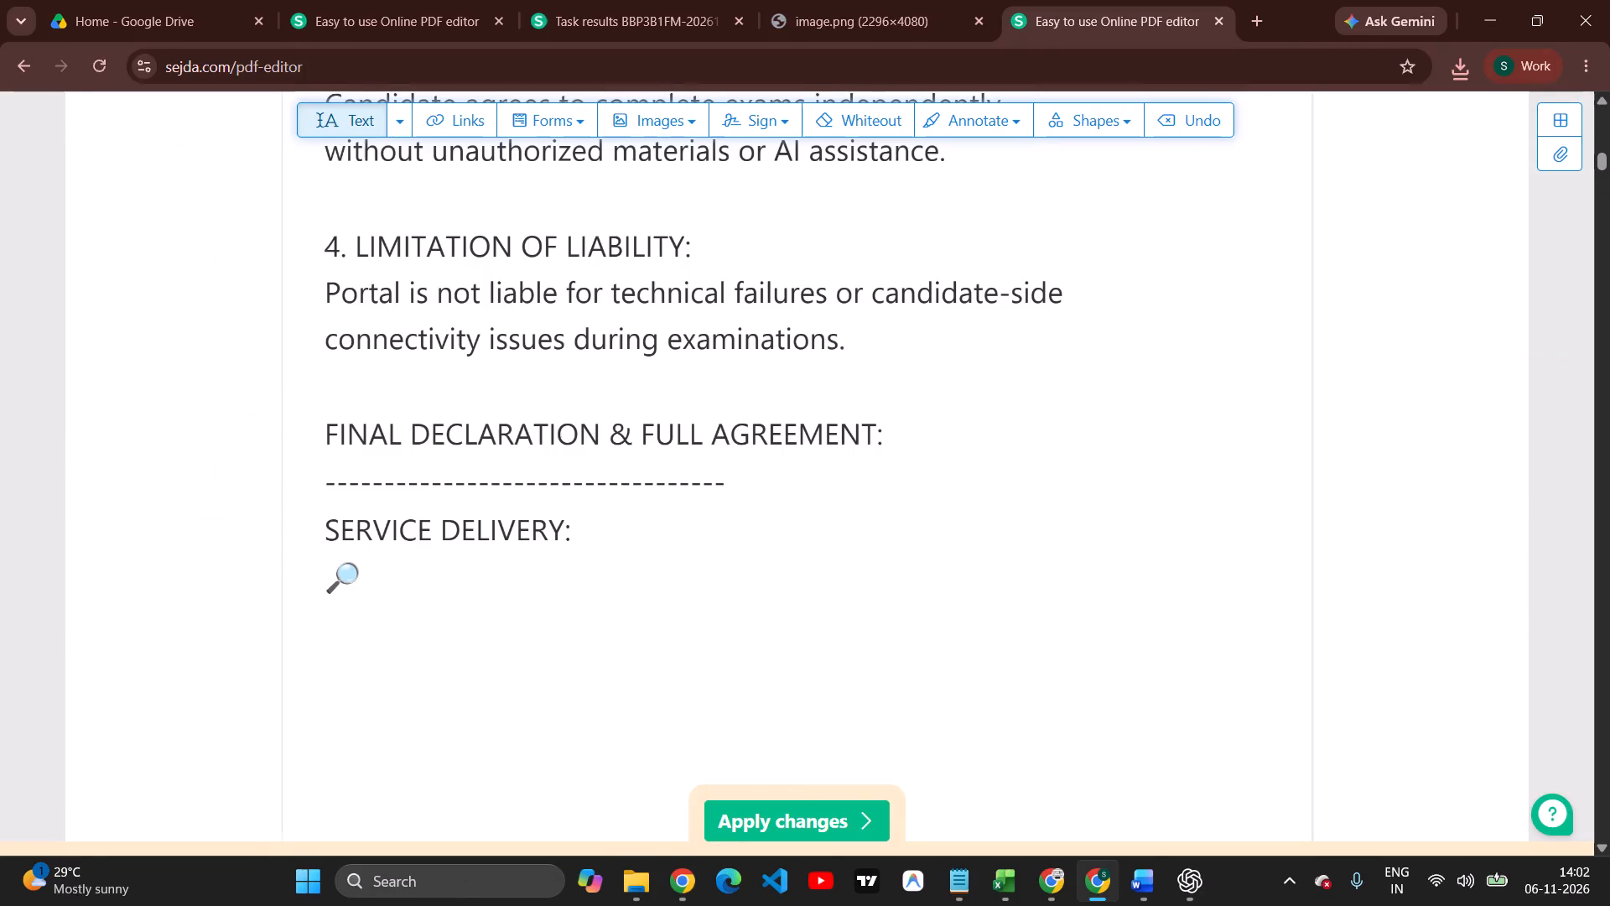
{"action": "left_click", "coordinate": [621, 27]}
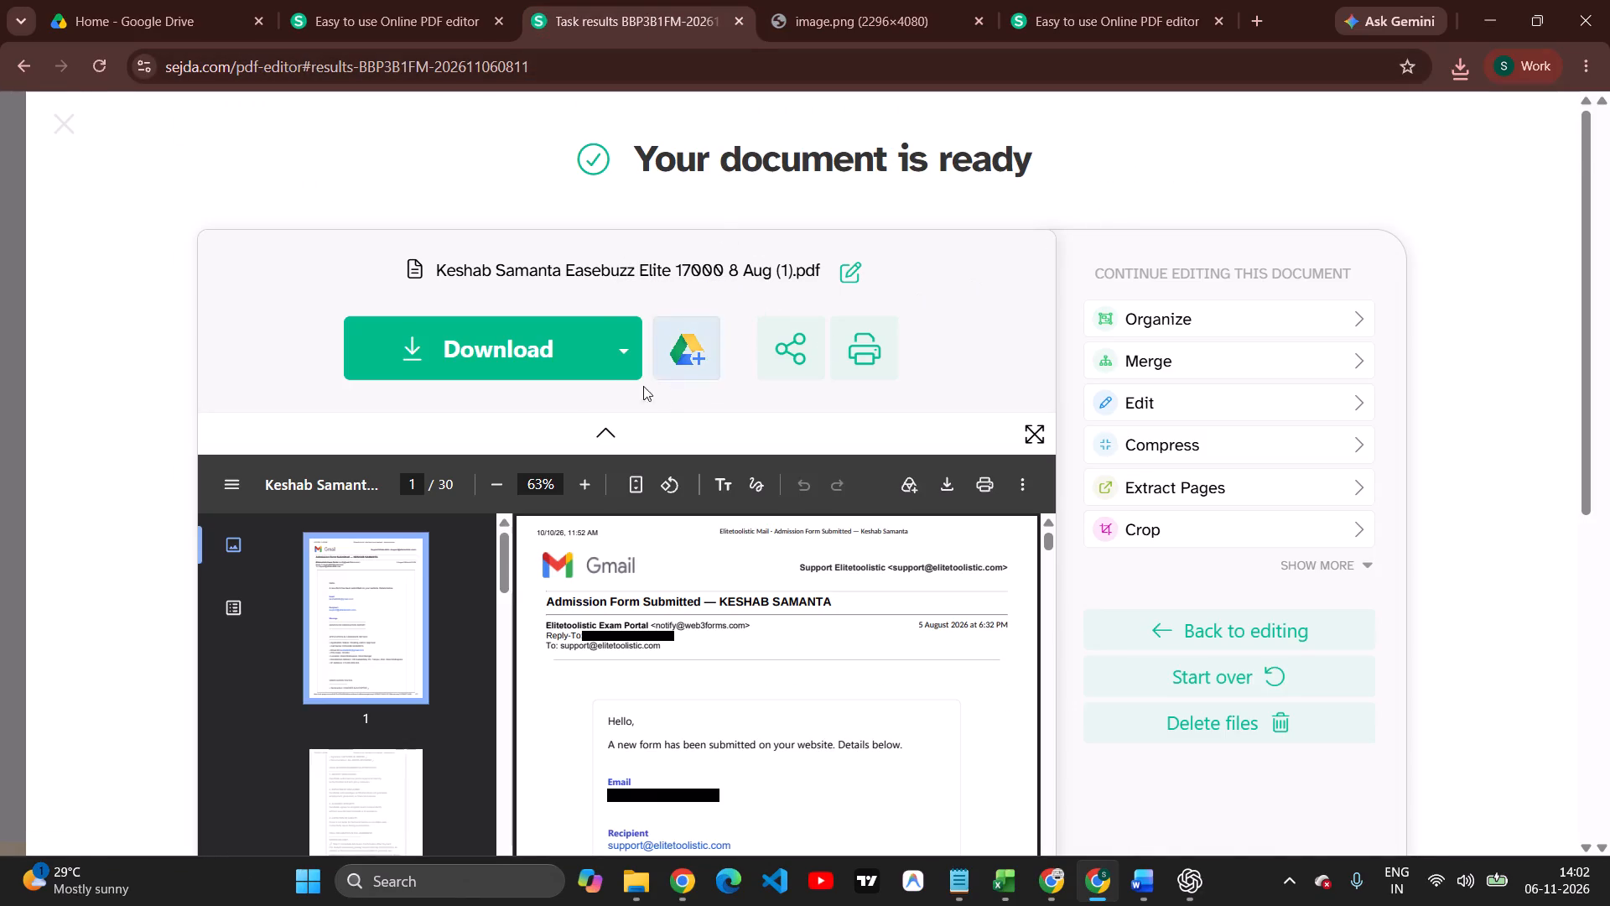
{"action": "scroll", "coordinate": [771, 622], "scroll_direction": "down", "scroll_amount": 3}
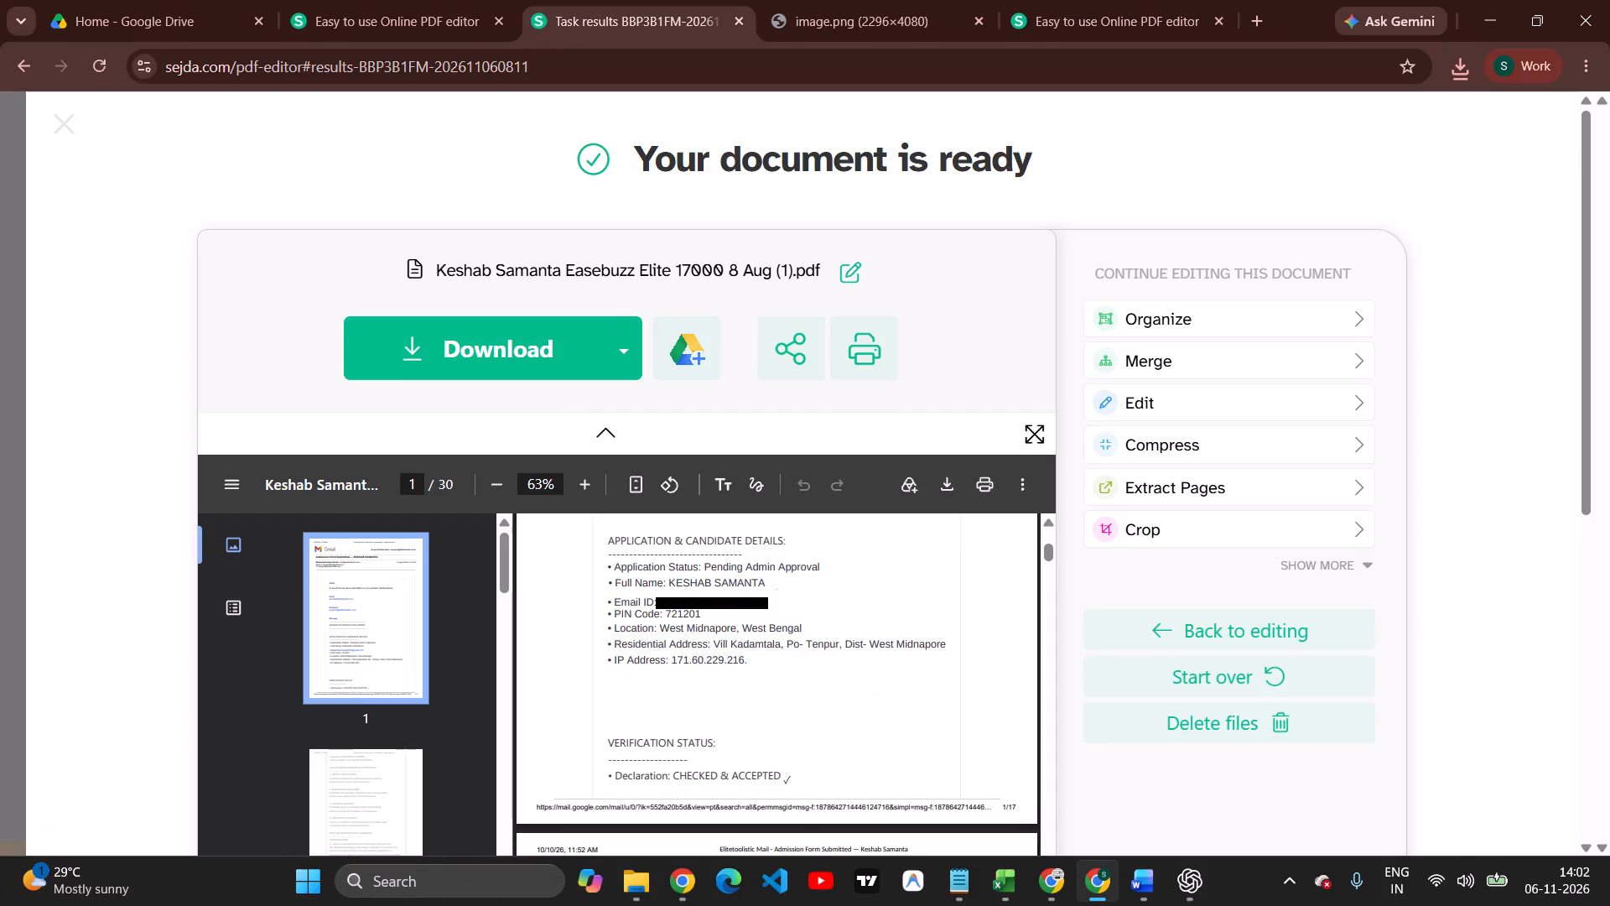
{"action": "left_click", "coordinate": [69, 125]}
{"action": "scroll", "coordinate": [739, 575], "scroll_direction": "up", "scroll_amount": 3}
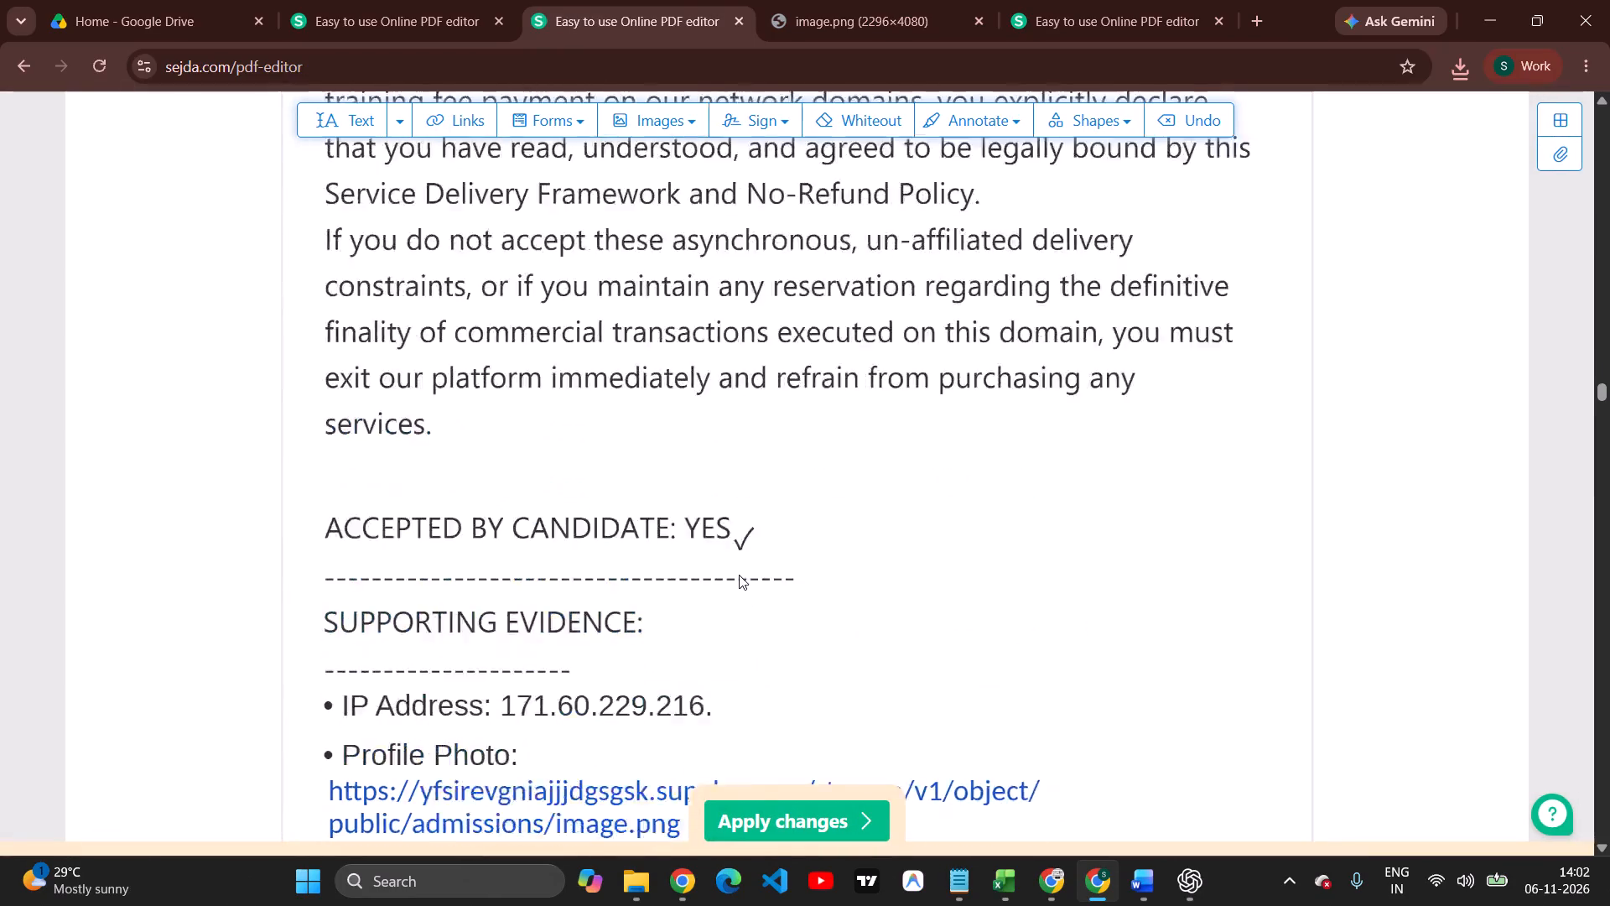
{"action": "scroll", "coordinate": [739, 575], "scroll_direction": "up", "scroll_amount": 20}
{"action": "scroll", "coordinate": [739, 575], "scroll_direction": "up", "scroll_amount": 9}
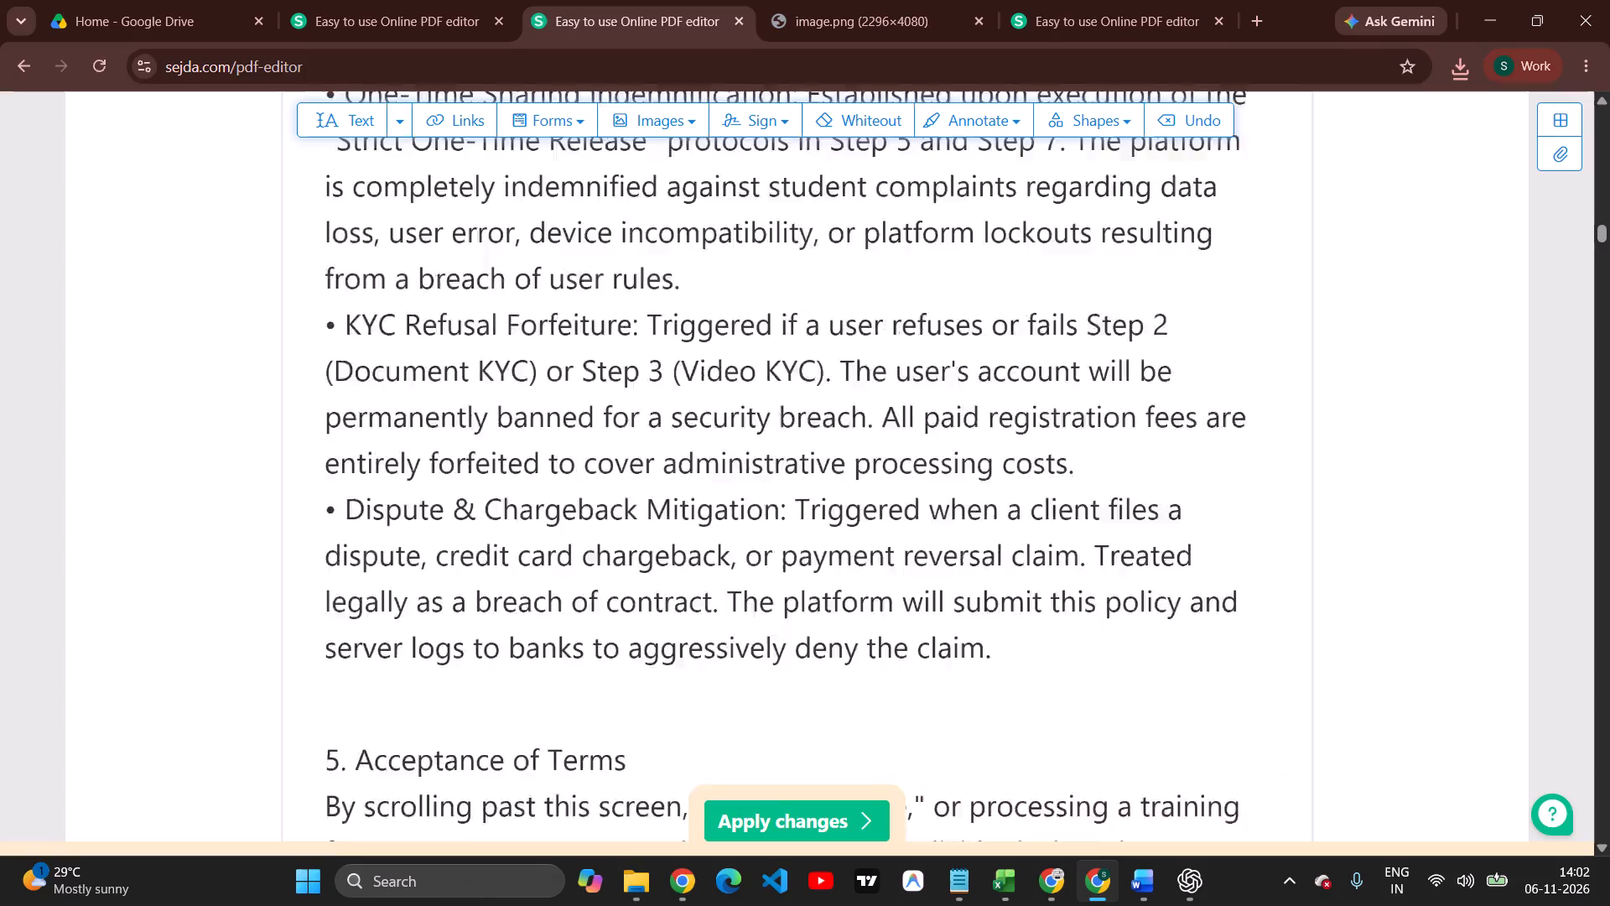
{"action": "scroll", "coordinate": [760, 557], "scroll_direction": "up", "scroll_amount": 1}
{"action": "left_click", "coordinate": [1117, 16]}
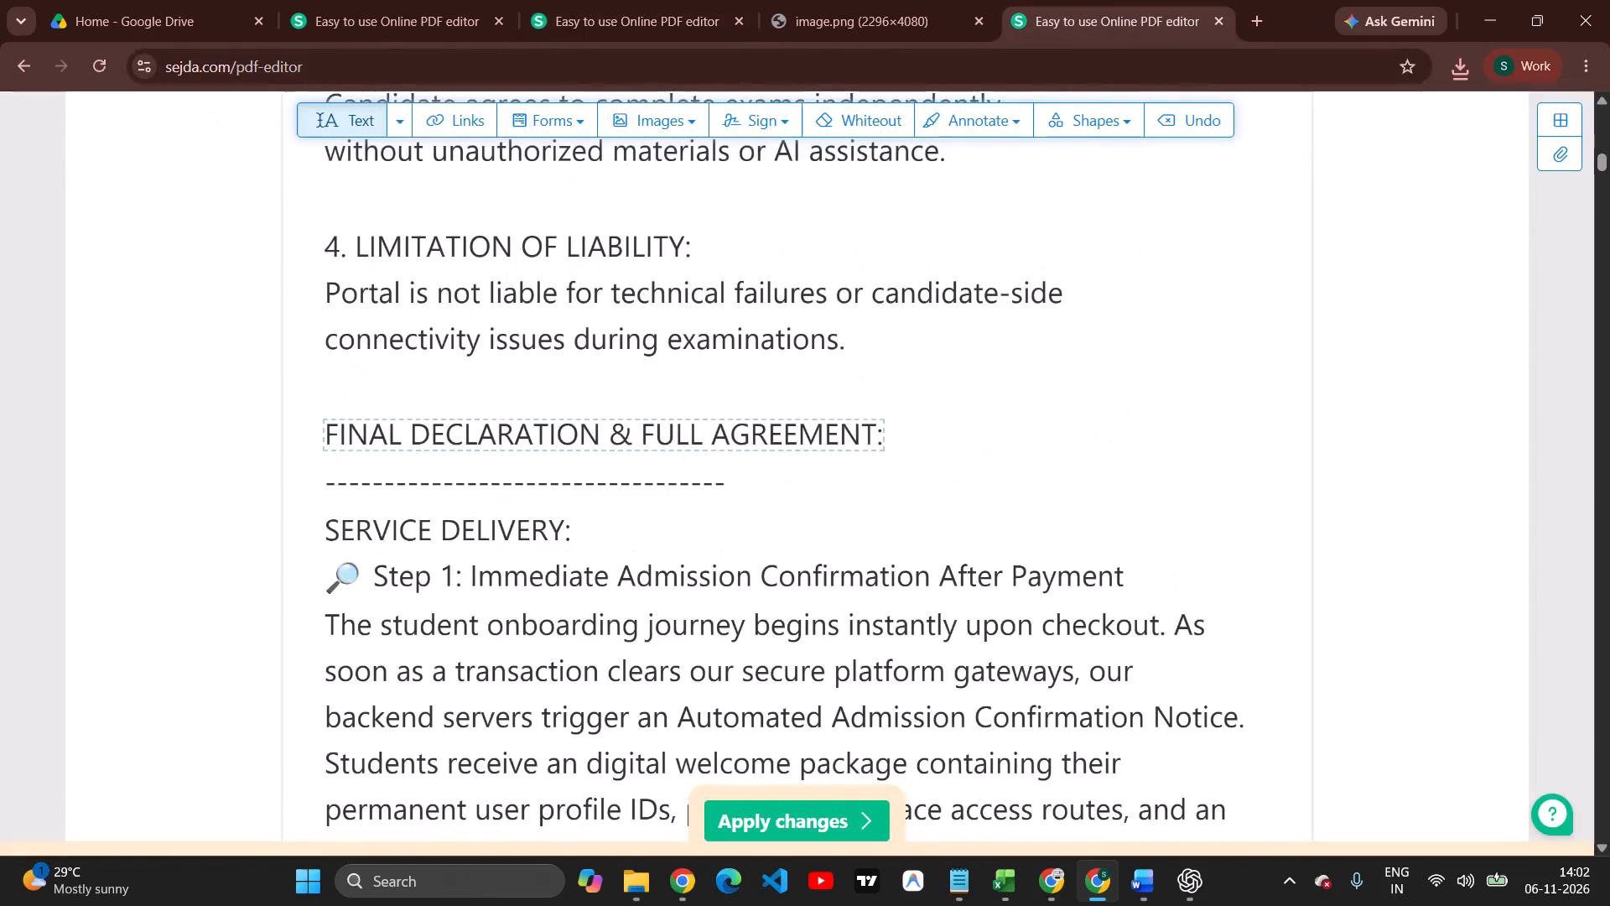
Move the Email ID label in the 24000 5 Aug (2) PDF's candidate details up, spacing it evenly between Full Name and PIN Code.
{"action": "scroll", "coordinate": [616, 570], "scroll_direction": "up", "scroll_amount": 19}
{"action": "scroll", "coordinate": [634, 572], "scroll_direction": "down", "scroll_amount": 6}
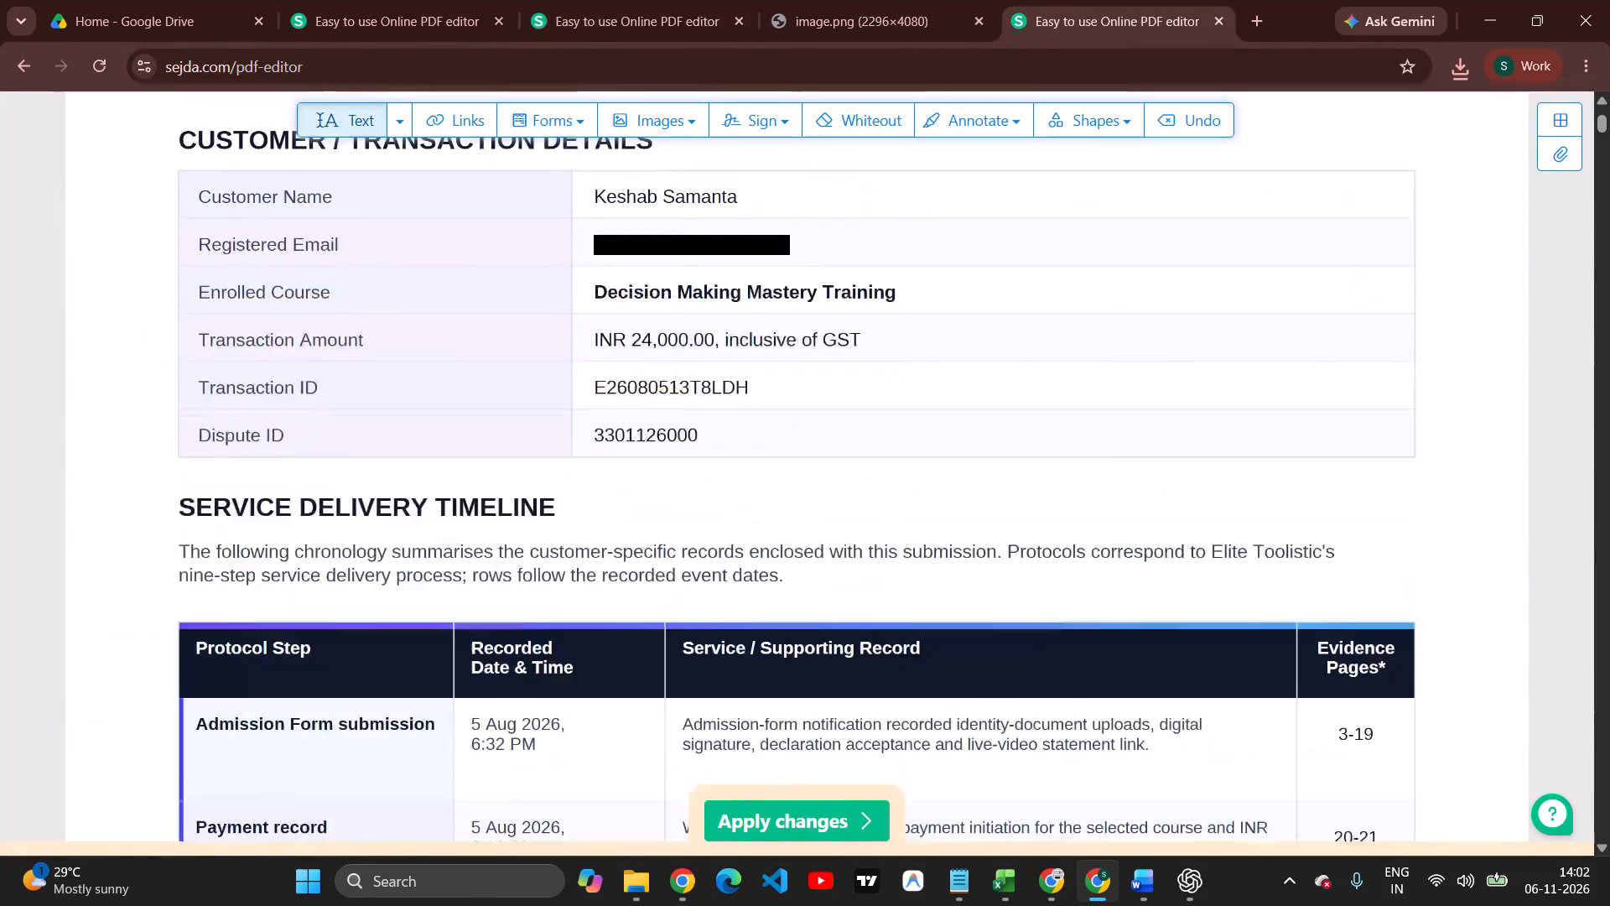
{"action": "scroll", "coordinate": [634, 572], "scroll_direction": "down", "scroll_amount": 14}
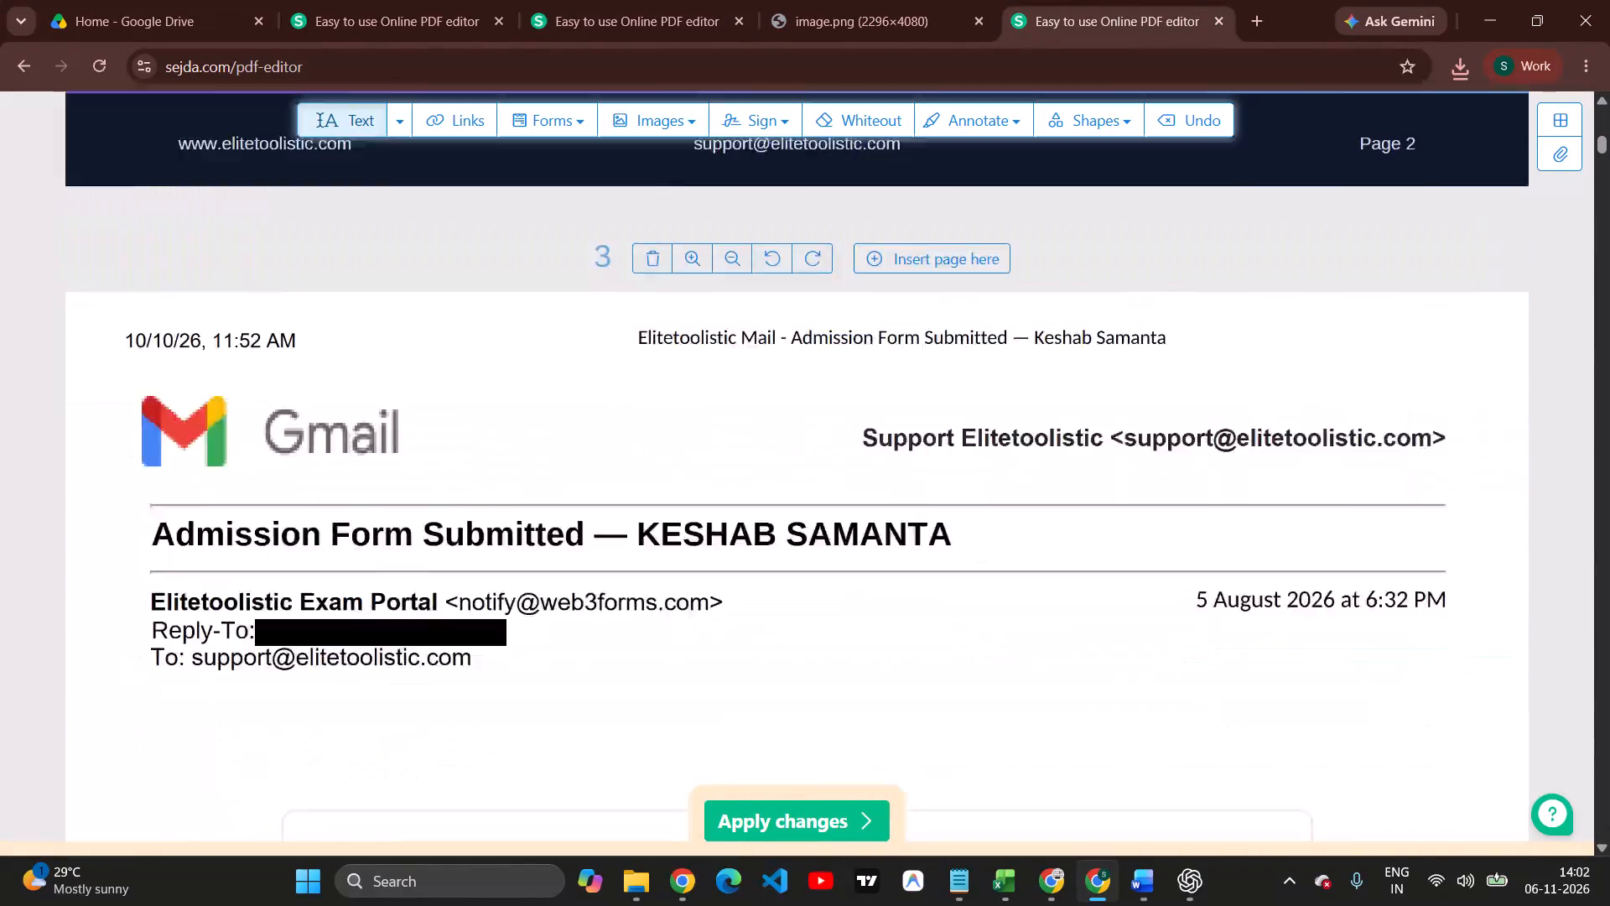
{"action": "scroll", "coordinate": [634, 574], "scroll_direction": "down", "scroll_amount": 11}
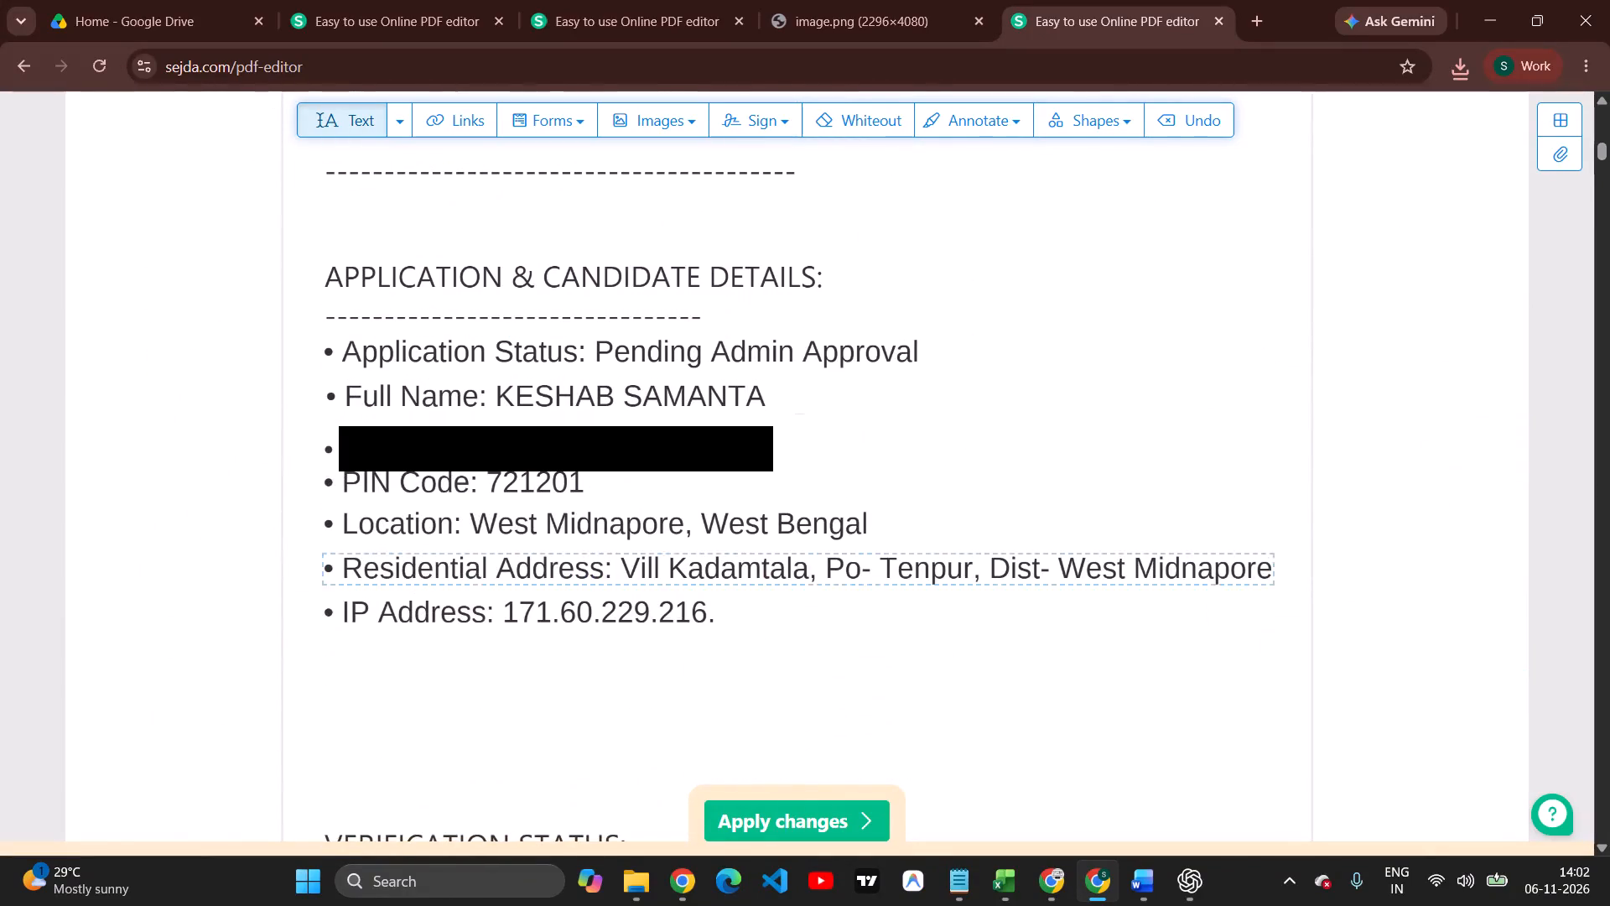
{"action": "left_click", "coordinate": [429, 453]}
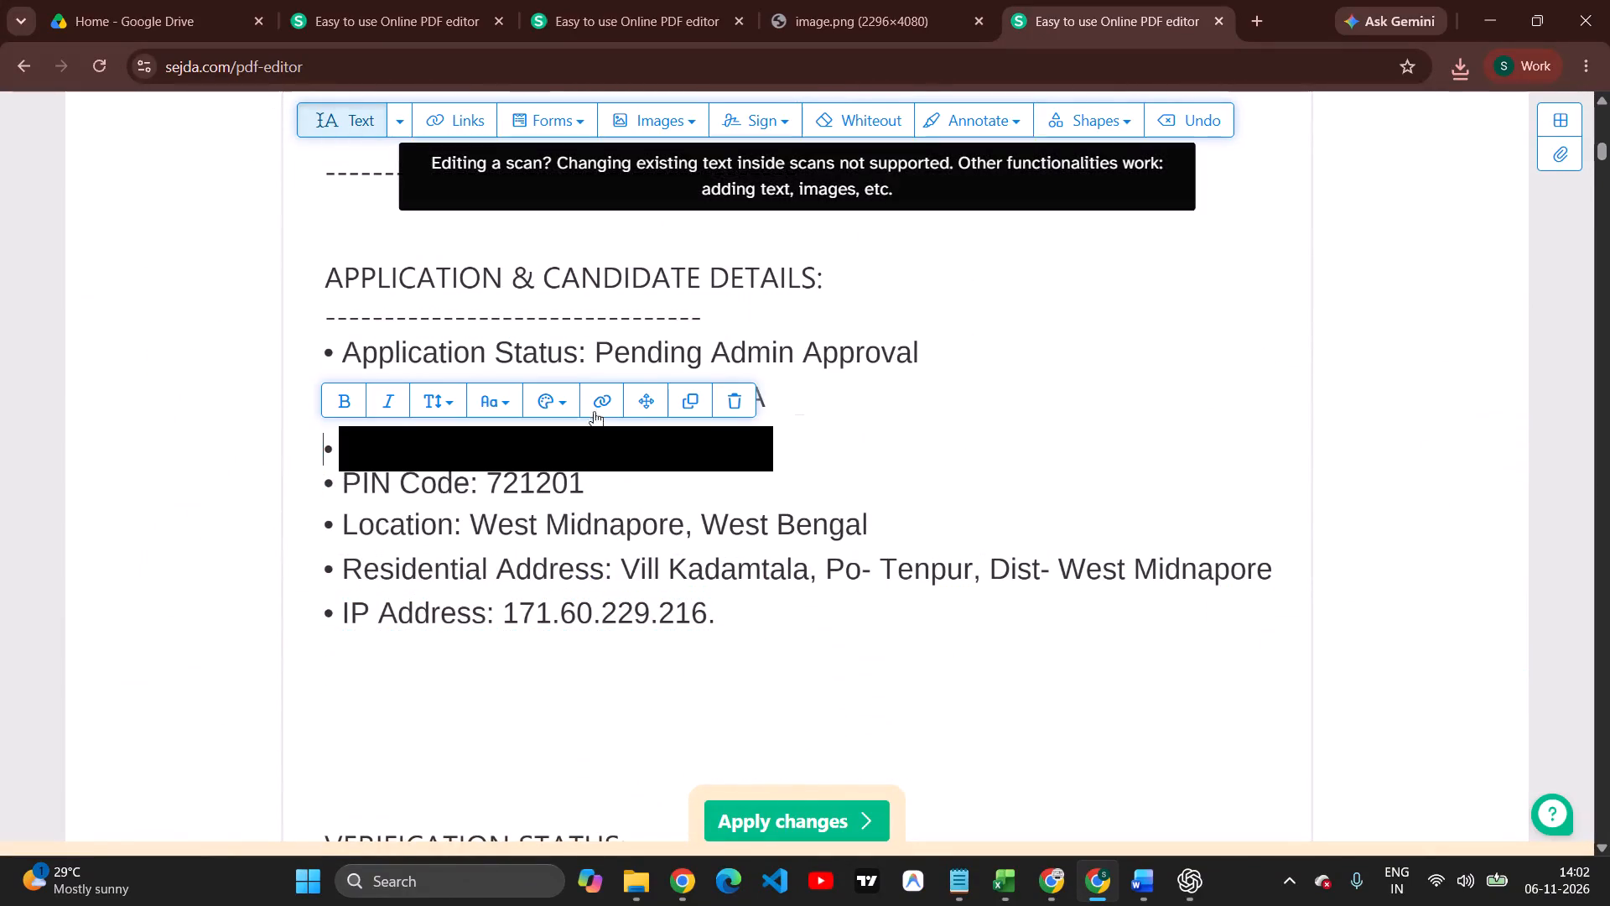
{"action": "left_click", "coordinate": [651, 404]}
{"action": "left_click_drag", "start_coordinate": [390, 448], "coordinate": [391, 440]}
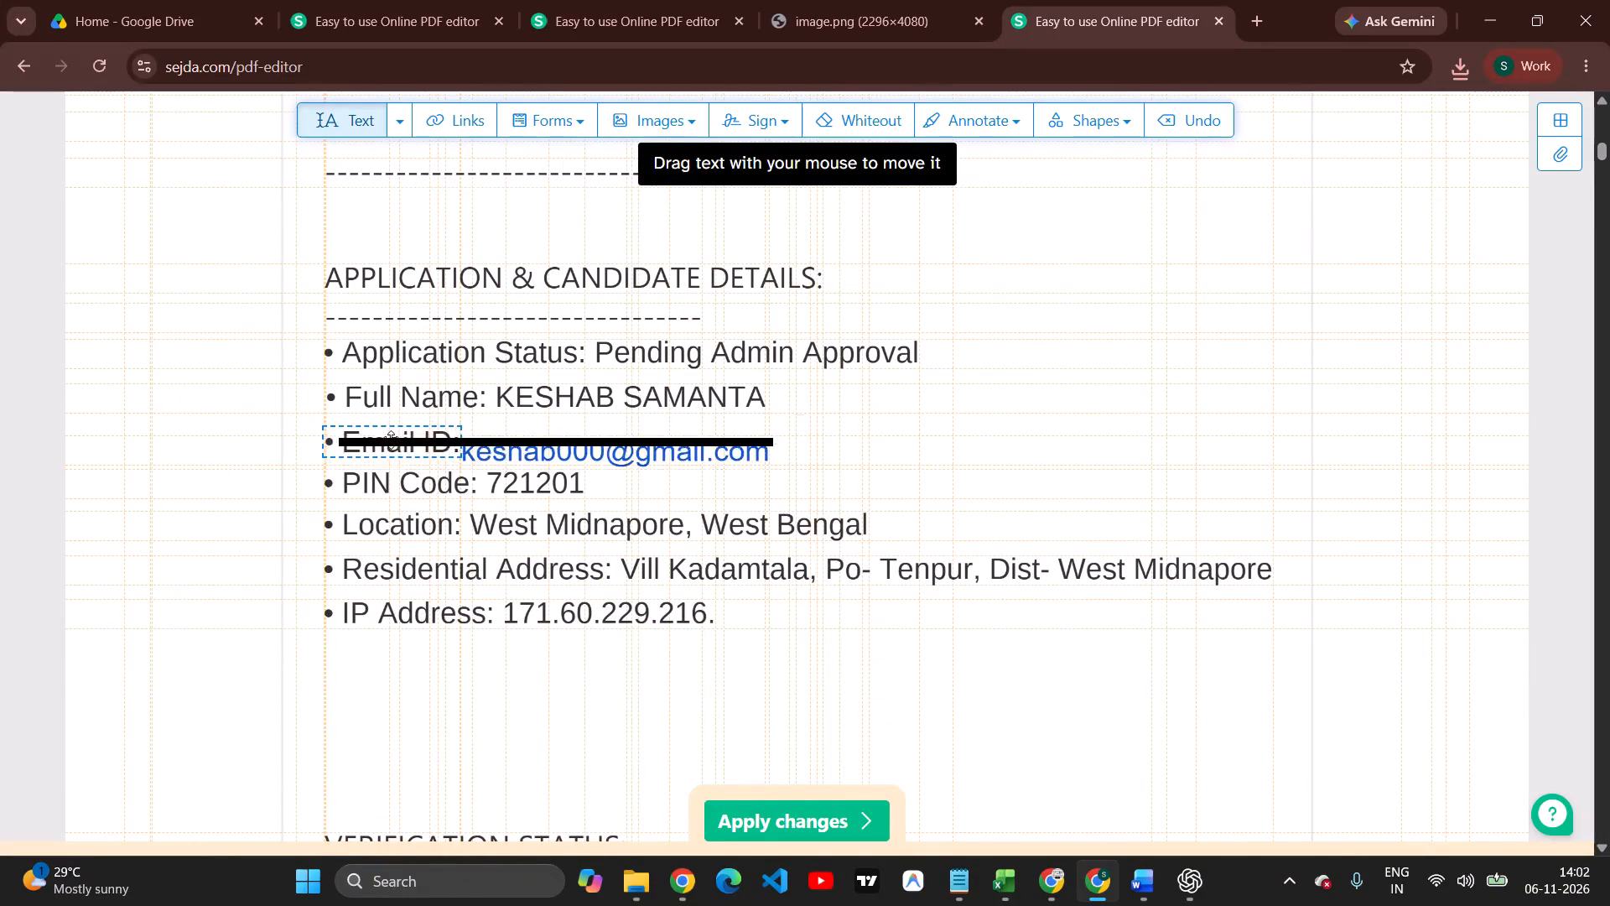
{"action": "left_click_drag", "start_coordinate": [391, 440], "coordinate": [392, 435]}
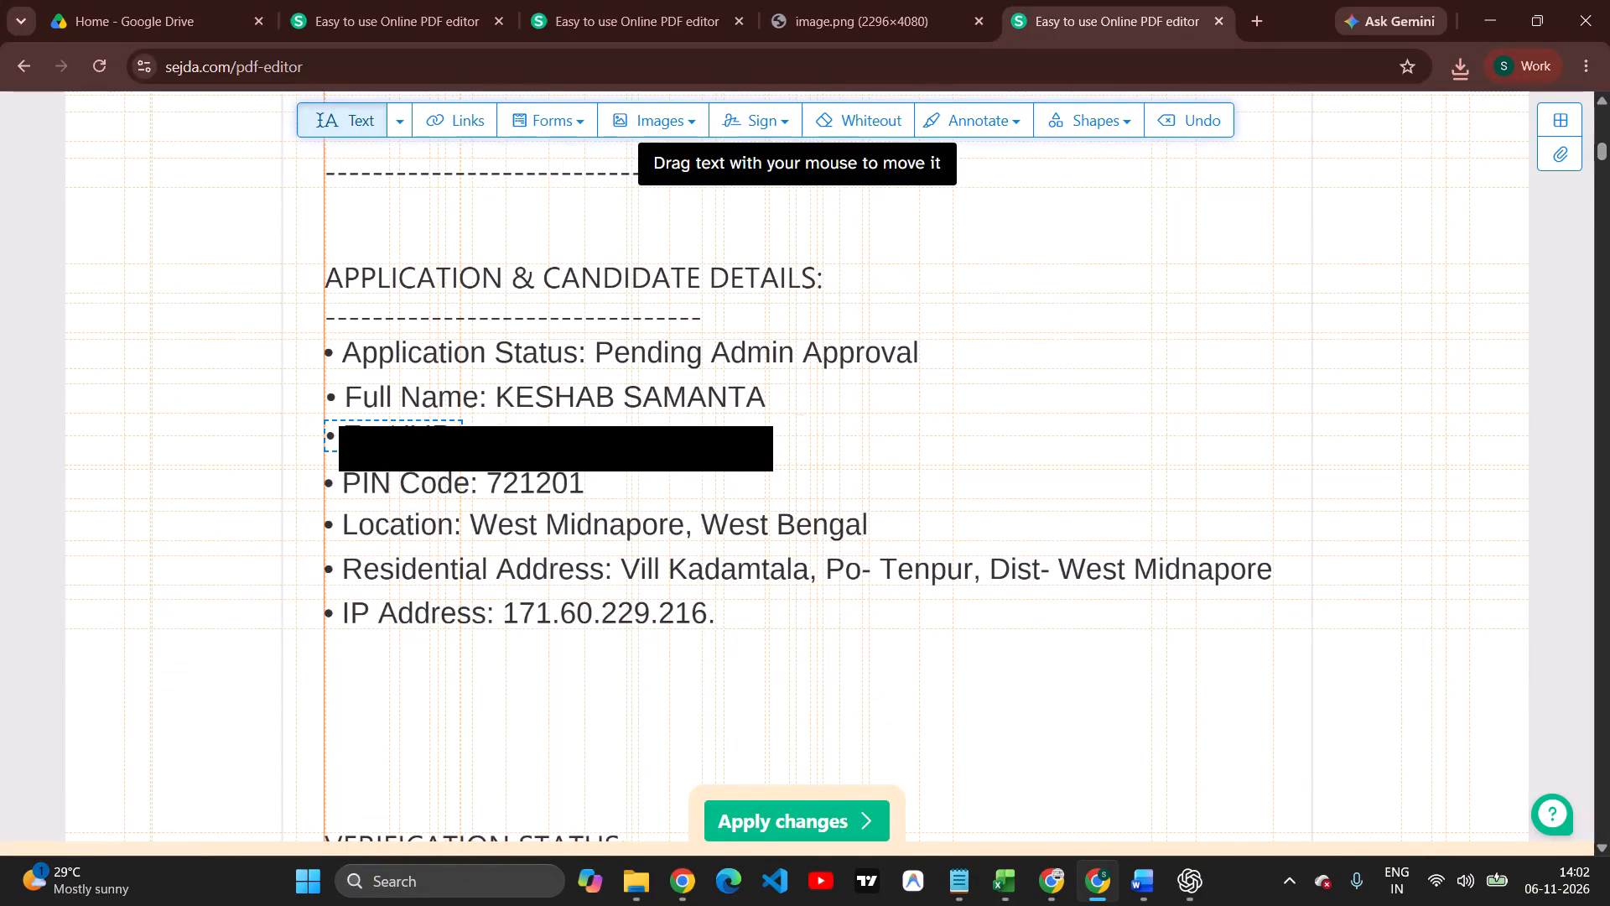
{"action": "left_click_drag", "start_coordinate": [392, 435], "coordinate": [392, 435]}
Move the email address text up so it lines up with the shifted Email ID label.
{"action": "left_click", "coordinate": [510, 456]}
{"action": "left_click", "coordinate": [784, 398]}
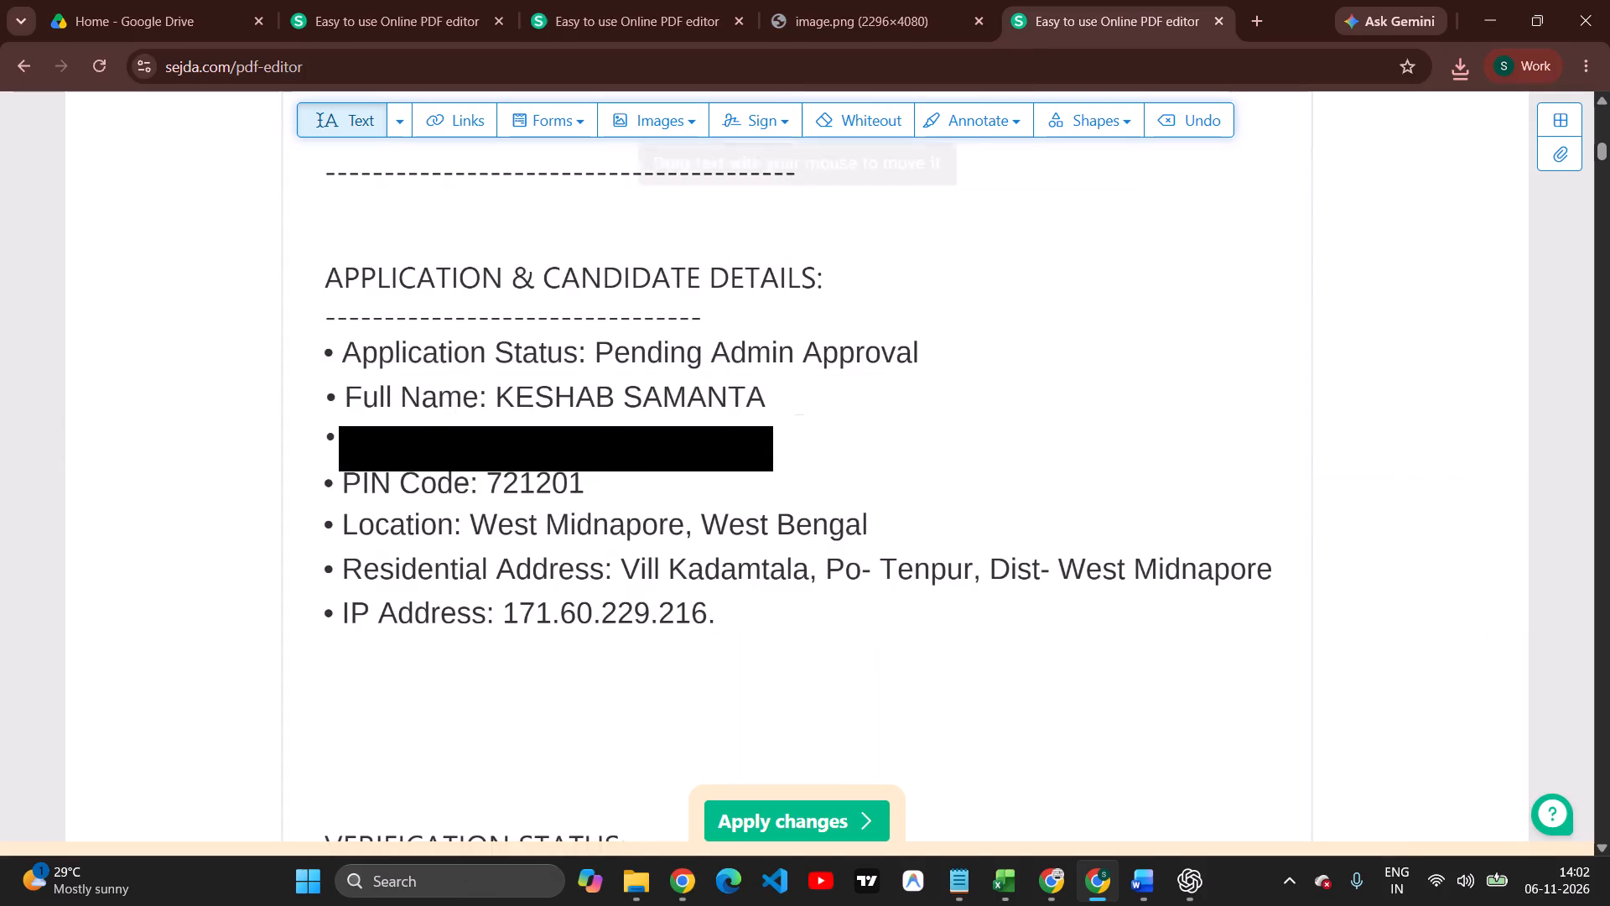
{"action": "left_click_drag", "start_coordinate": [620, 454], "coordinate": [626, 438]}
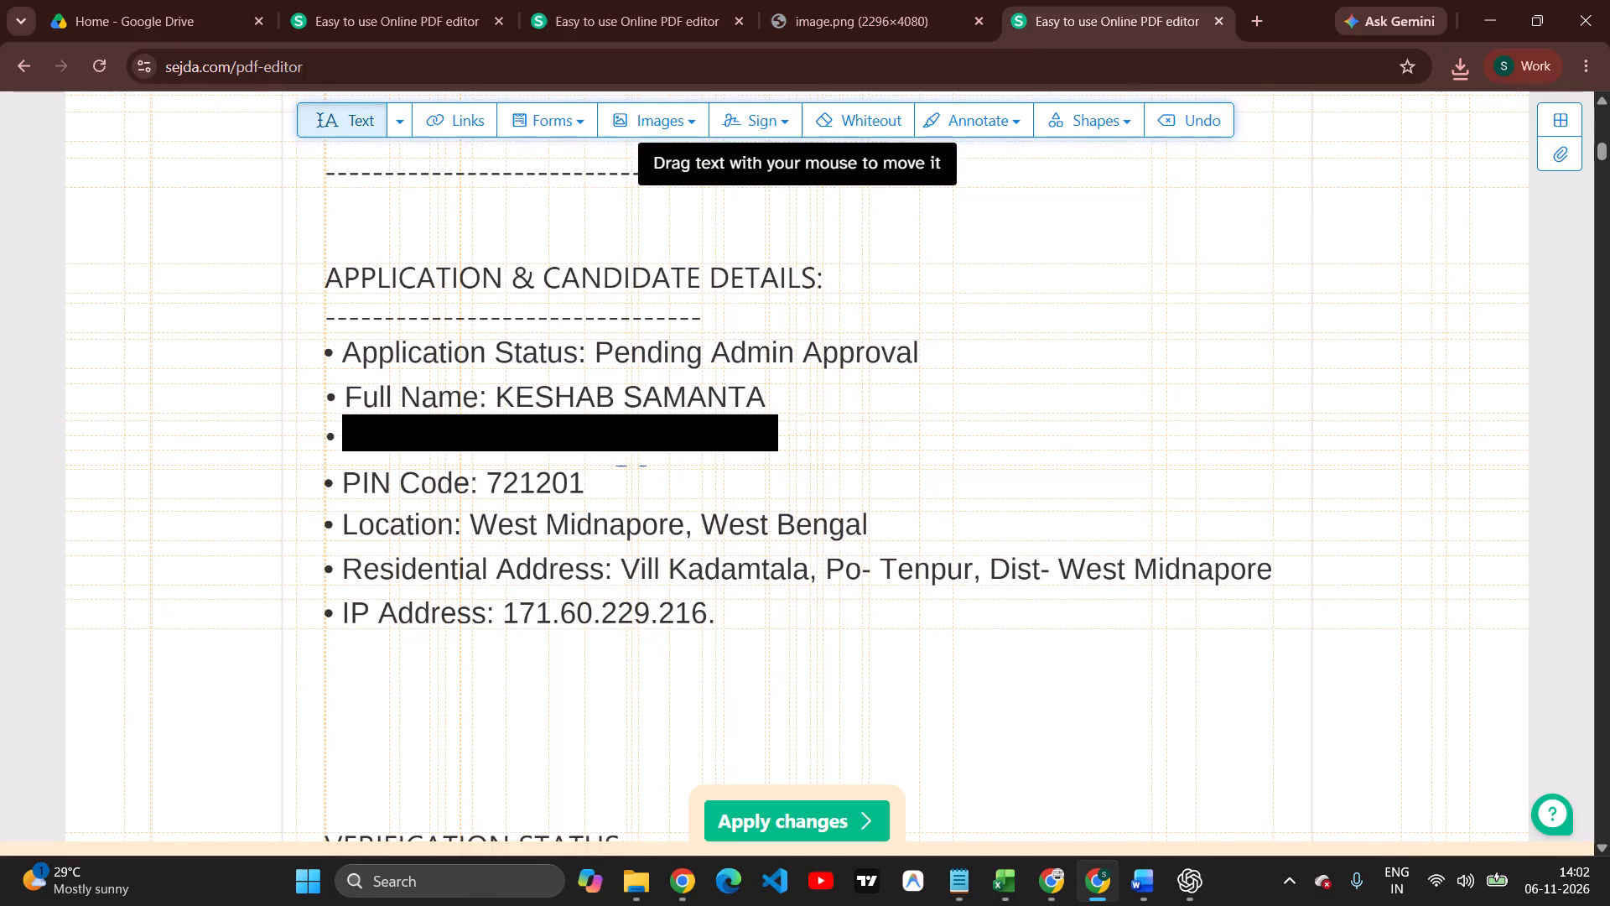
{"action": "left_click_drag", "start_coordinate": [626, 438], "coordinate": [626, 440]}
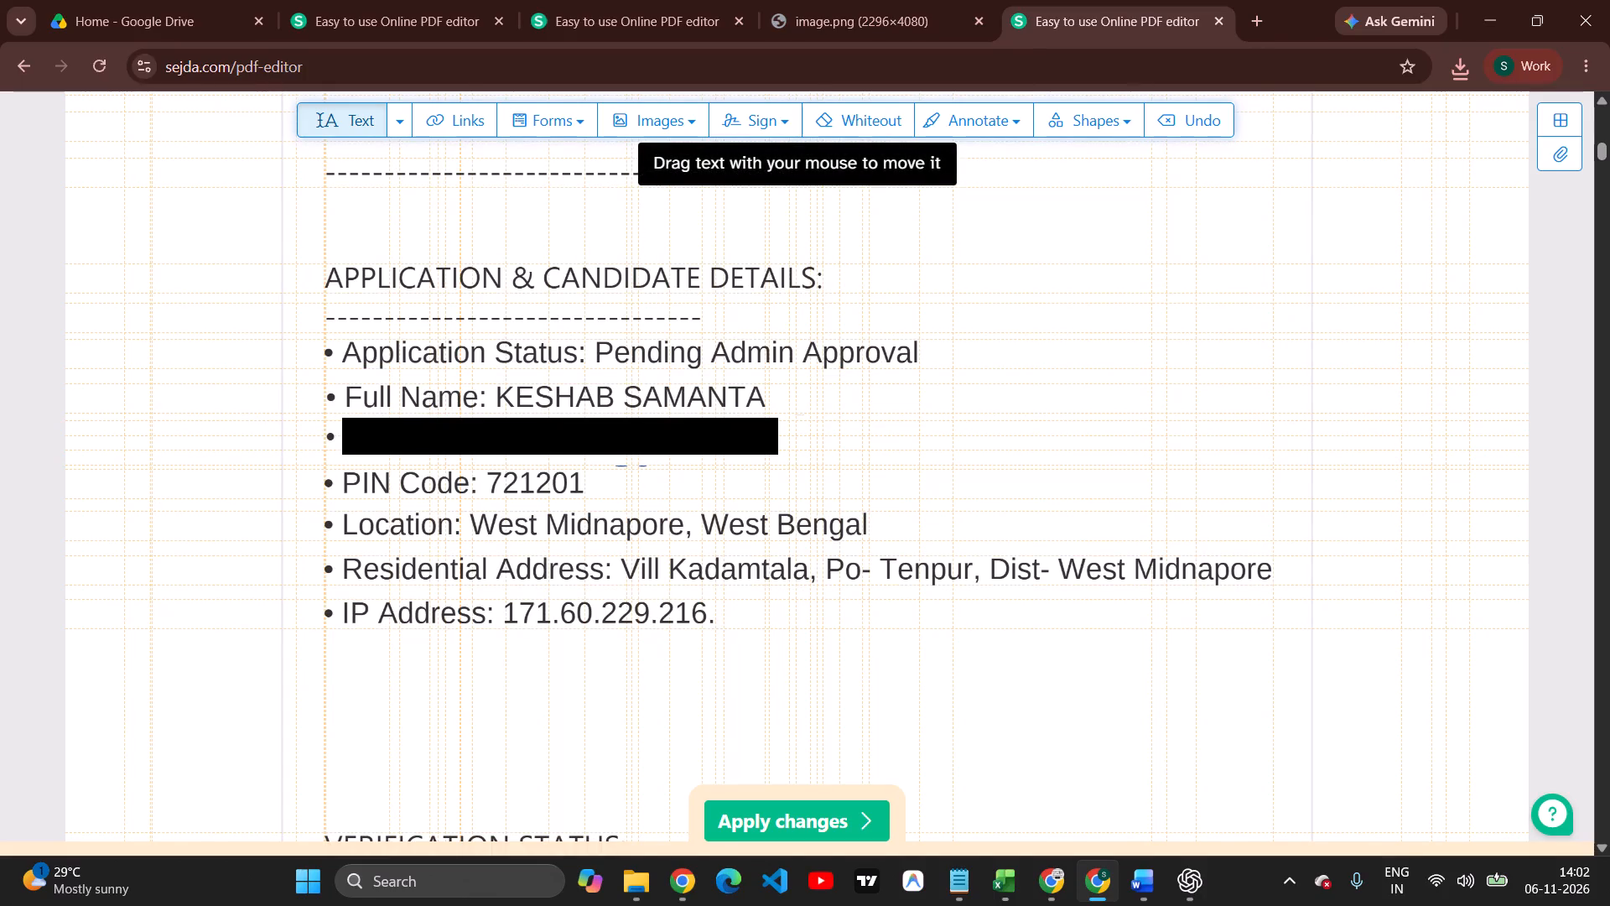
{"action": "left_click_drag", "start_coordinate": [626, 440], "coordinate": [627, 440]}
{"action": "left_click", "coordinate": [829, 481]}
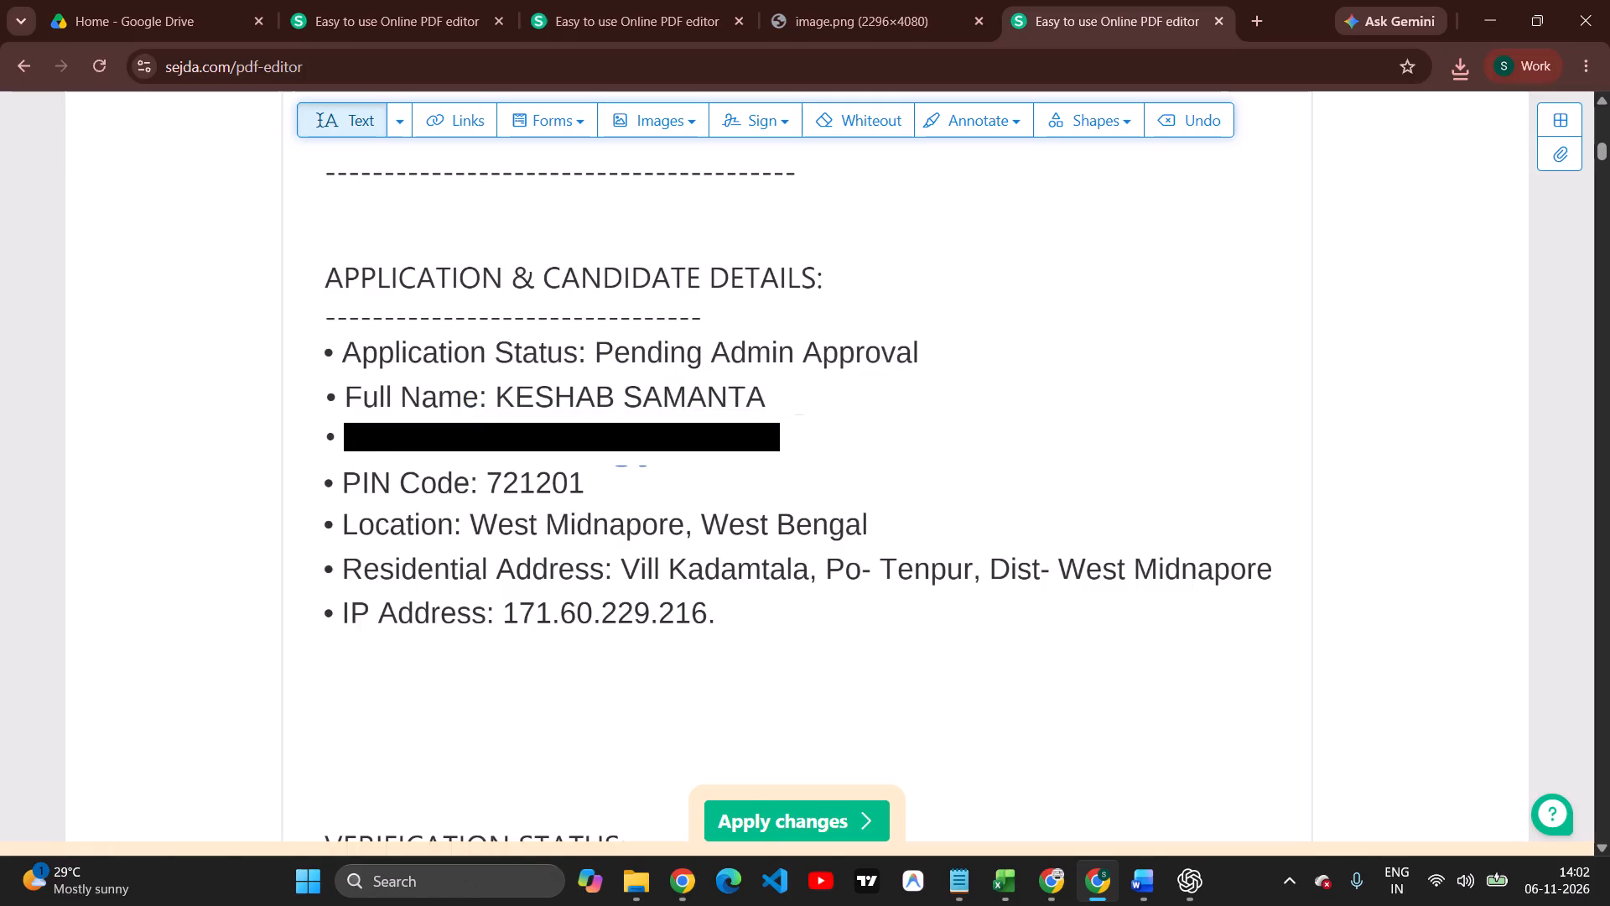
Apply the candidate detail edits to the Easebuzz Elite 24000 5 Aug (2) PDF.
{"action": "left_click", "coordinate": [756, 825]}
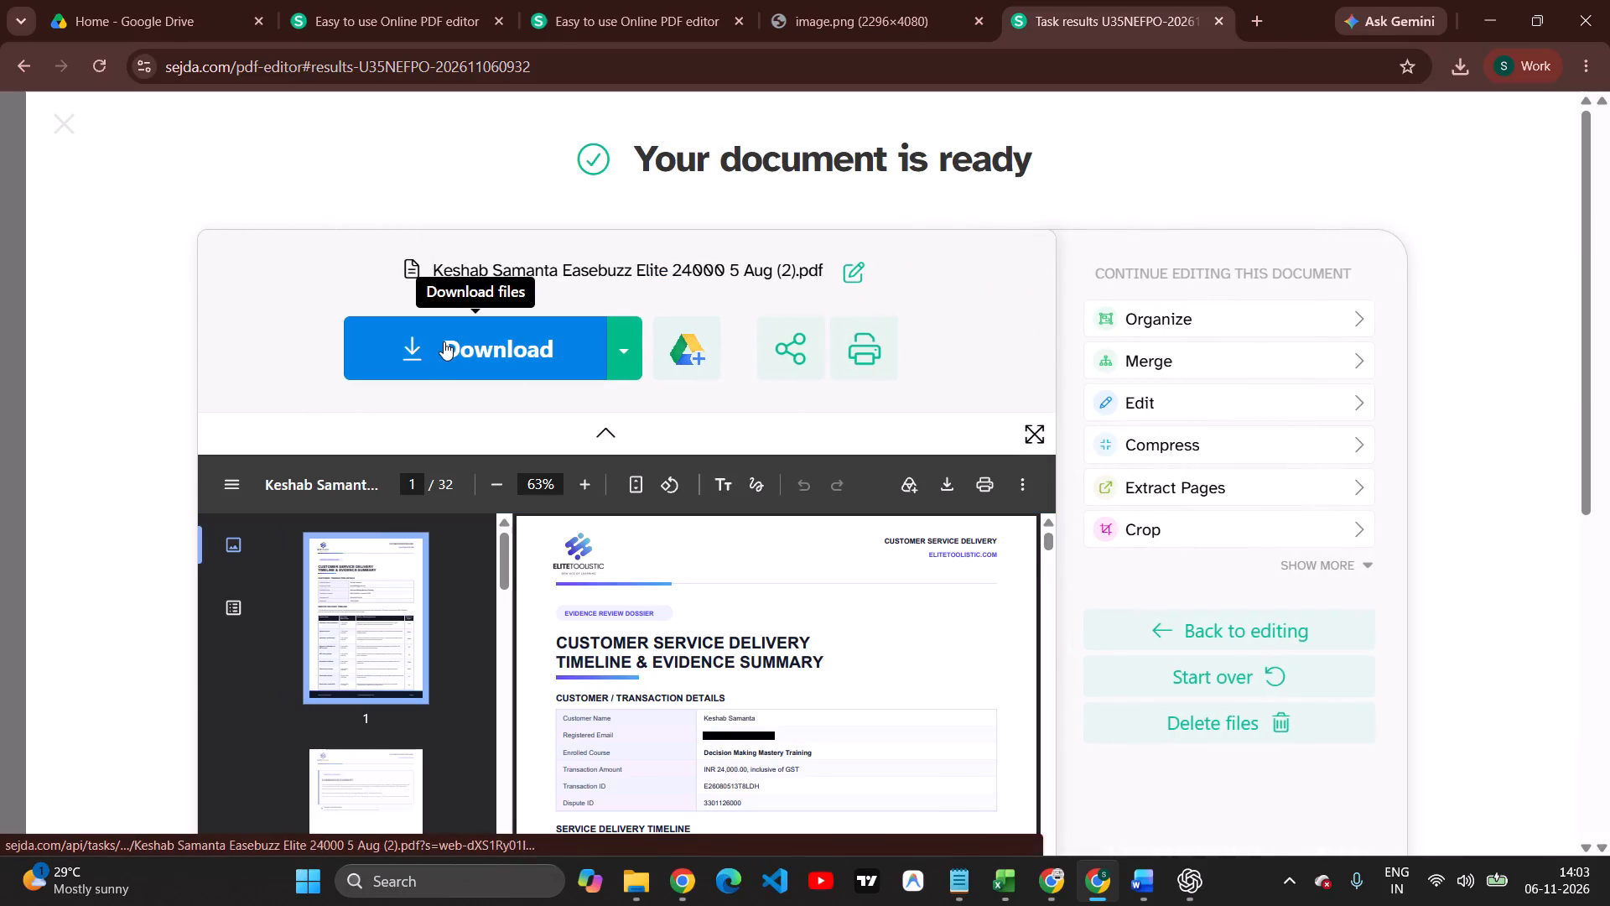
Switch to the other PDF still open for editing and move its Email ID label up, between Full Name and PIN Code.
{"action": "left_click", "coordinate": [608, 0]}
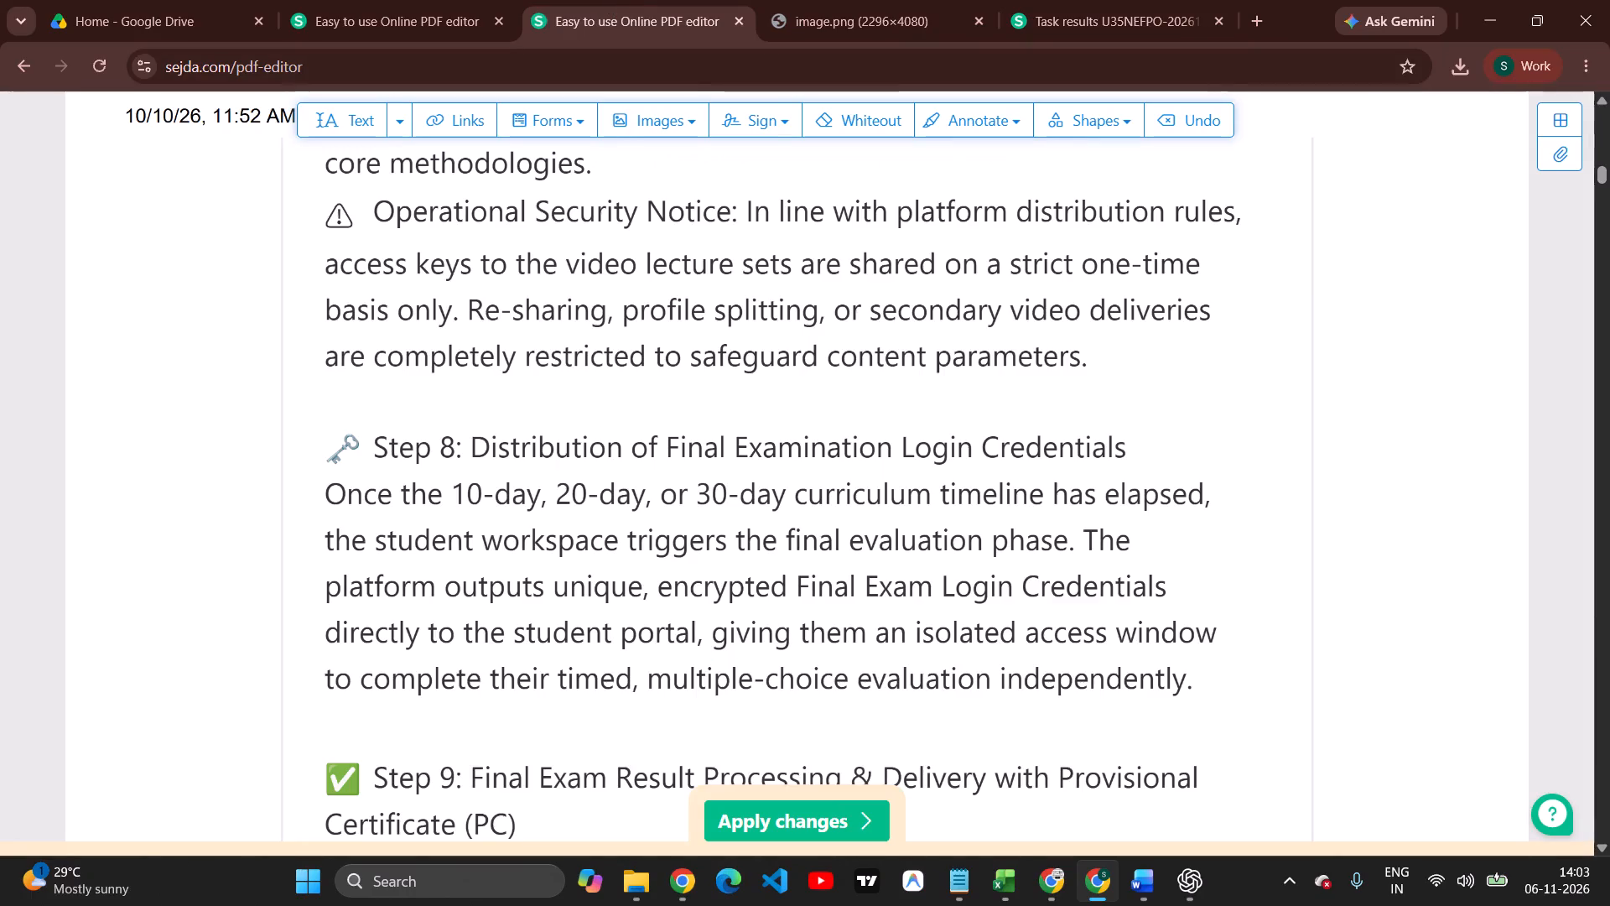
{"action": "scroll", "coordinate": [810, 404], "scroll_direction": "up", "scroll_amount": 10}
{"action": "scroll", "coordinate": [810, 398], "scroll_direction": "down", "scroll_amount": 8}
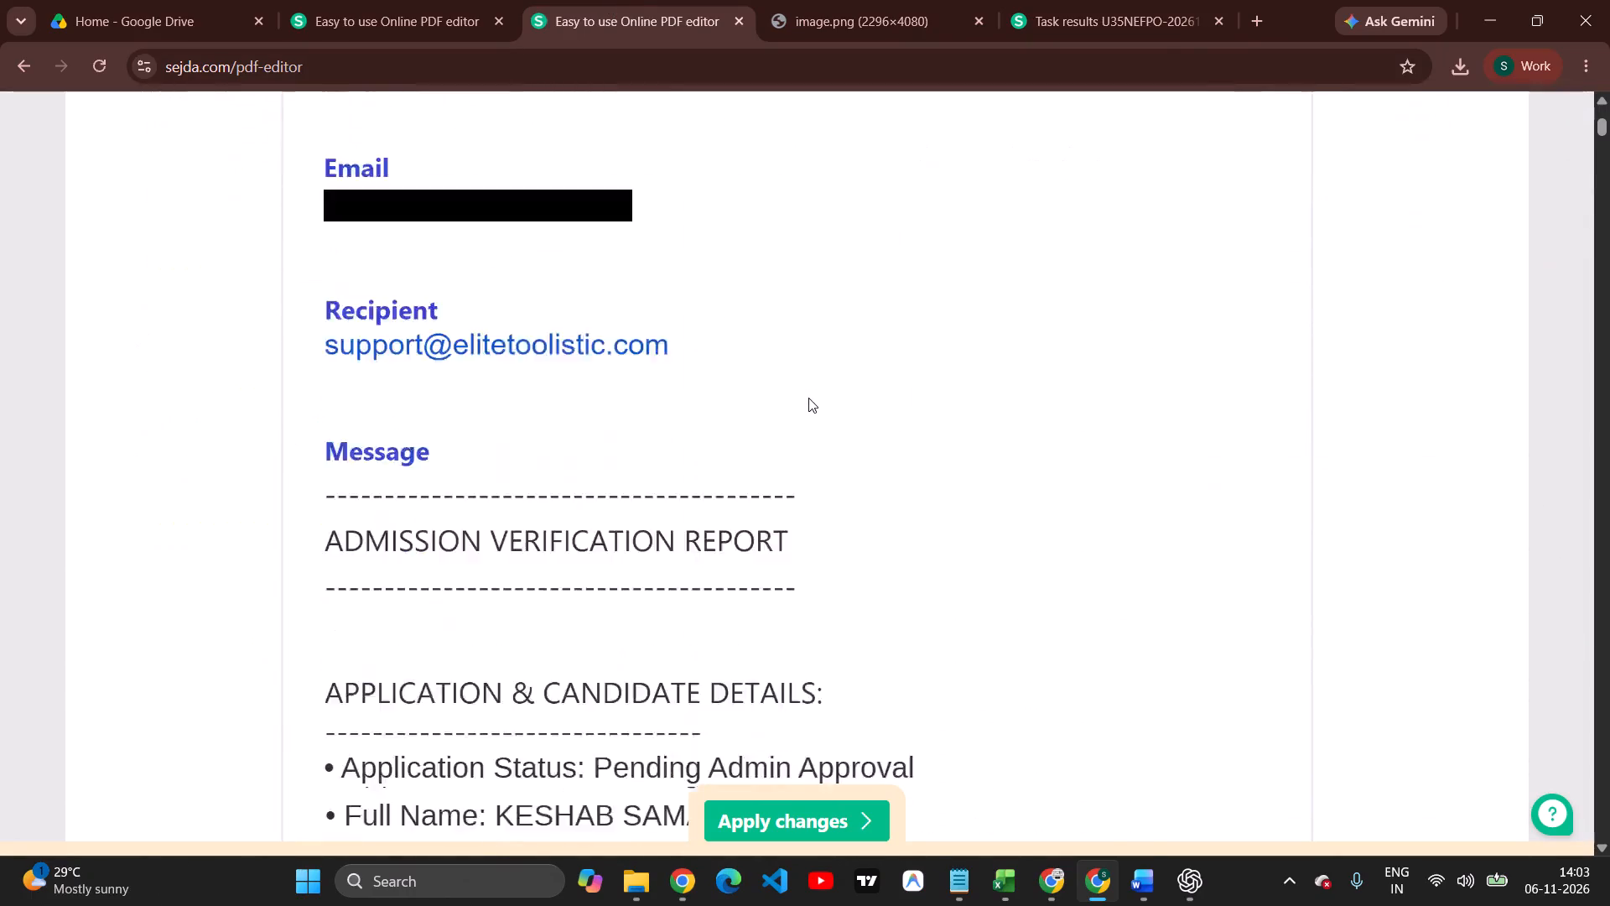
{"action": "scroll", "coordinate": [808, 398], "scroll_direction": "down", "scroll_amount": 2}
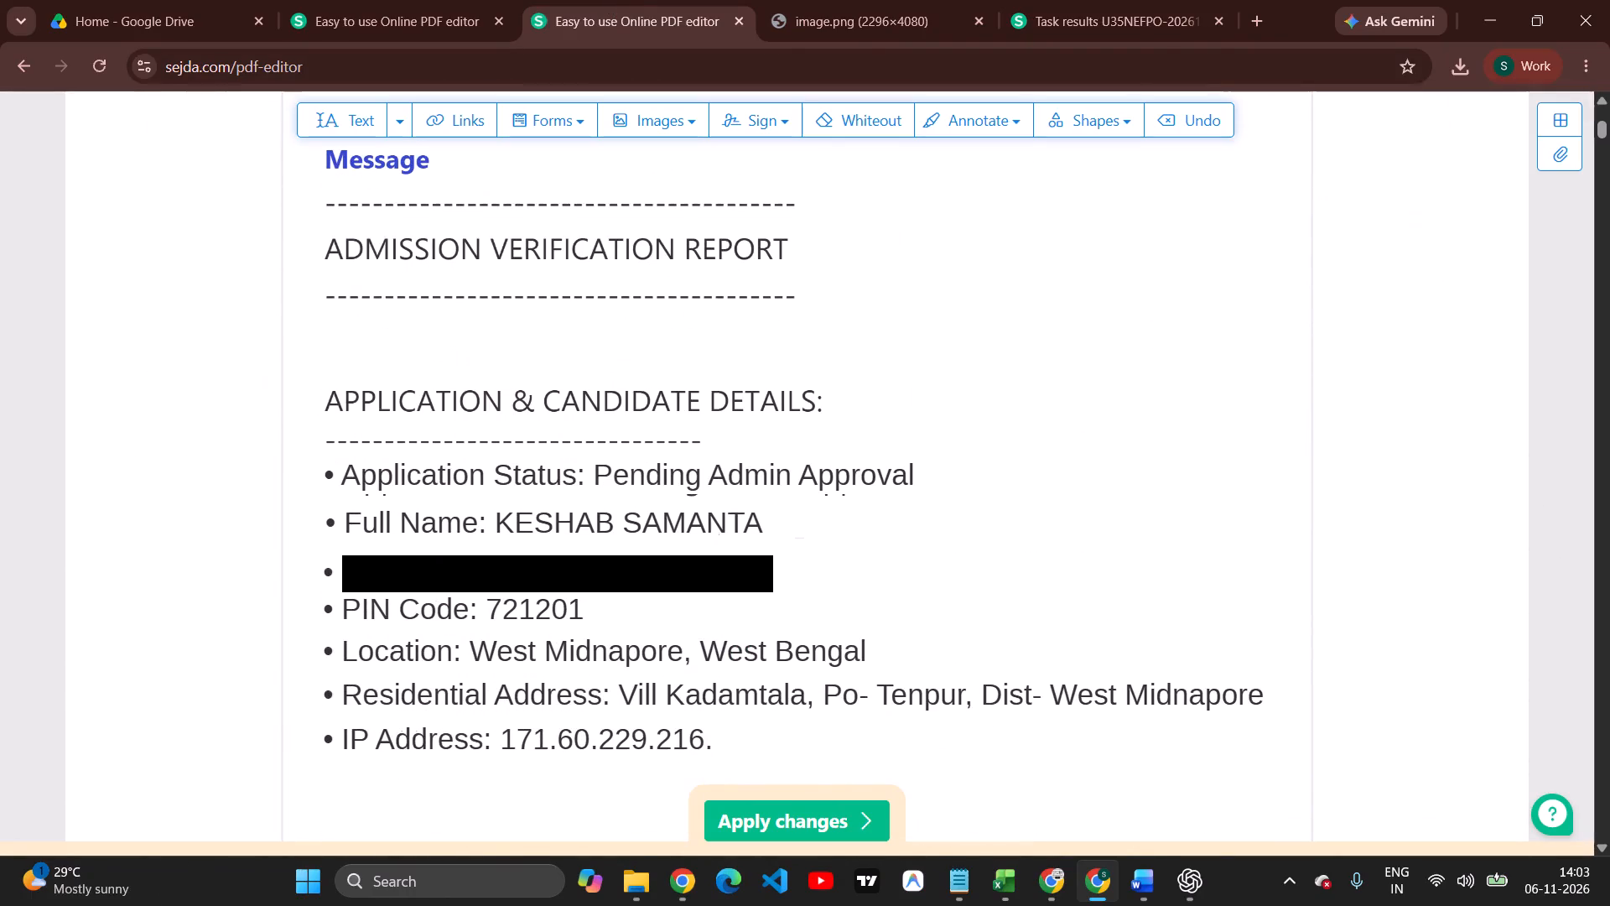
{"action": "left_click", "coordinate": [403, 577]}
{"action": "left_click", "coordinate": [355, 123]}
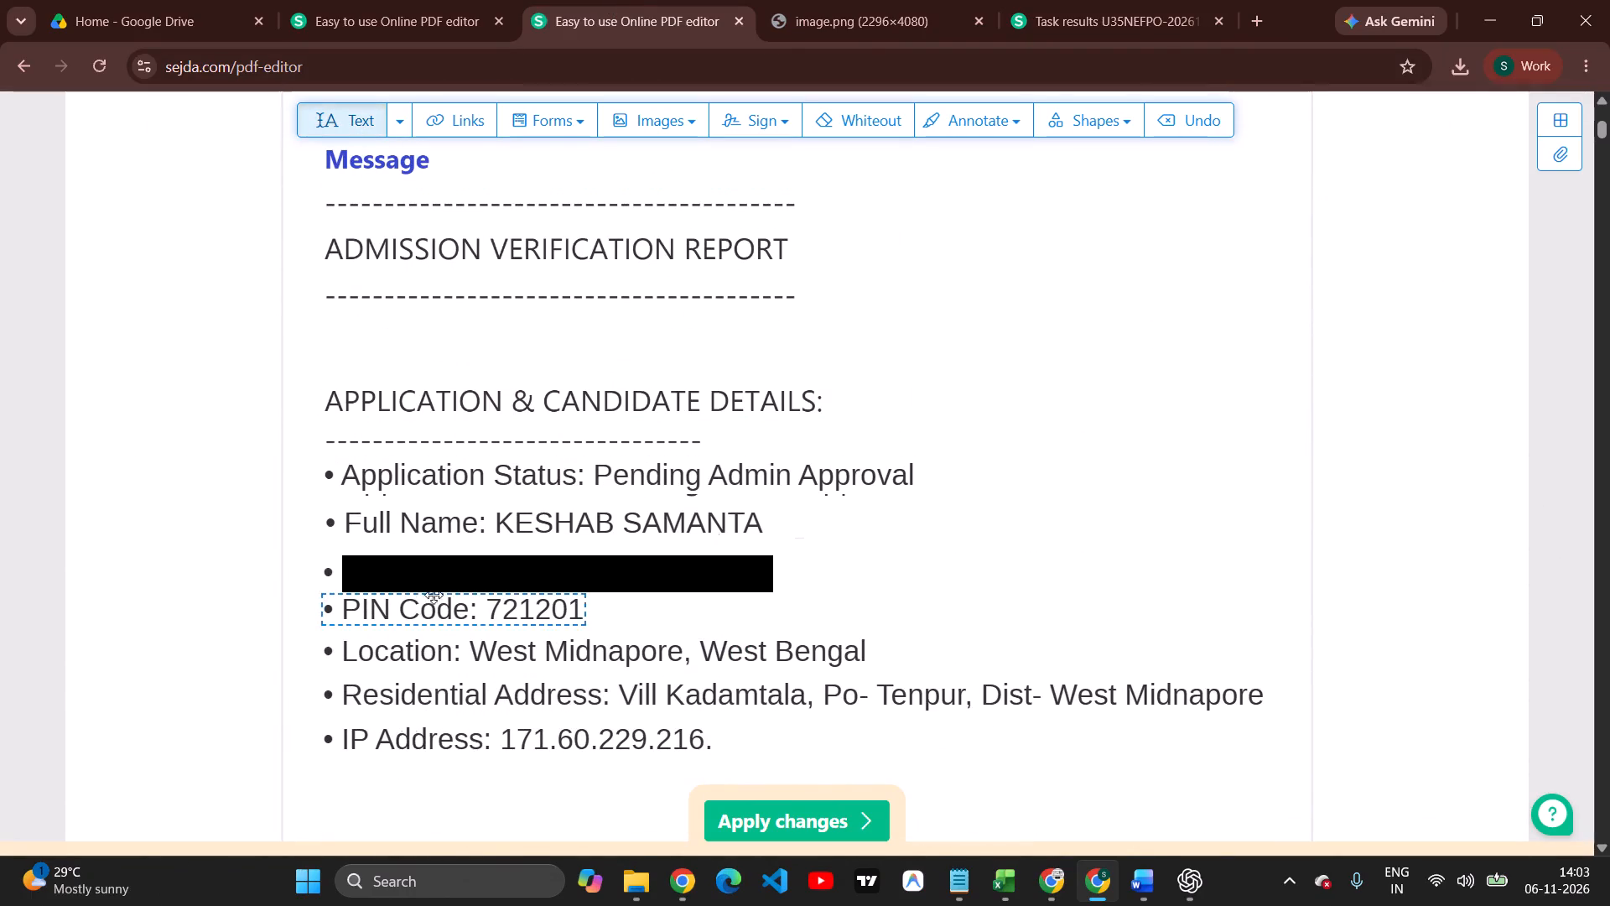
{"action": "left_click", "coordinate": [428, 579]}
{"action": "left_click", "coordinate": [648, 521]}
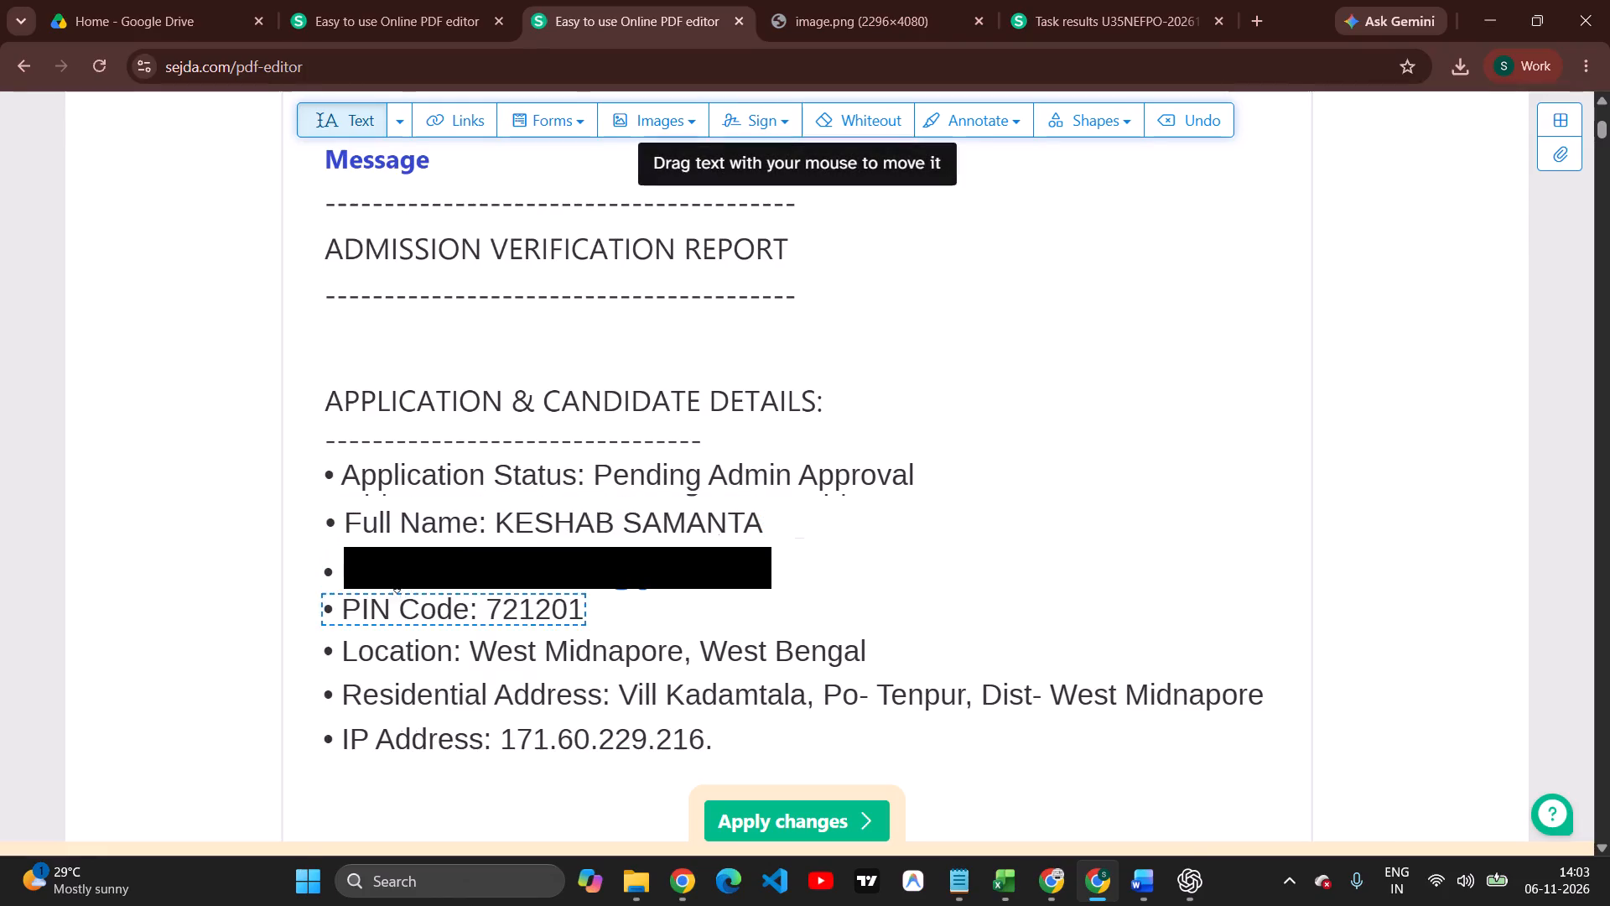
{"action": "left_click", "coordinate": [394, 570]}
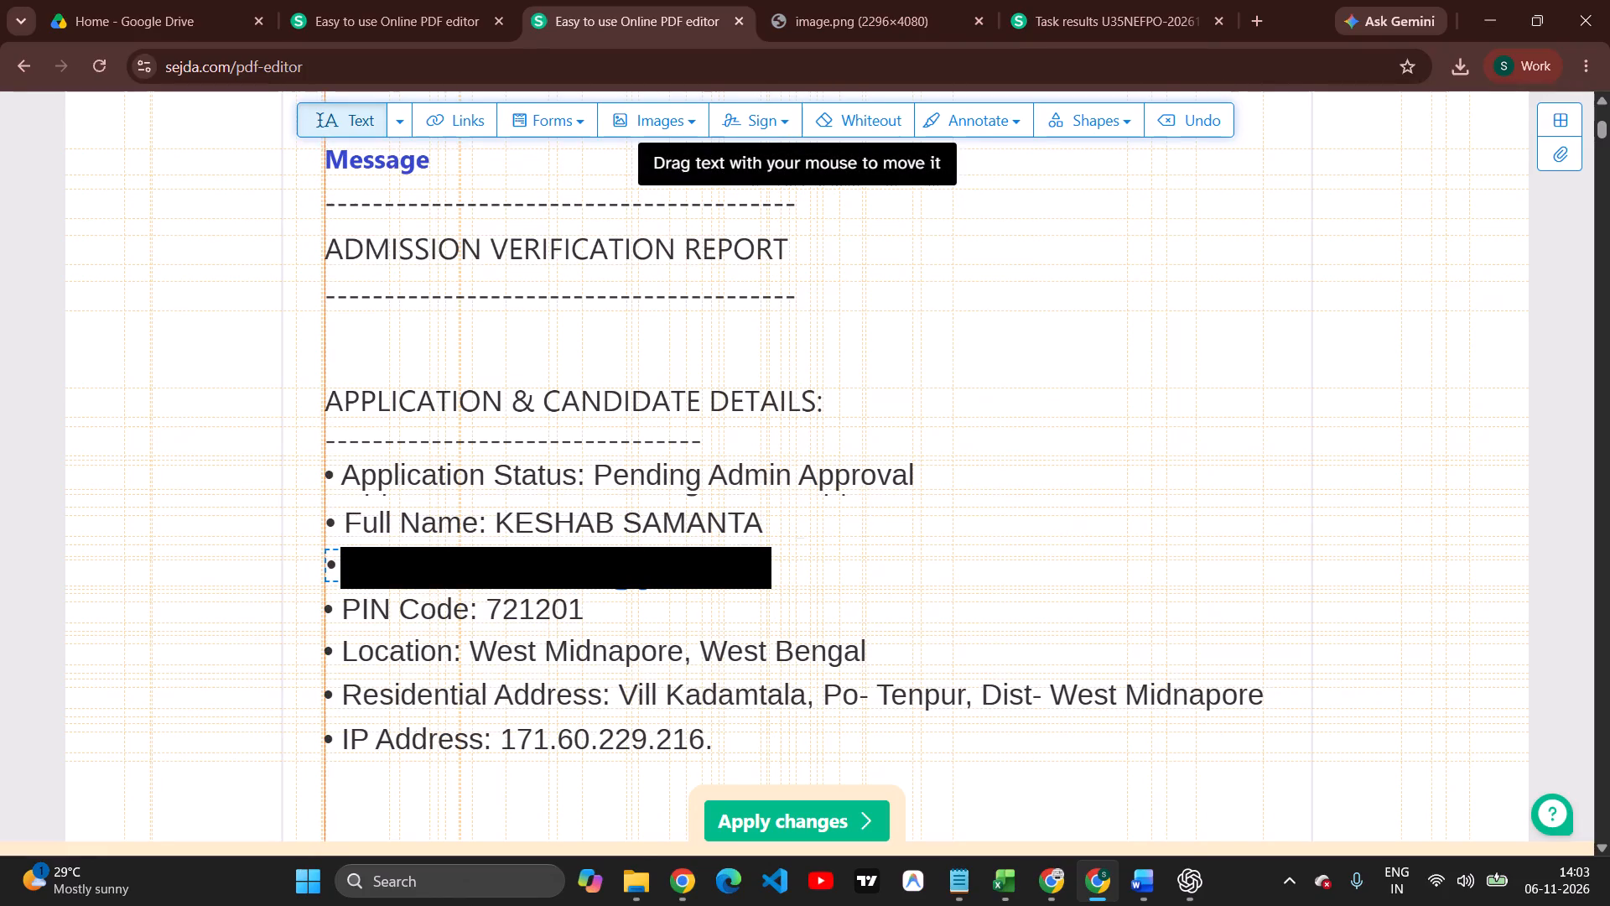
Move the email address text up so it lines up with the shifted Email ID label.
{"action": "left_click", "coordinate": [553, 576]}
{"action": "left_click", "coordinate": [778, 518]}
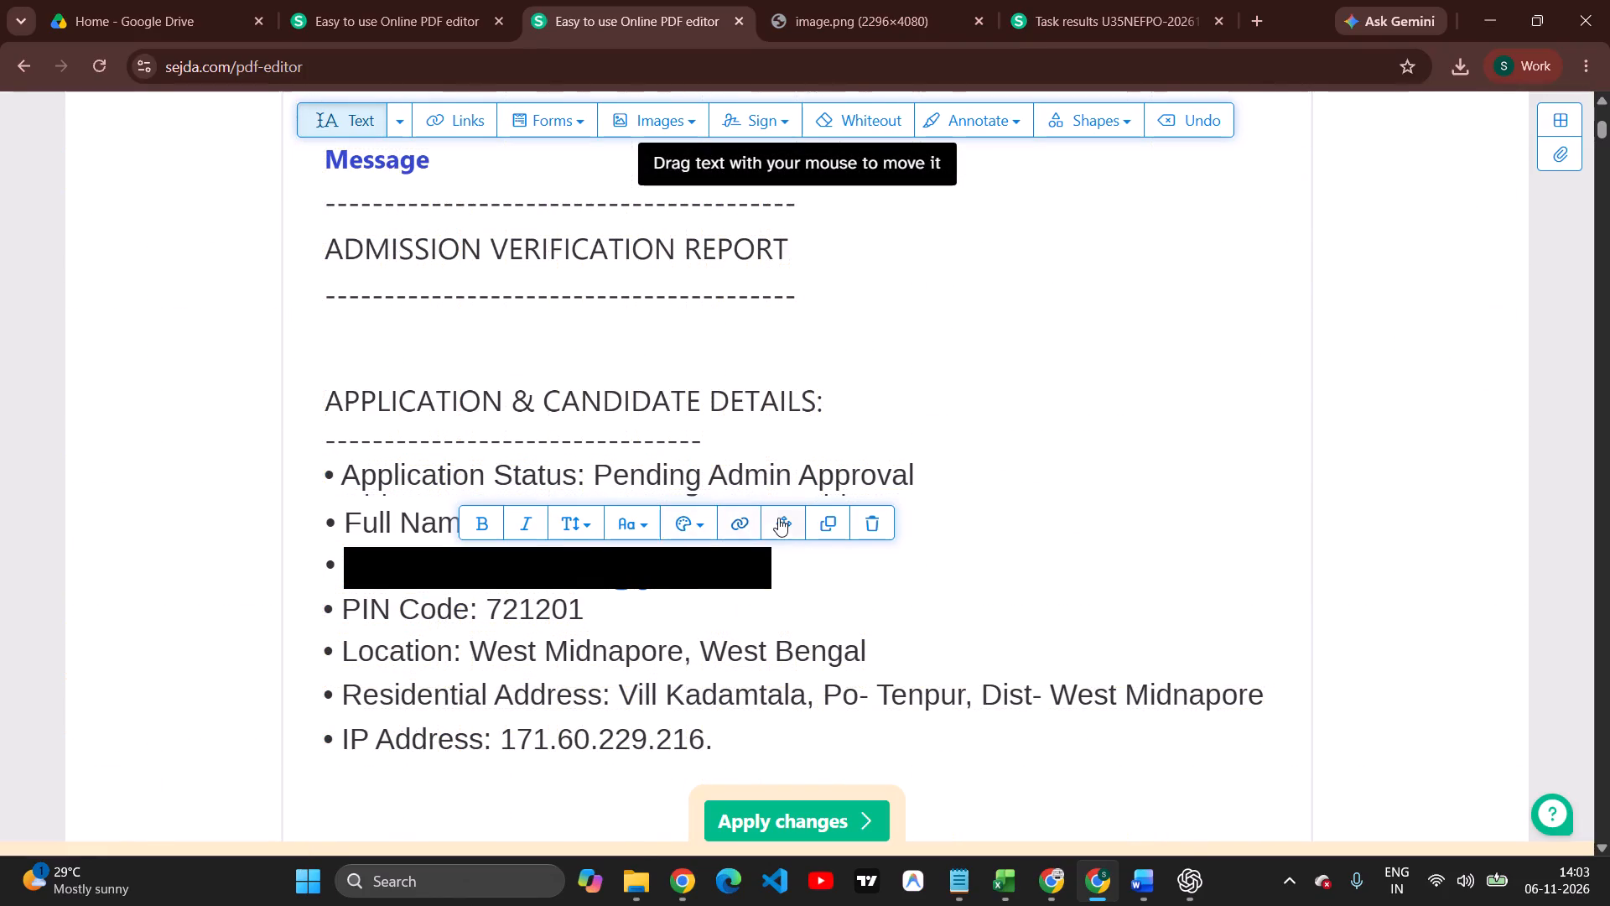
{"action": "left_click_drag", "start_coordinate": [615, 575], "coordinate": [619, 565]}
With the Links tool, shift the email address's link area up to match the moved email text.
{"action": "left_click", "coordinate": [455, 117]}
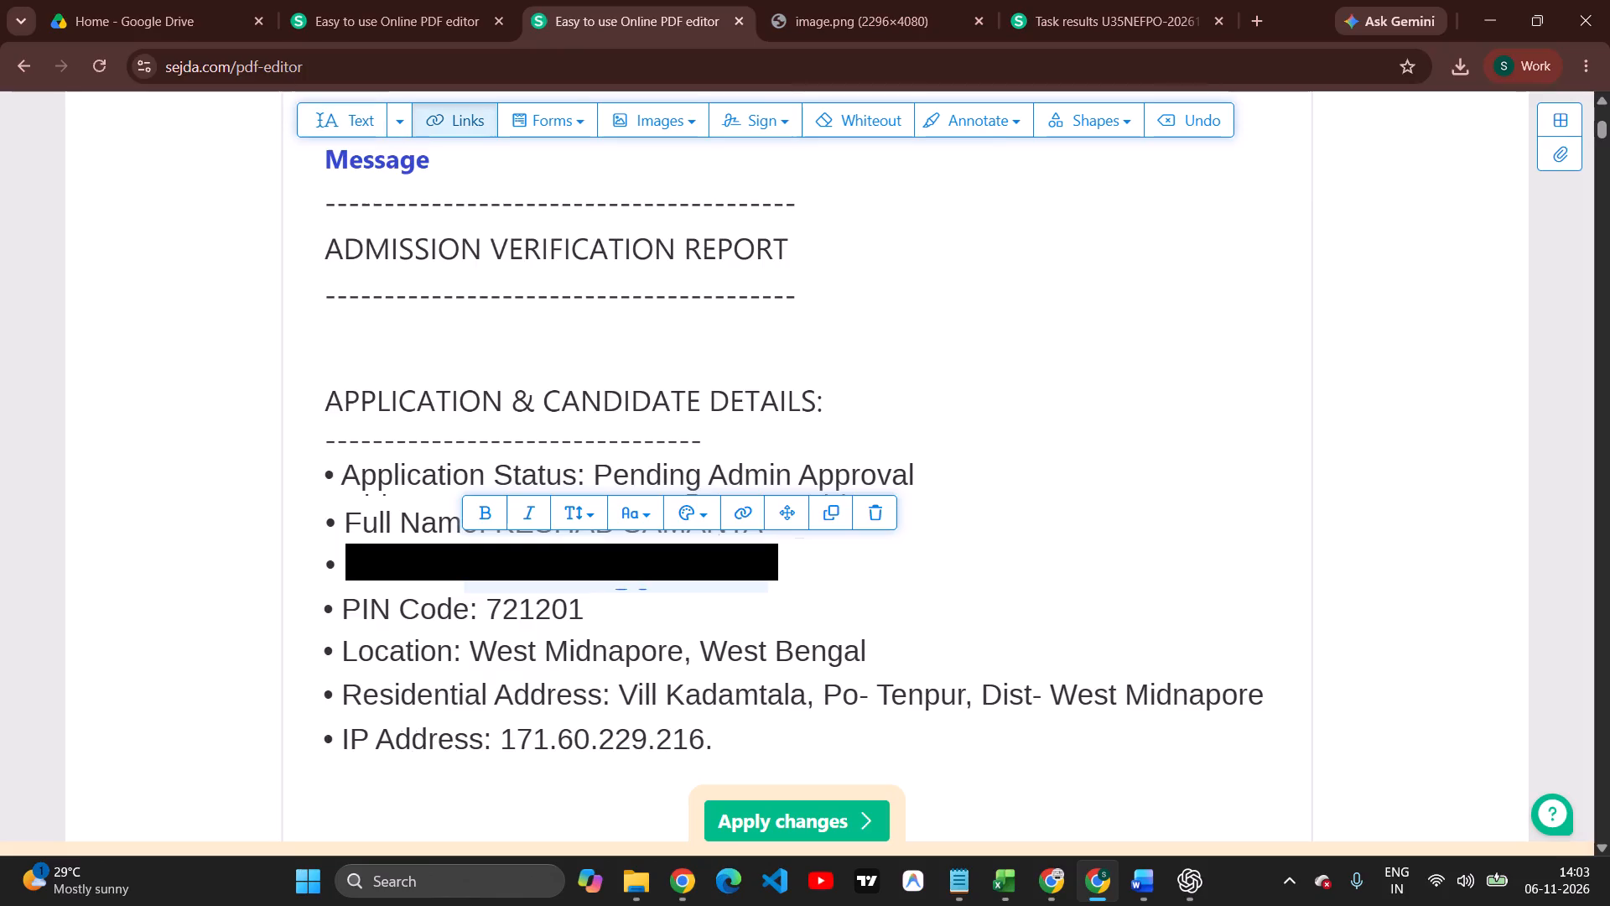
{"action": "left_click_drag", "start_coordinate": [608, 581], "coordinate": [614, 566]}
{"action": "left_click_drag", "start_coordinate": [613, 574], "coordinate": [616, 569]}
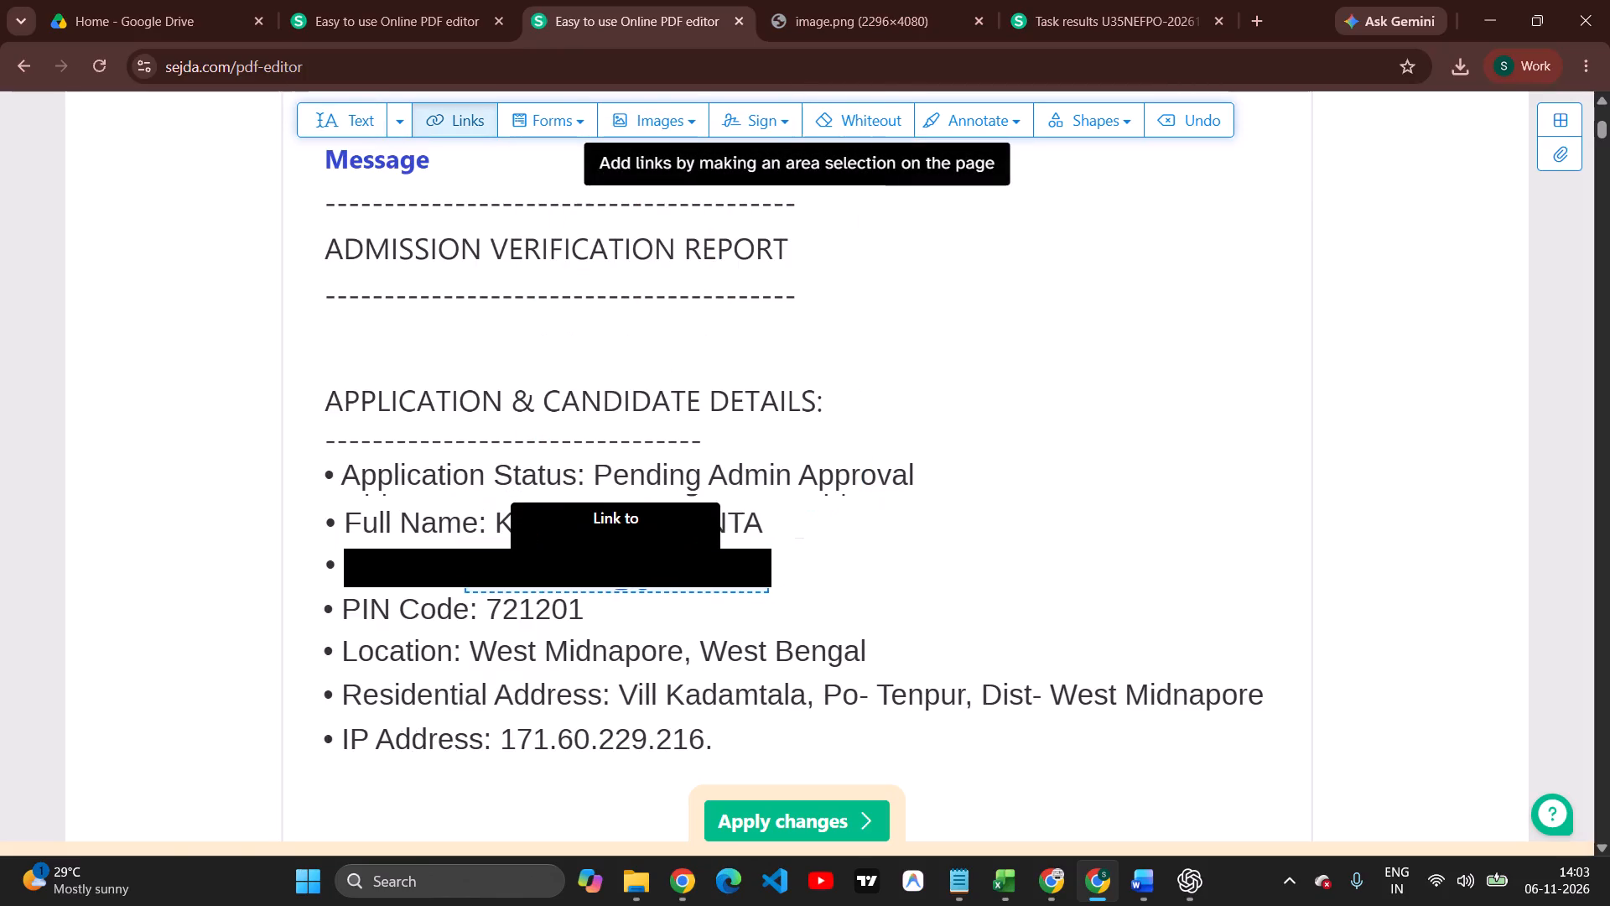
Move the email address's link area up over the address text in the 17000 8 Aug PDF's candidate details.
{"action": "left_click_drag", "start_coordinate": [616, 569], "coordinate": [611, 559]}
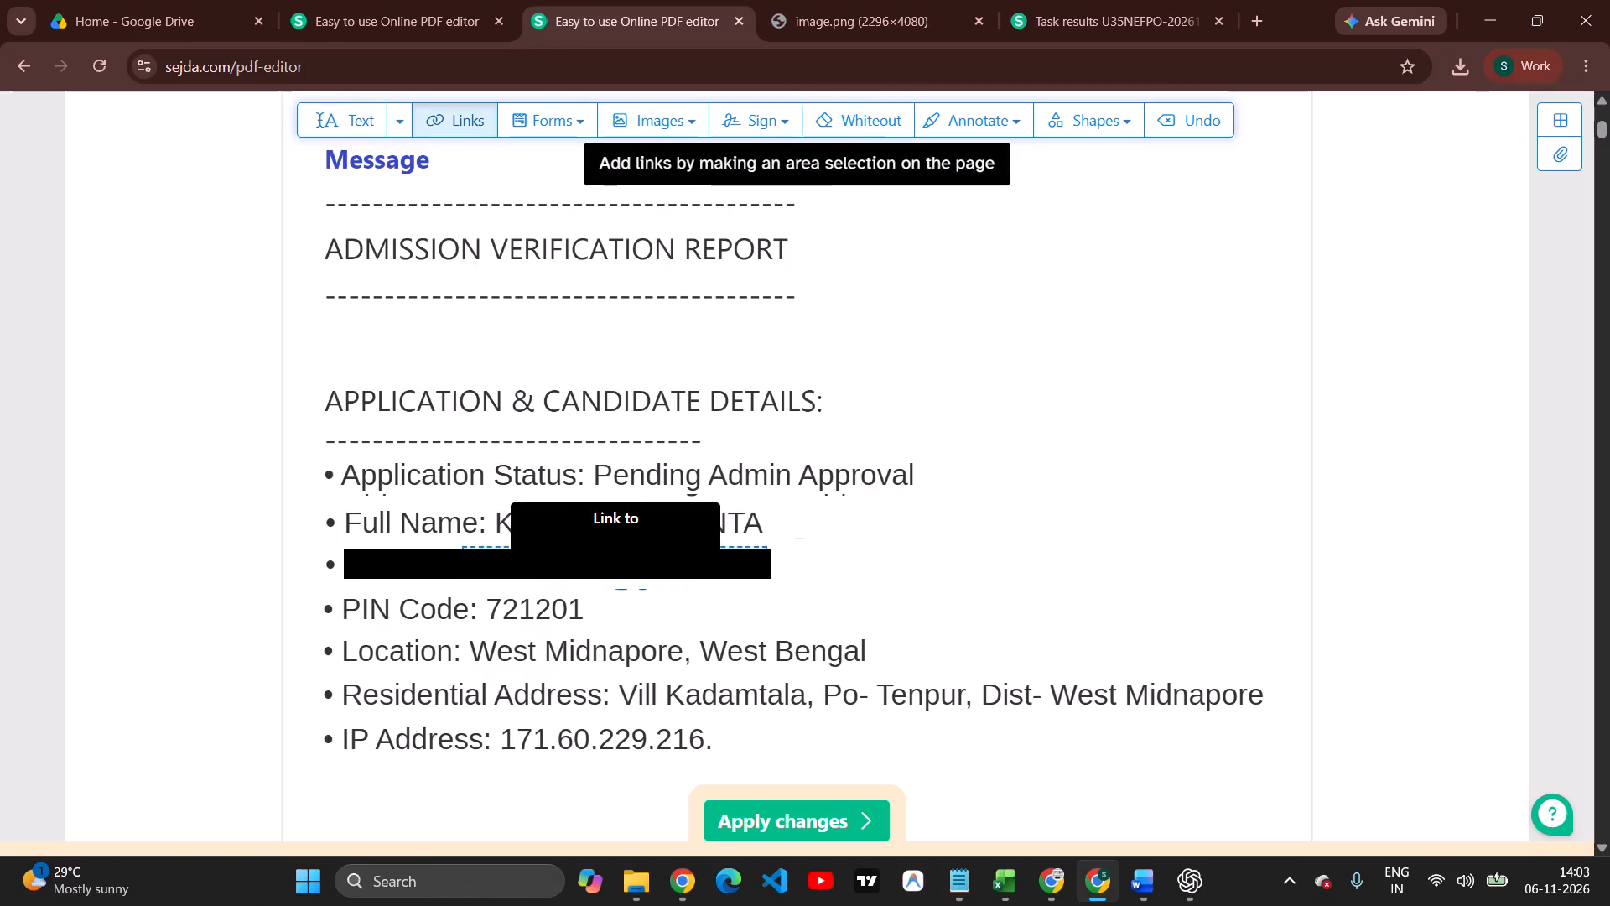
{"action": "left_click_drag", "start_coordinate": [611, 559], "coordinate": [612, 560]}
Check the candidate details on page 3 of the processed Easebuzz Elite 24000 5 Aug (2) PDF and return to its editor.
{"action": "left_click", "coordinate": [1195, 3]}
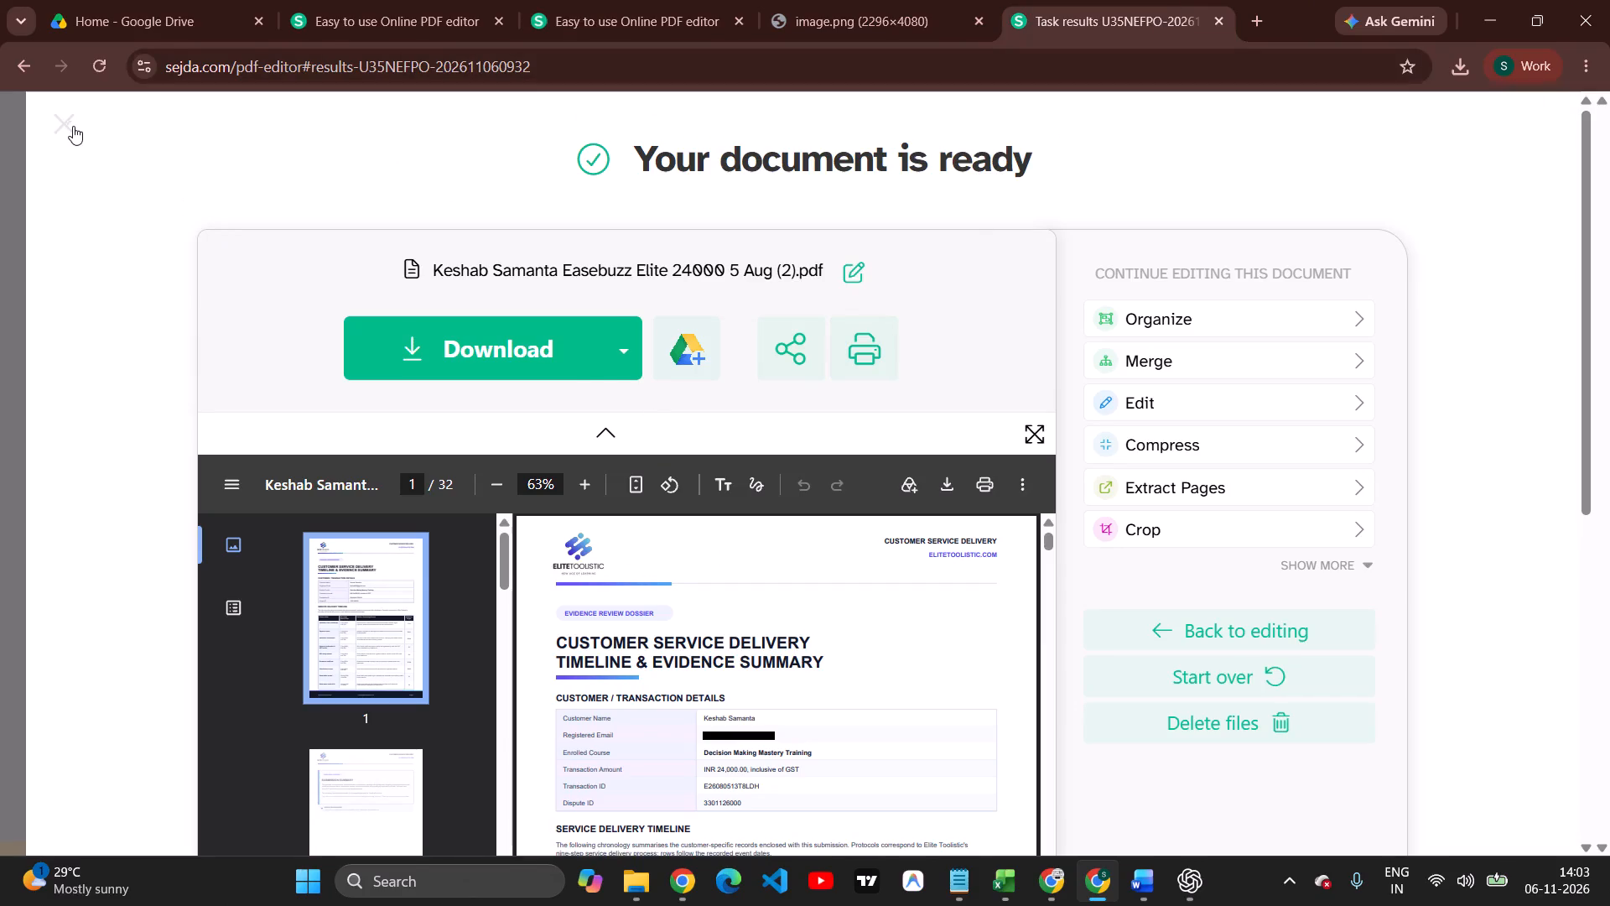
{"action": "scroll", "coordinate": [724, 708], "scroll_direction": "down", "scroll_amount": 8}
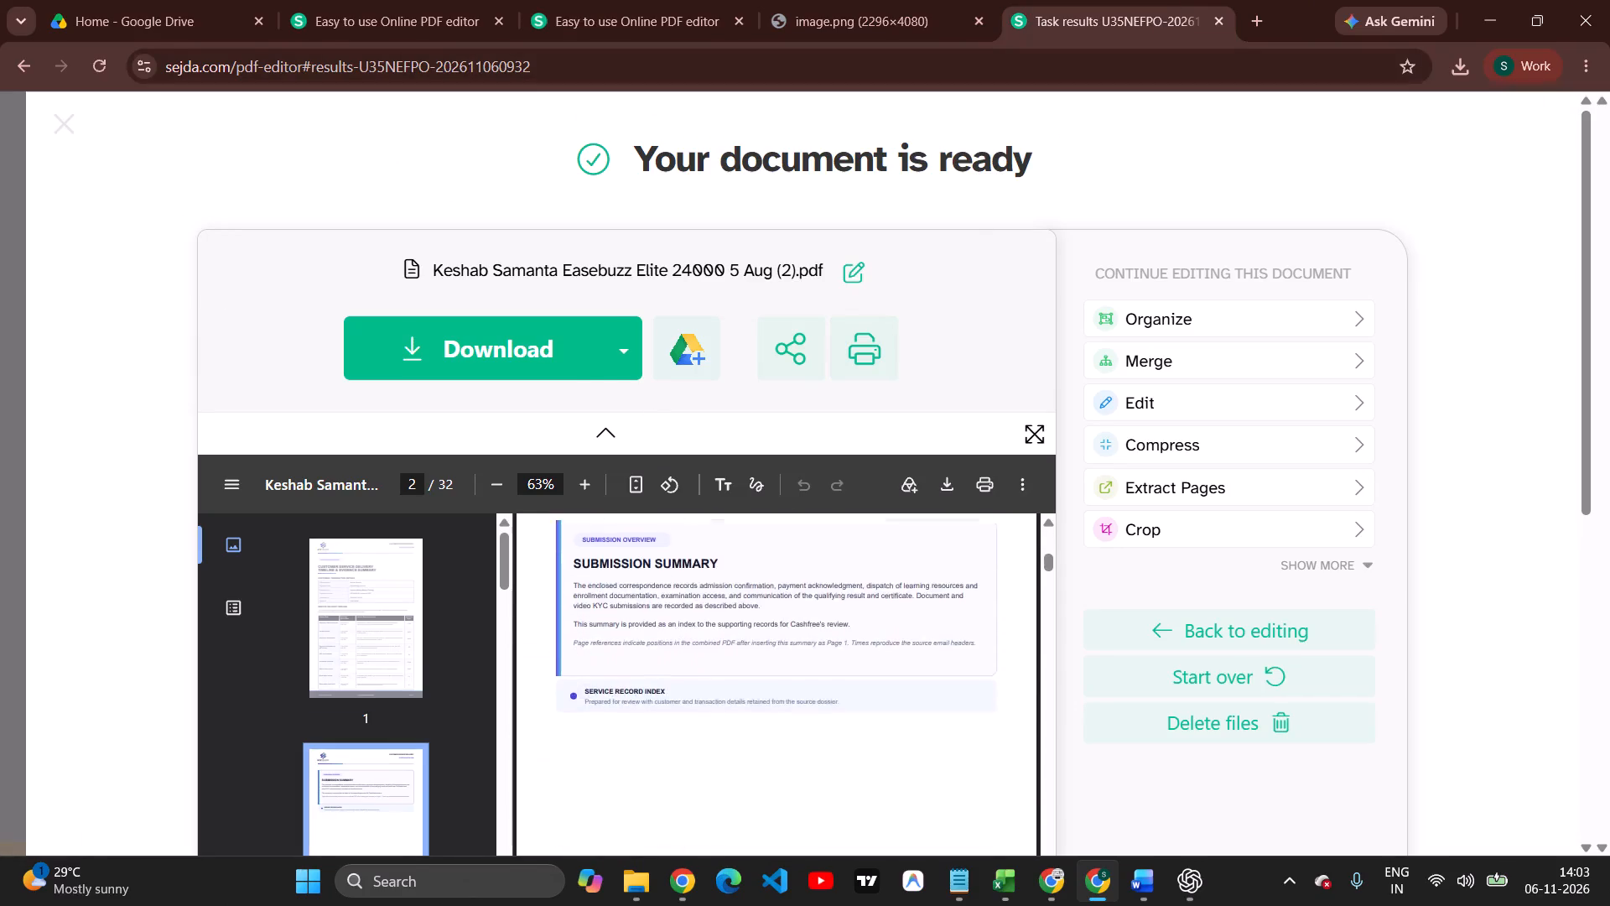
{"action": "scroll", "coordinate": [743, 700], "scroll_direction": "down", "scroll_amount": 7}
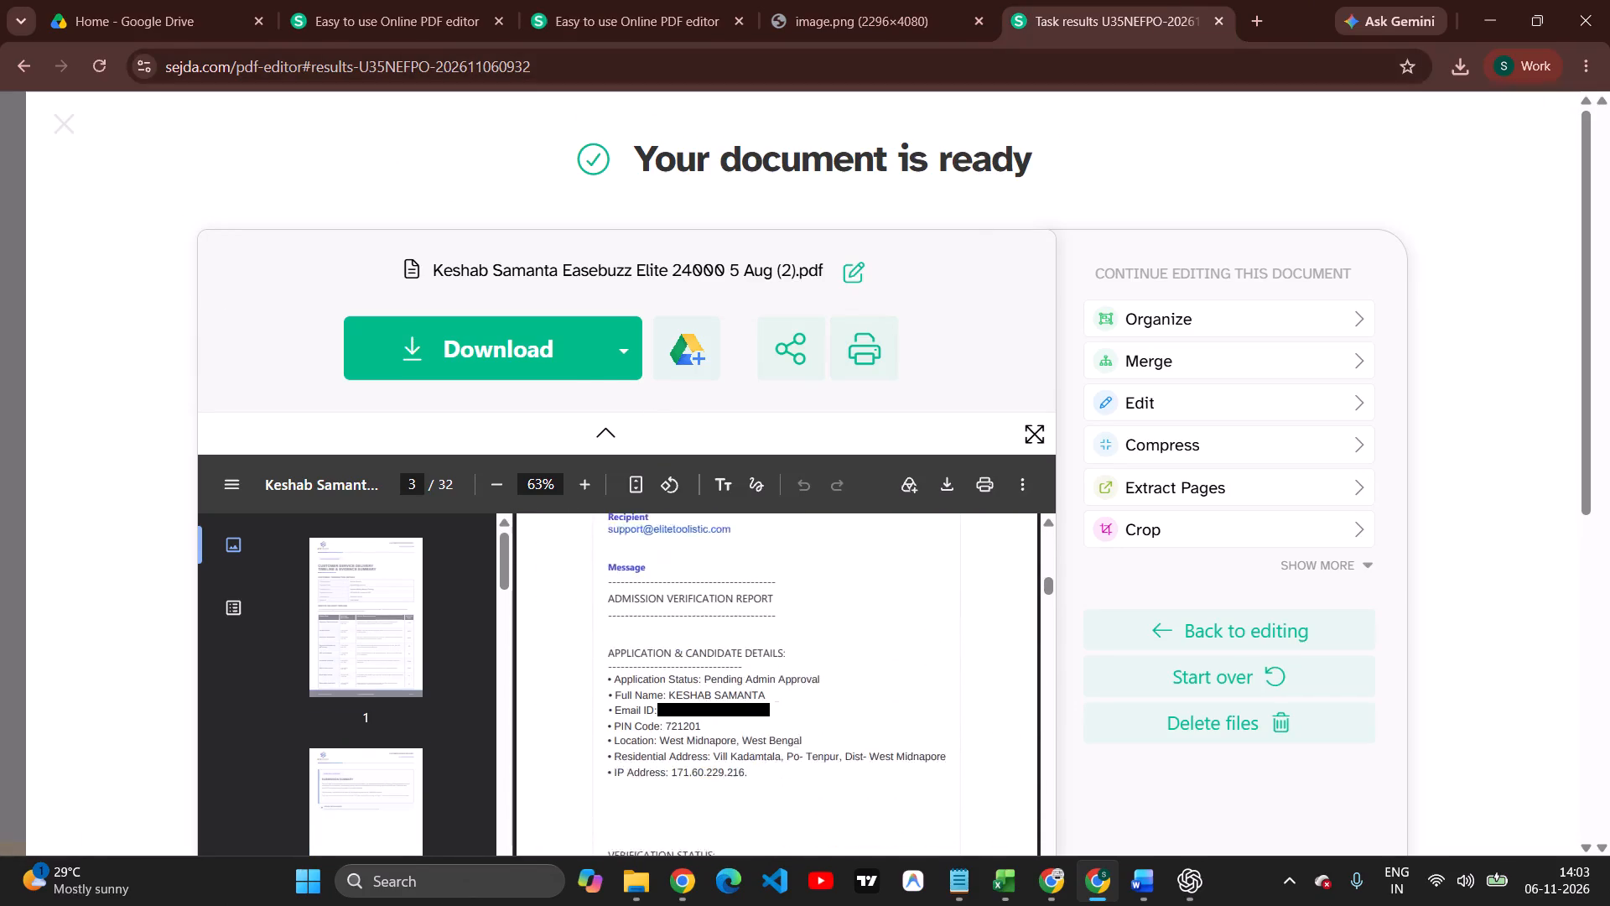
{"action": "scroll", "coordinate": [743, 700], "scroll_direction": "down", "scroll_amount": 2}
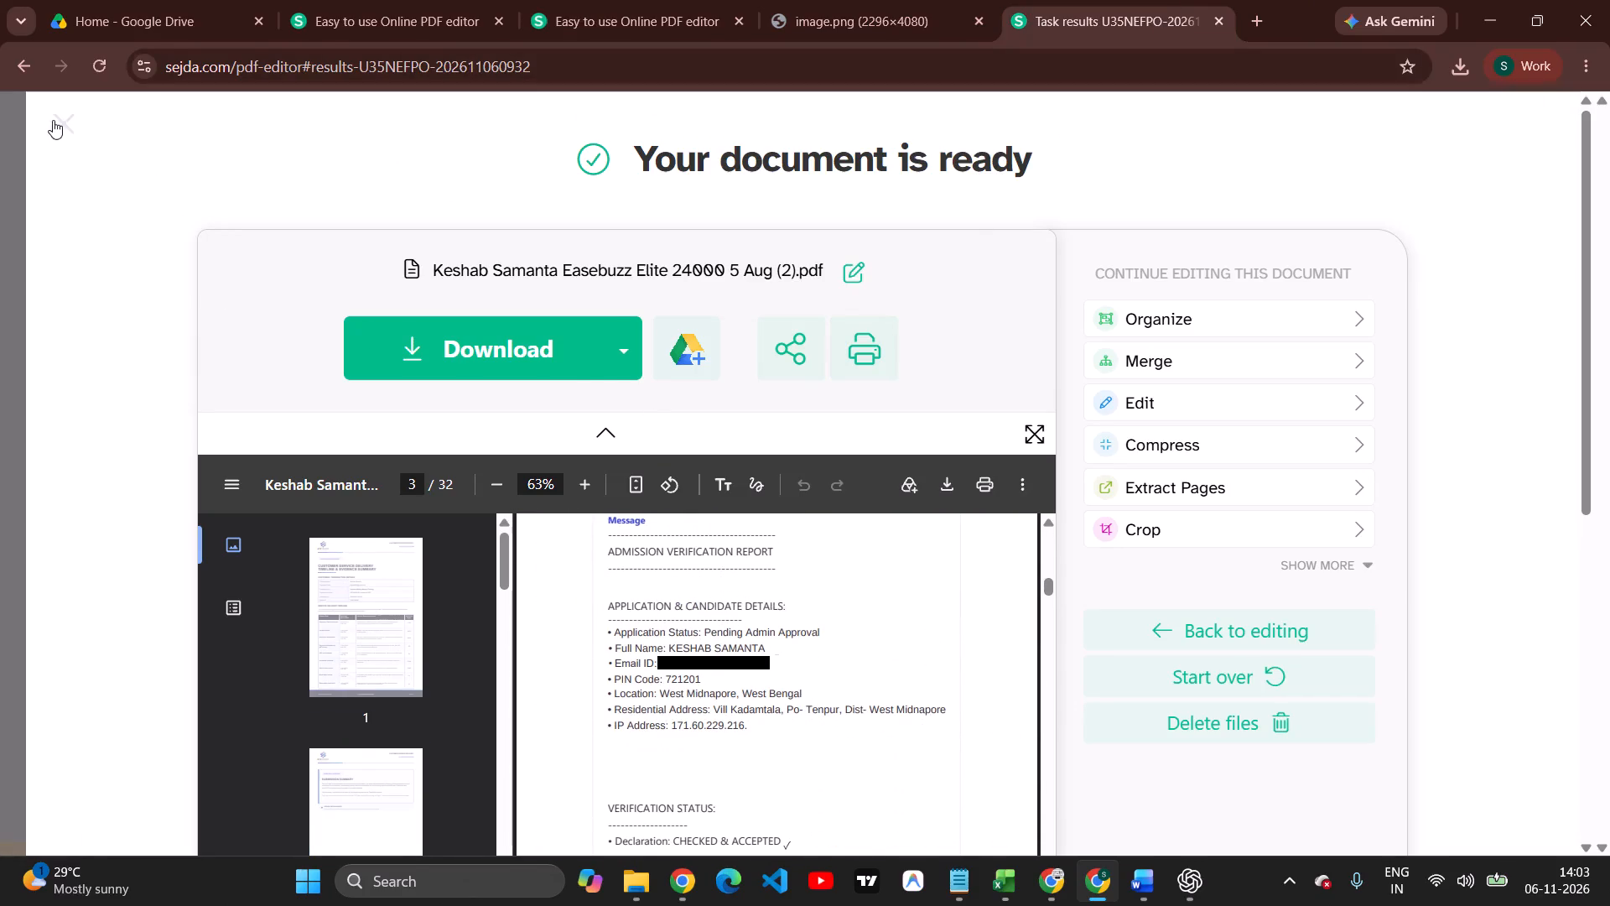
{"action": "left_click", "coordinate": [53, 120]}
Apply the edits to the Easebuzz Elite 17000 8 Aug PDF, re-uploading its files for the expired session.
{"action": "left_click", "coordinate": [652, 15]}
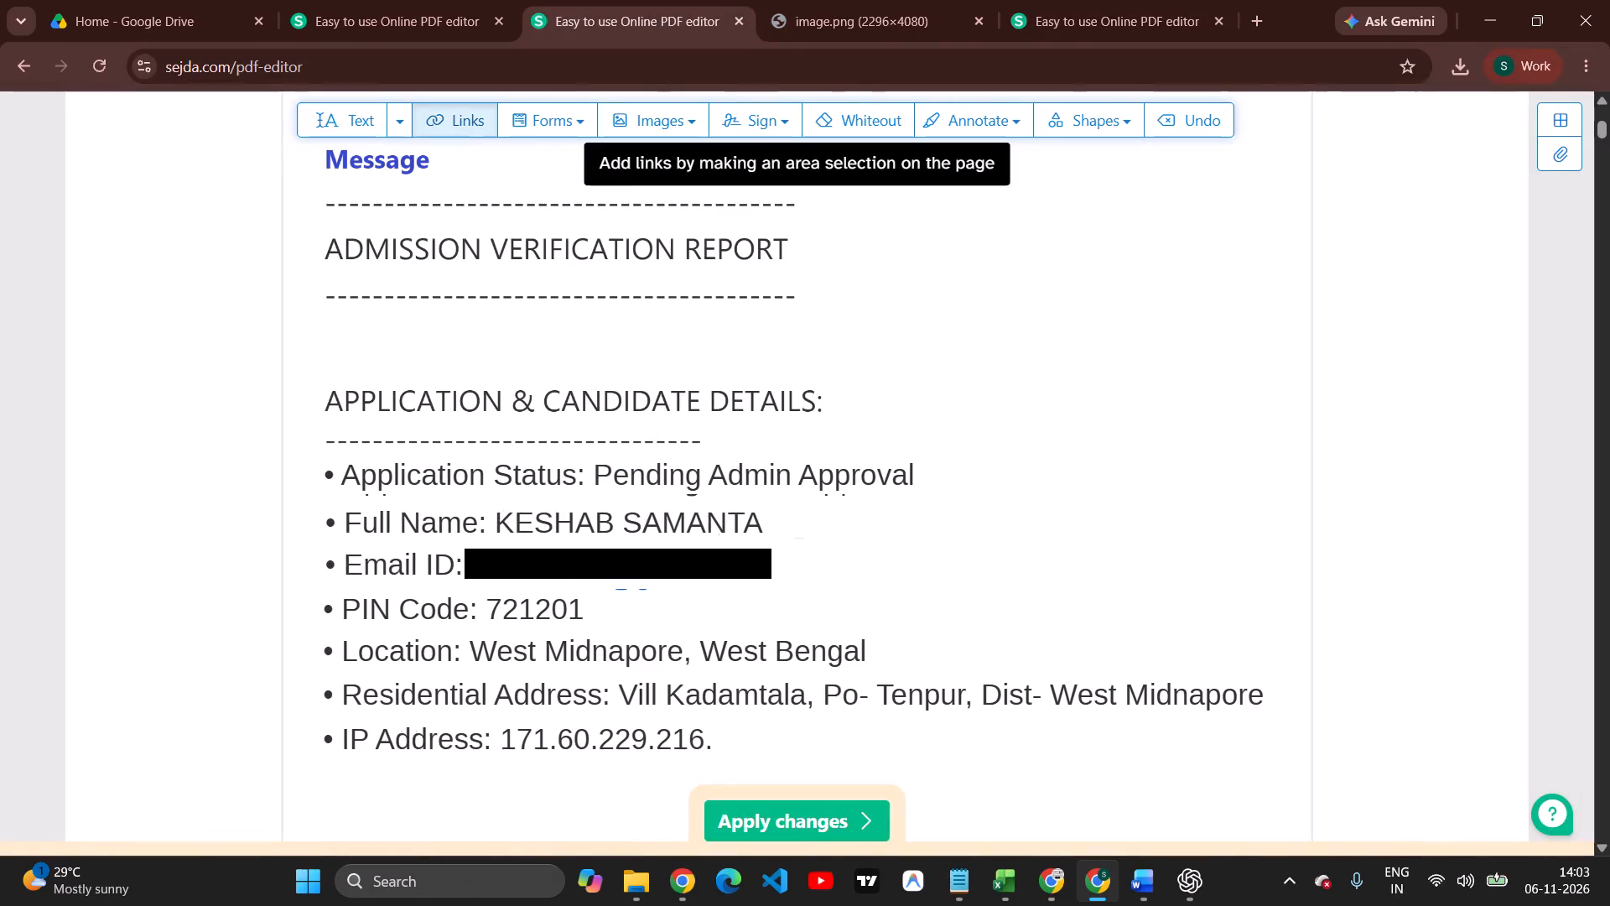
{"action": "left_click", "coordinate": [766, 816]}
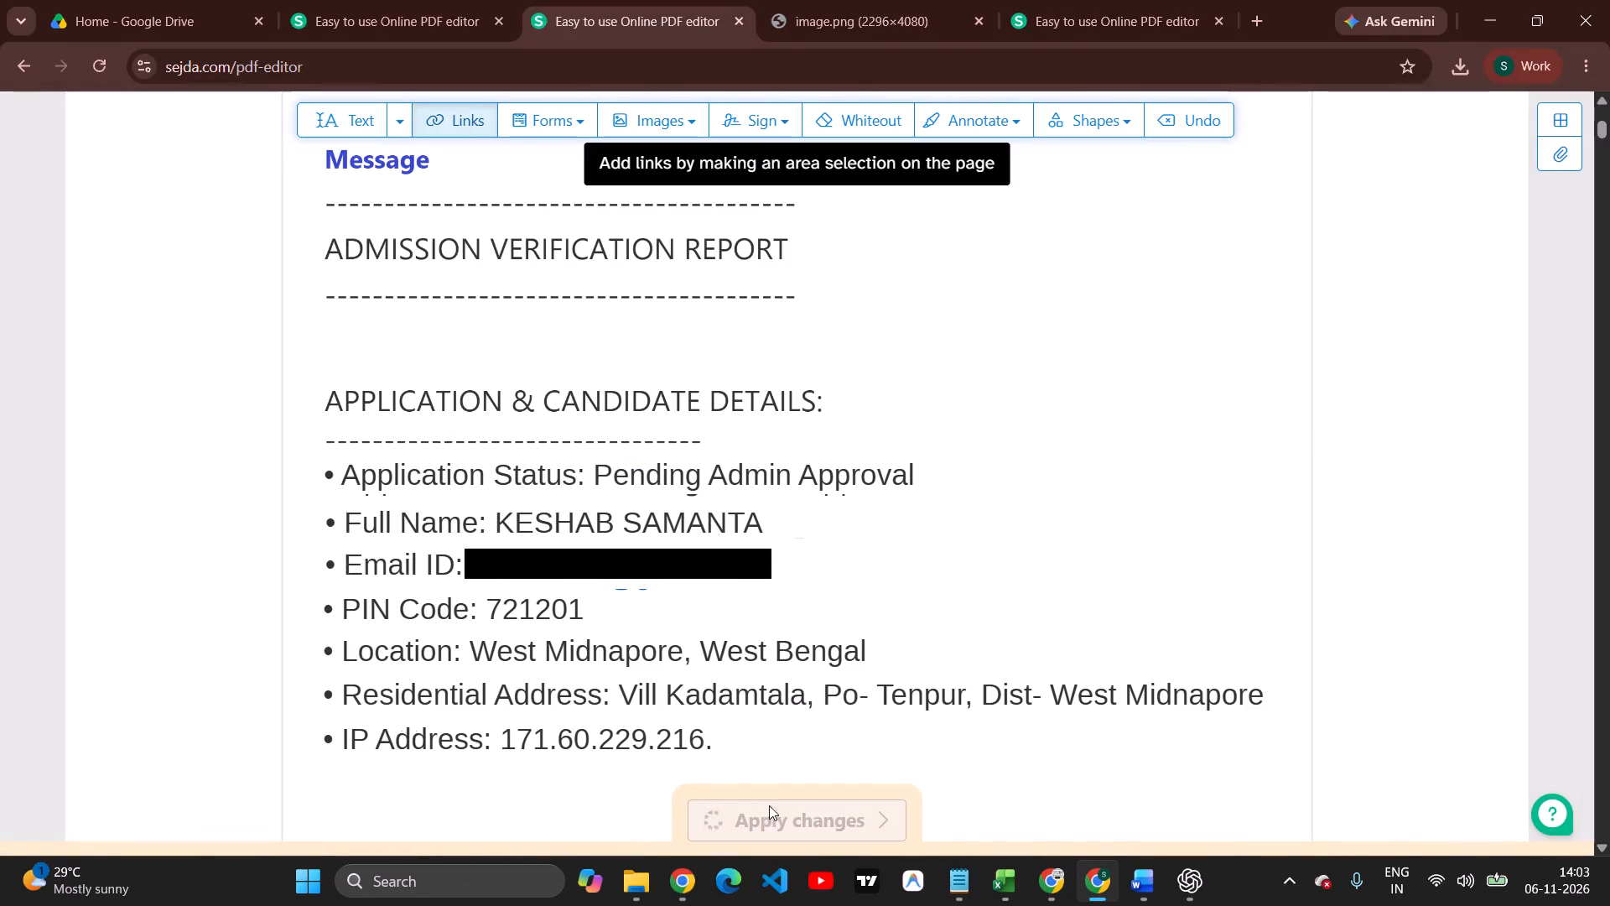
{"action": "left_click", "coordinate": [1021, 321]}
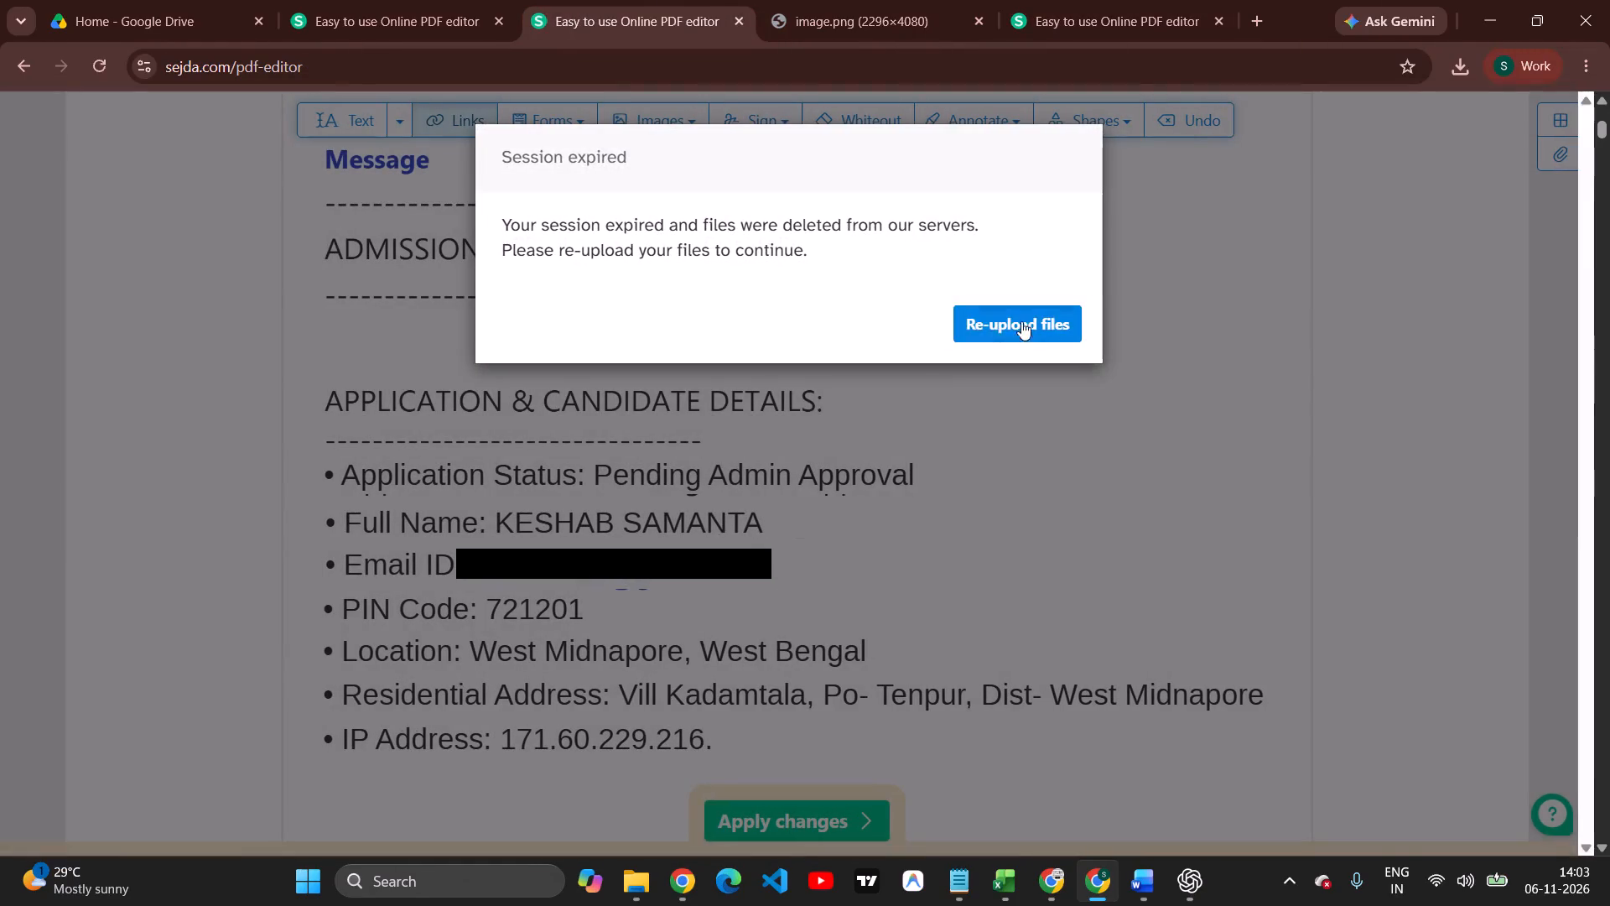
{"action": "left_click", "coordinate": [736, 819]}
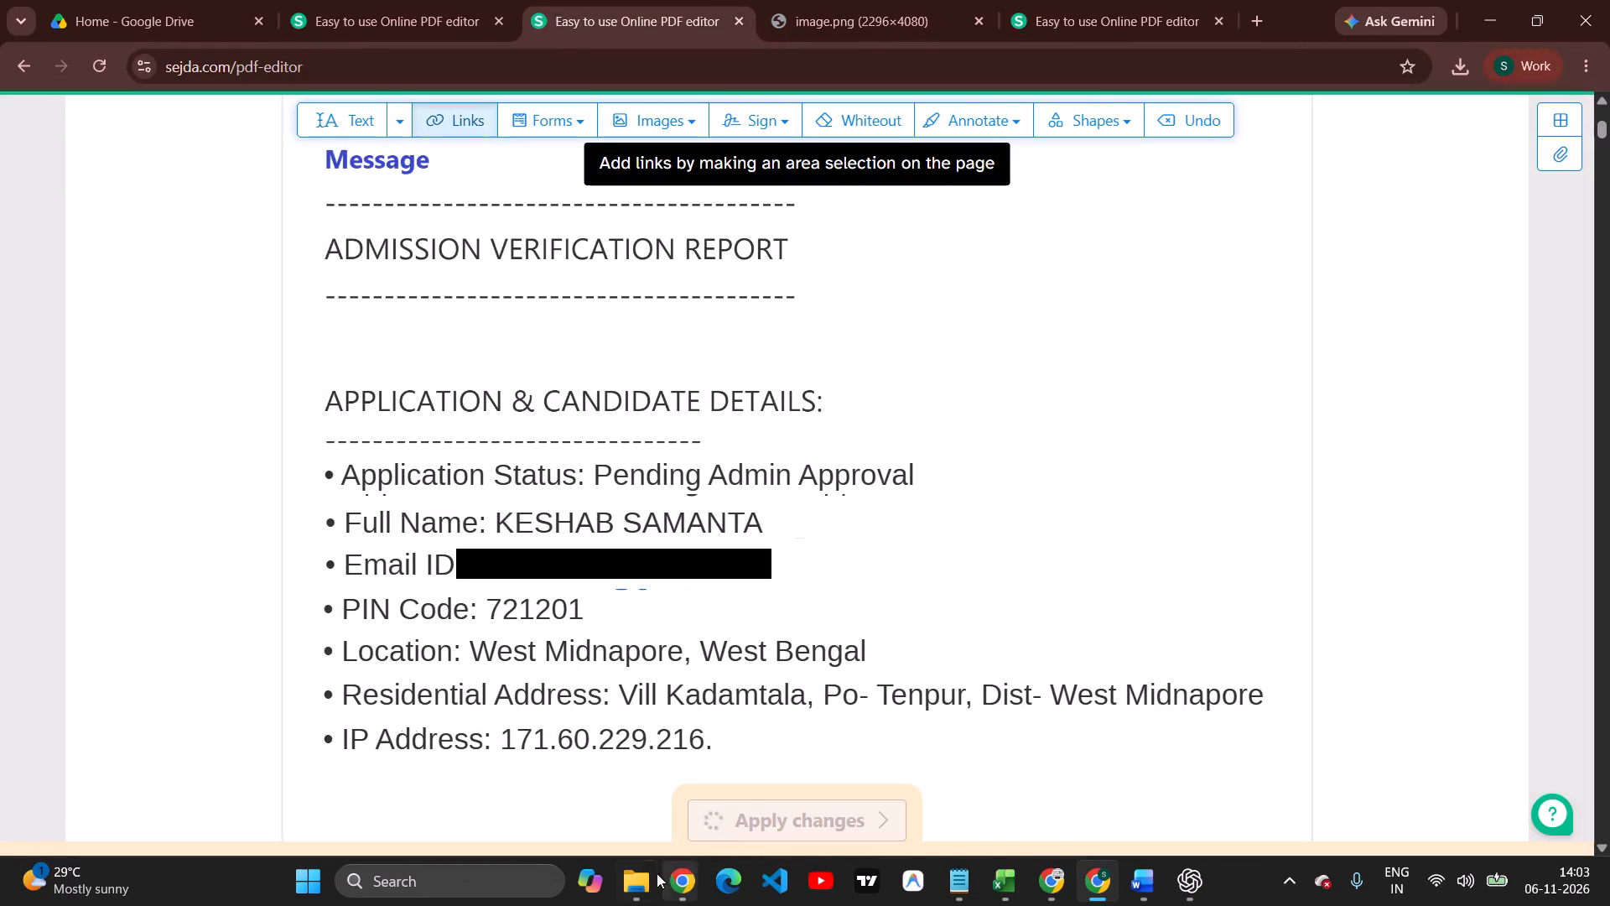
Open the 14:01 Easebuzz Elite 24000 5 Aug LVS (1) PDF from Downloads, check its candidate details, and close it.
{"action": "left_click", "coordinate": [655, 875]}
{"action": "left_click", "coordinate": [174, 55]}
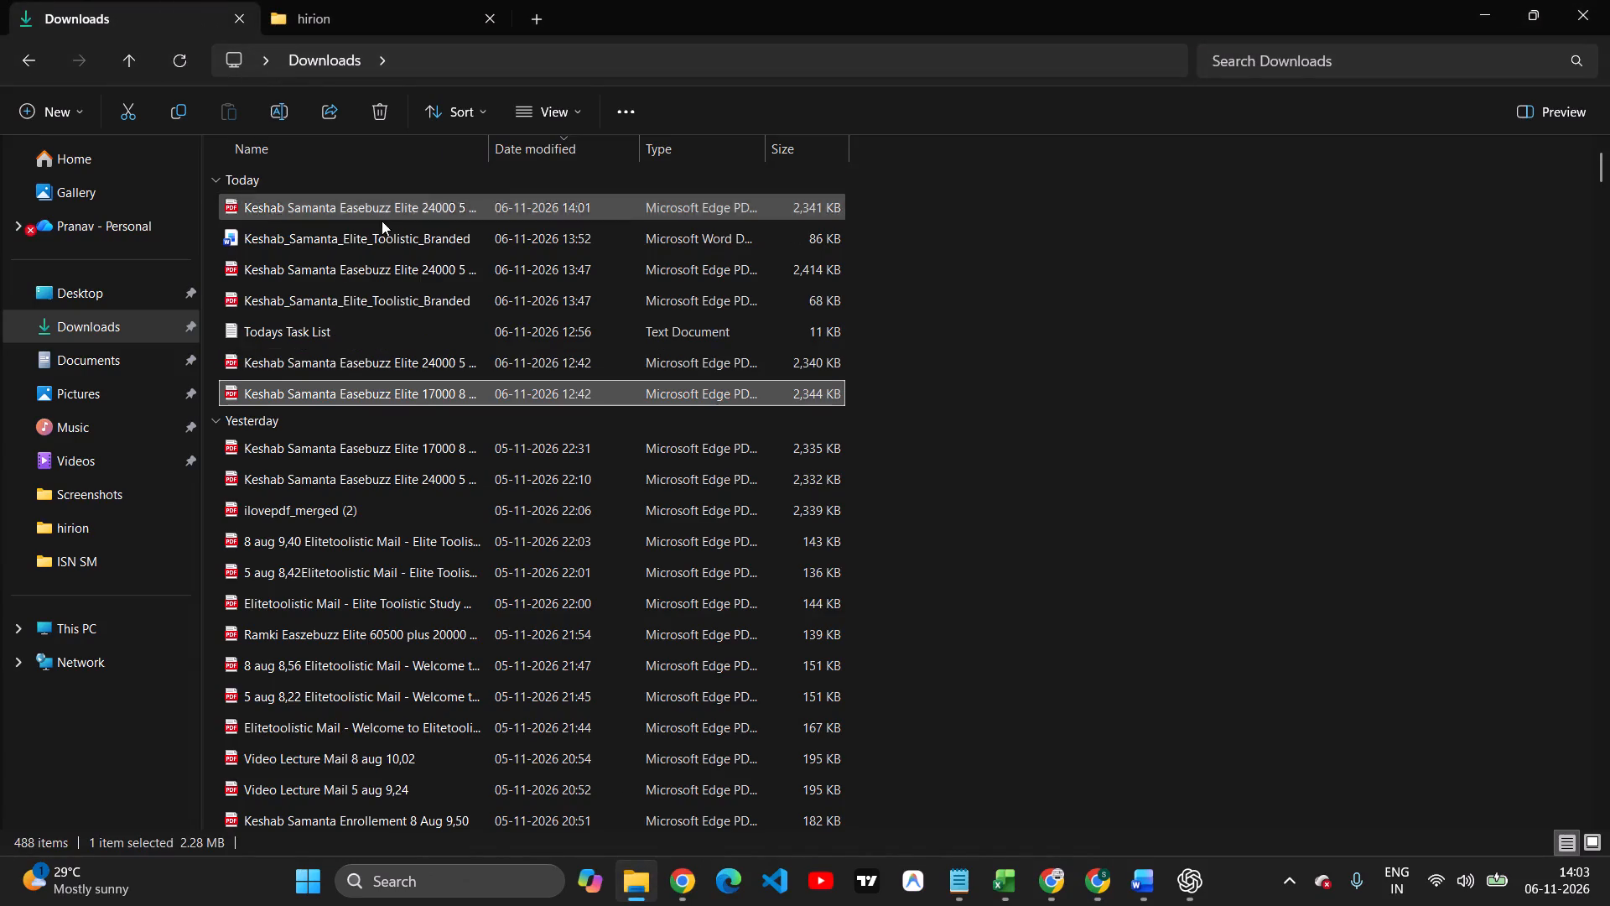
{"action": "double_click", "coordinate": [380, 215]}
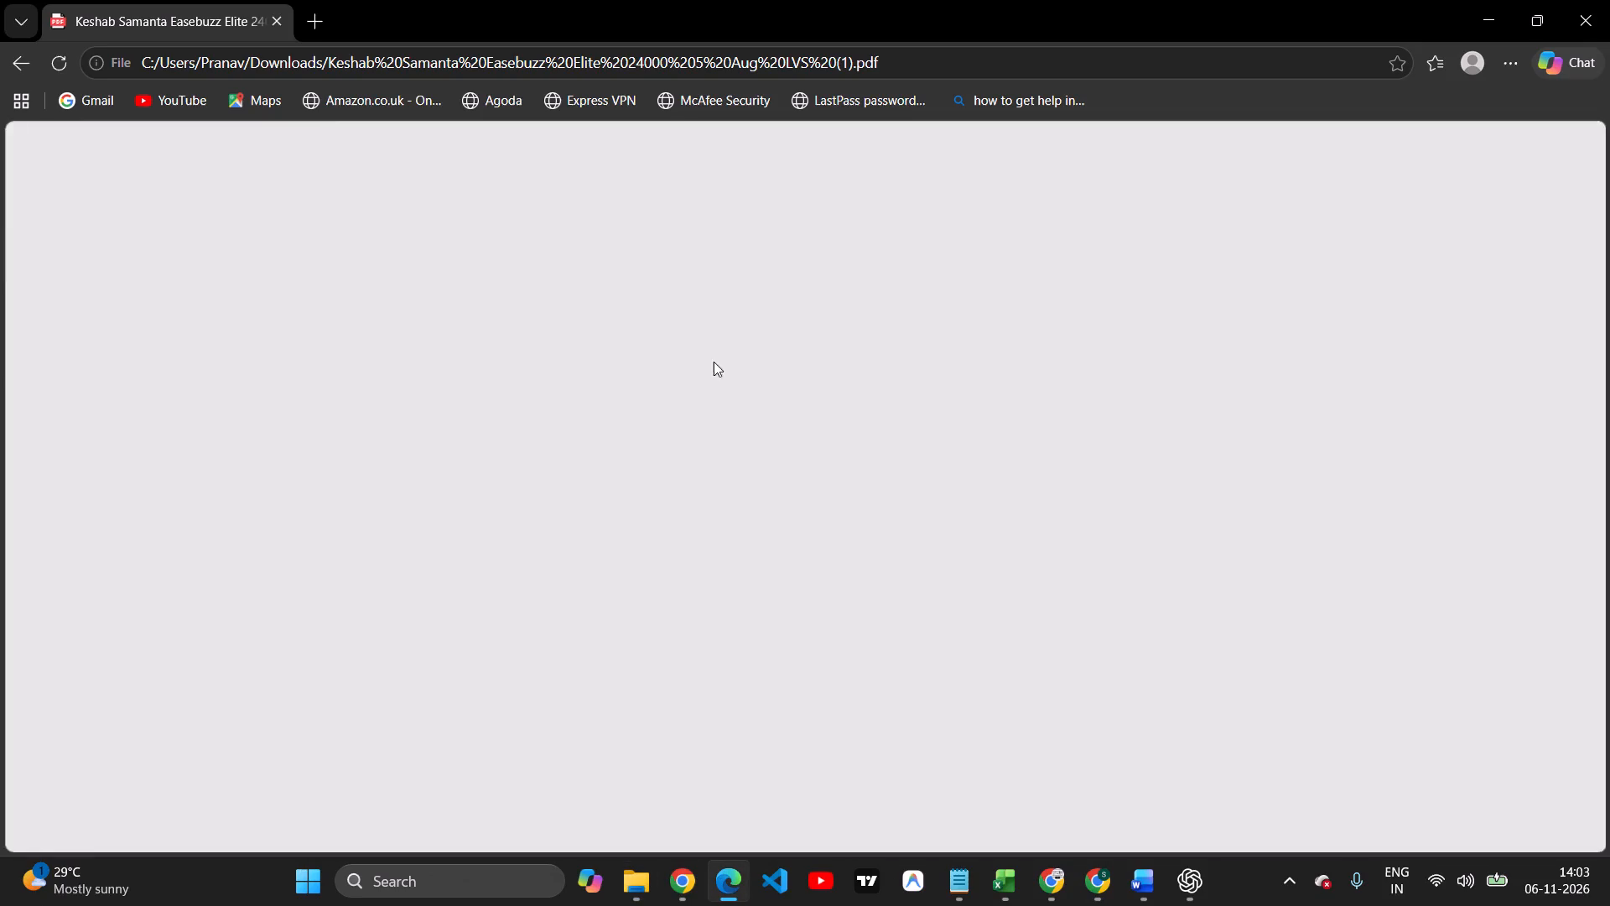
{"action": "scroll", "coordinate": [750, 364], "scroll_direction": "down", "scroll_amount": 1}
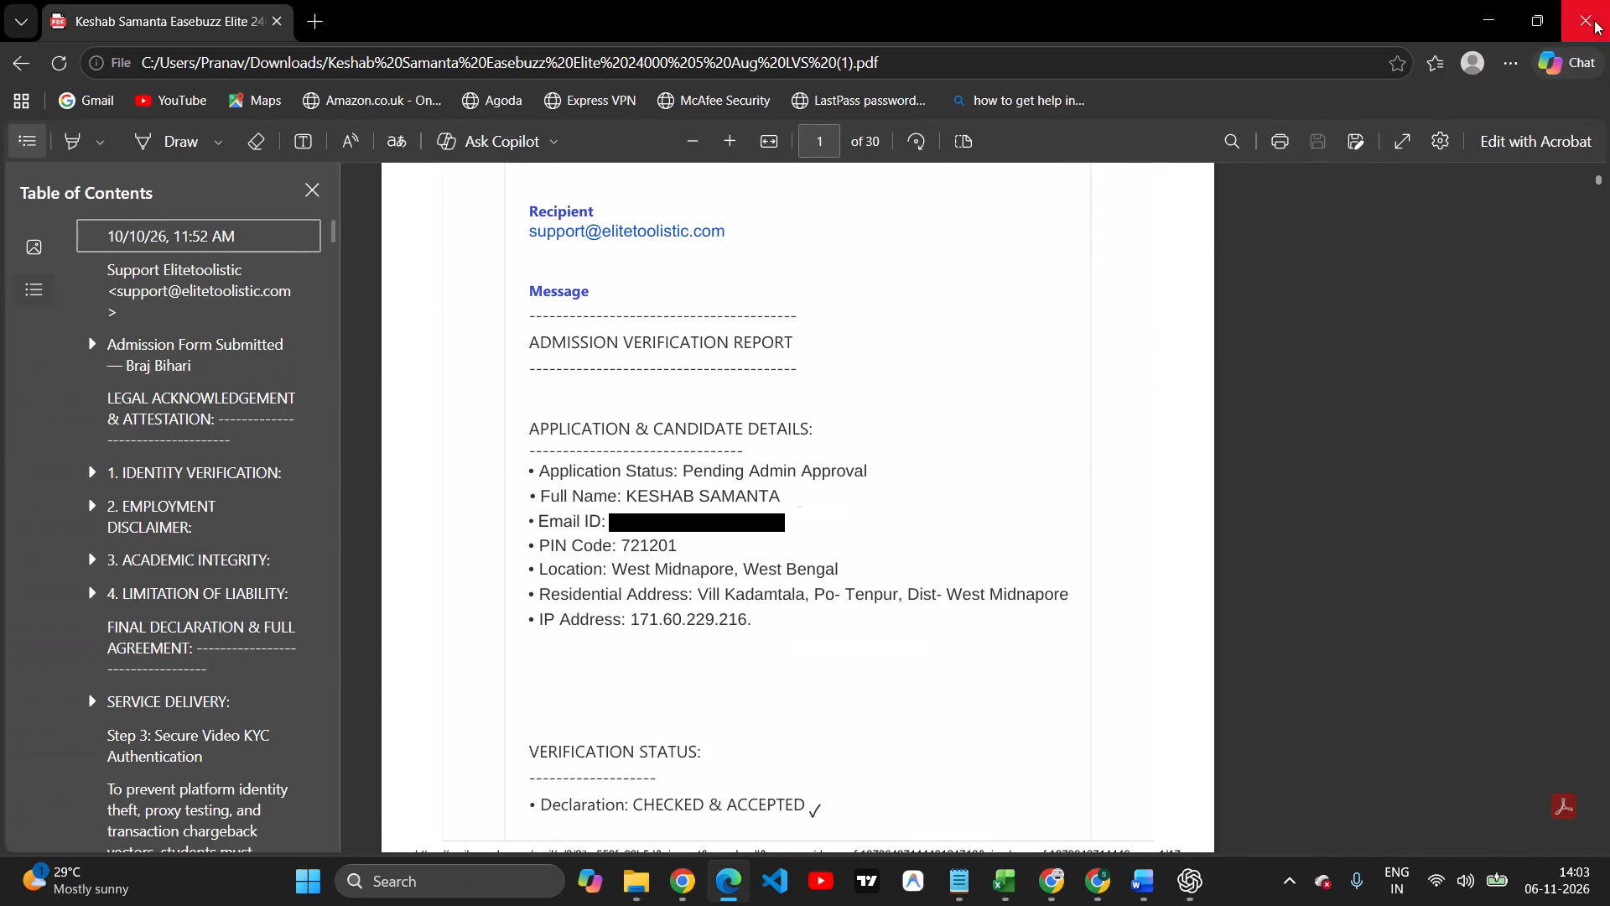
{"action": "scroll", "coordinate": [1540, 61], "scroll_direction": "up", "scroll_amount": 4}
{"action": "left_click", "coordinate": [1580, 1]}
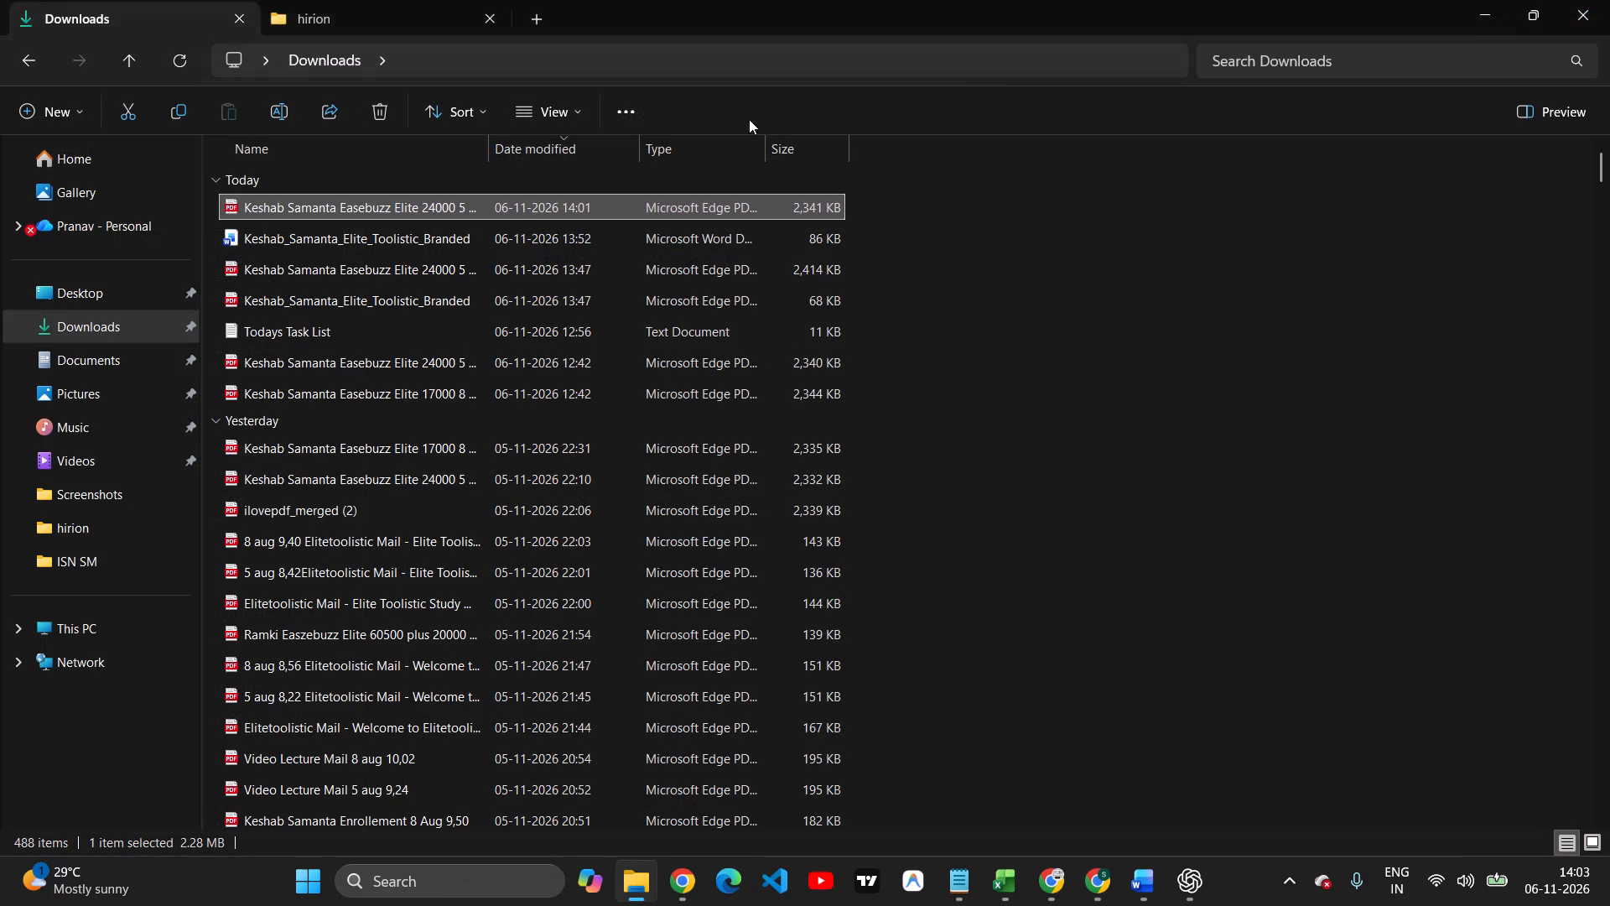
{"action": "scroll", "coordinate": [483, 328], "scroll_direction": "up", "scroll_amount": 6}
Delete the Easebuzz Elite 24000 5 Aug PDFs dated today at 13:47 and 14:01 from Downloads, and leave File Explorer.
{"action": "left_click", "coordinate": [179, 65]}
{"action": "left_click", "coordinate": [374, 202]}
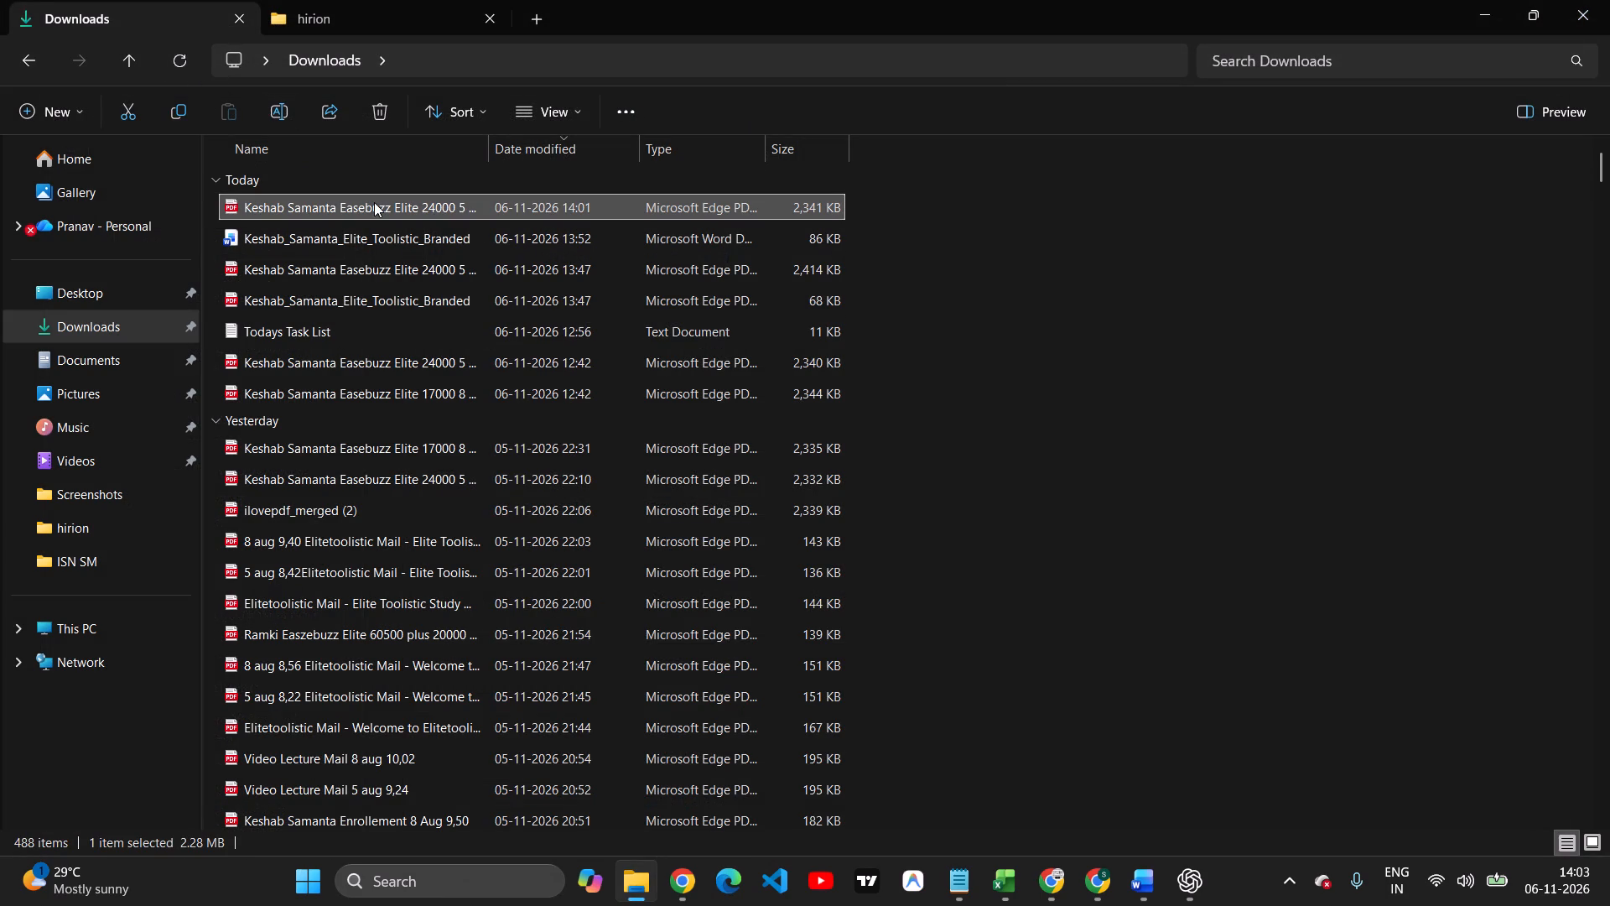
{"action": "key", "text": "Delete"}
{"action": "left_click", "coordinate": [393, 207]}
{"action": "left_click", "coordinate": [423, 276]}
{"action": "key", "text": "Delete"}
{"action": "left_click", "coordinate": [431, 210]}
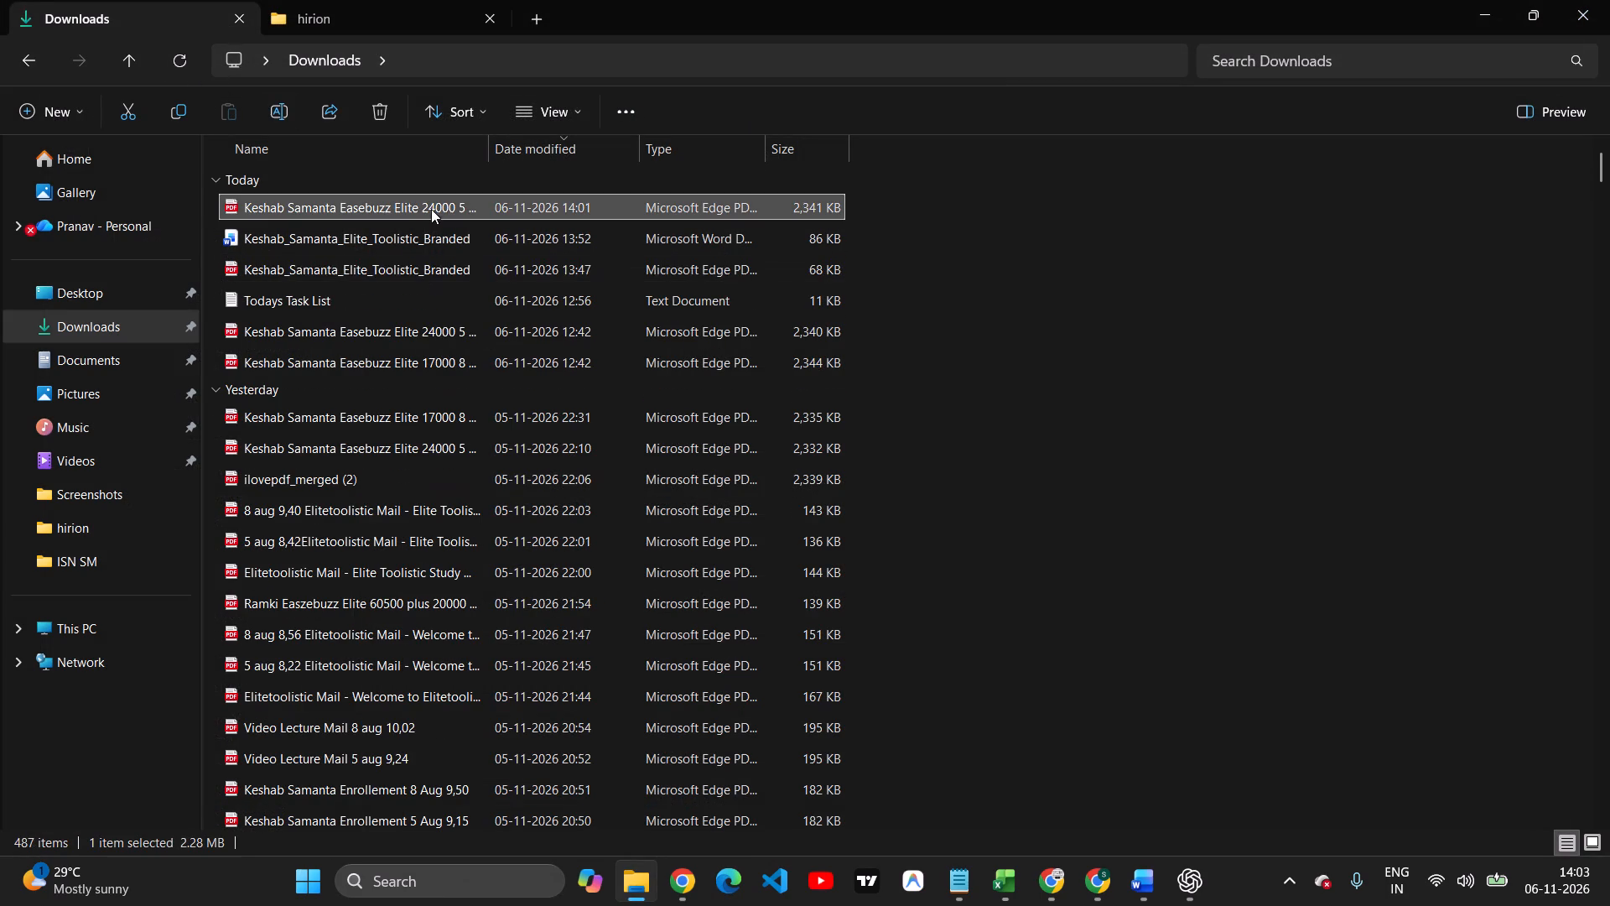
{"action": "left_click", "coordinate": [379, 107]}
{"action": "key", "text": "Delete"}
{"action": "key", "text": "alt+Tab"}
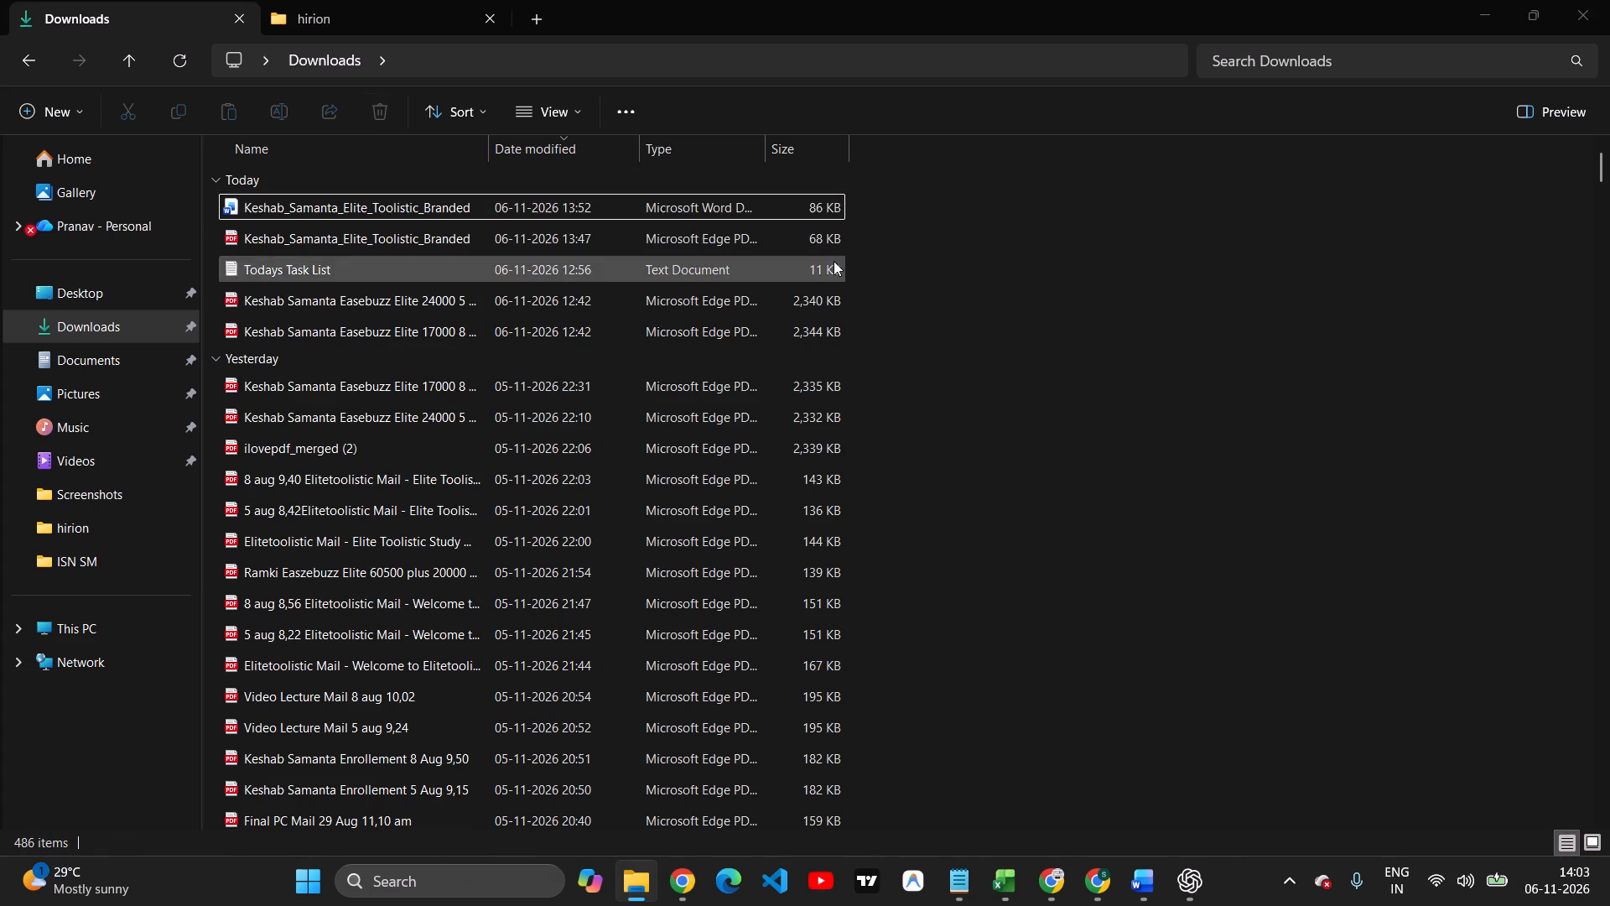
Try selecting link areas around the Email ID line in the 24000 5 Aug PDF, and apply the changes.
{"action": "left_click", "coordinate": [1137, 23]}
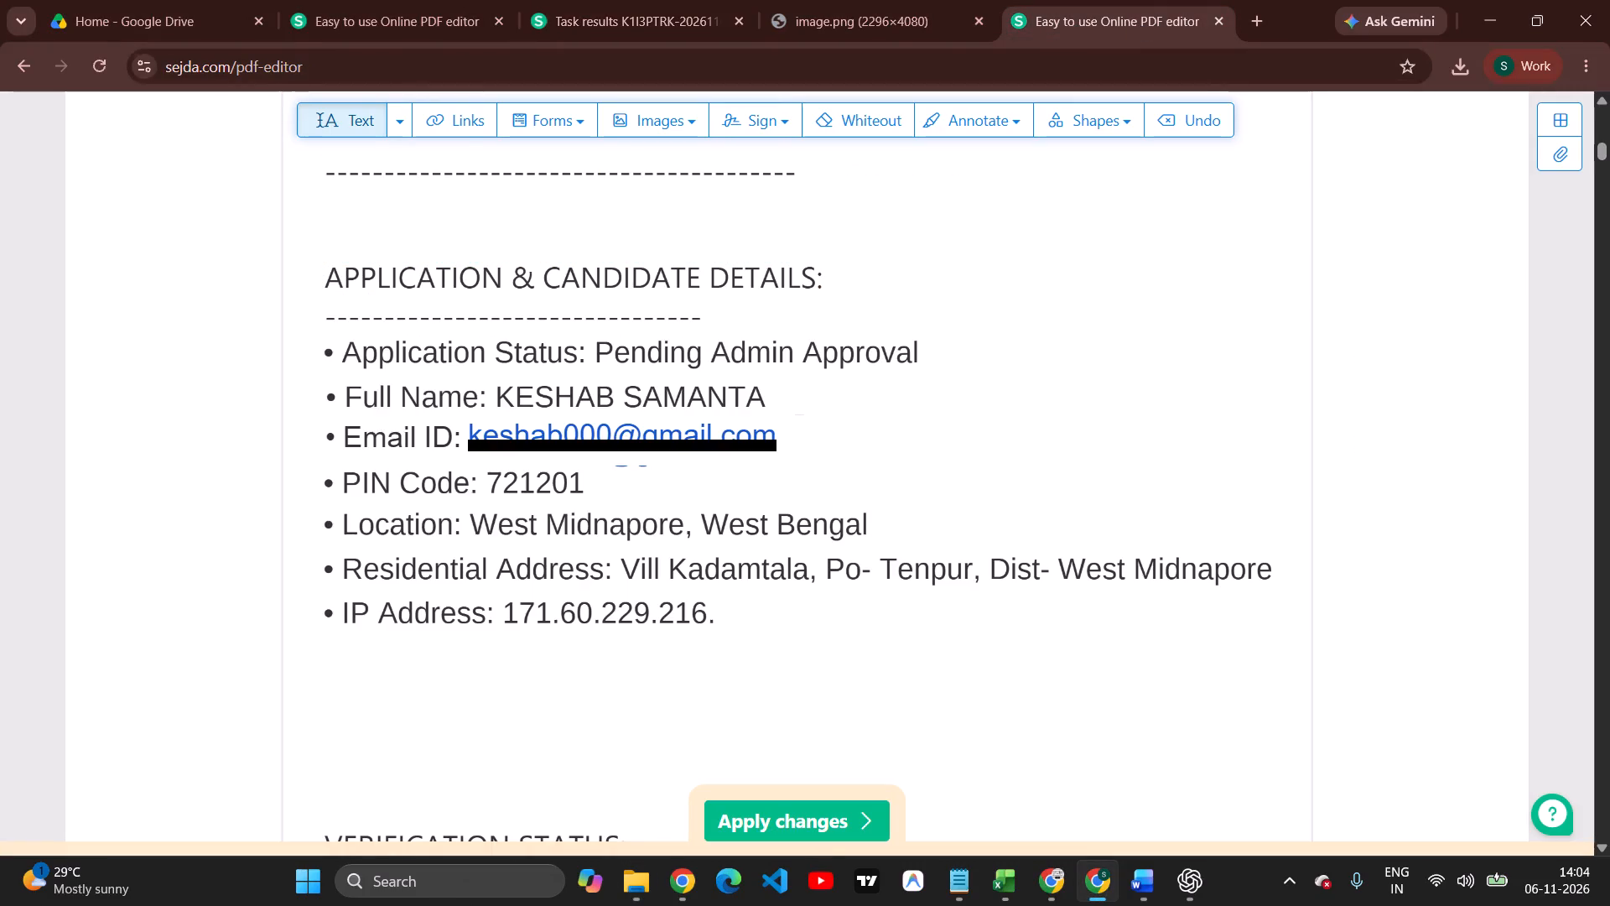
{"action": "left_click", "coordinate": [456, 120]}
{"action": "left_click_drag", "start_coordinate": [664, 461], "coordinate": [672, 459]}
{"action": "left_click_drag", "start_coordinate": [667, 466], "coordinate": [673, 452]}
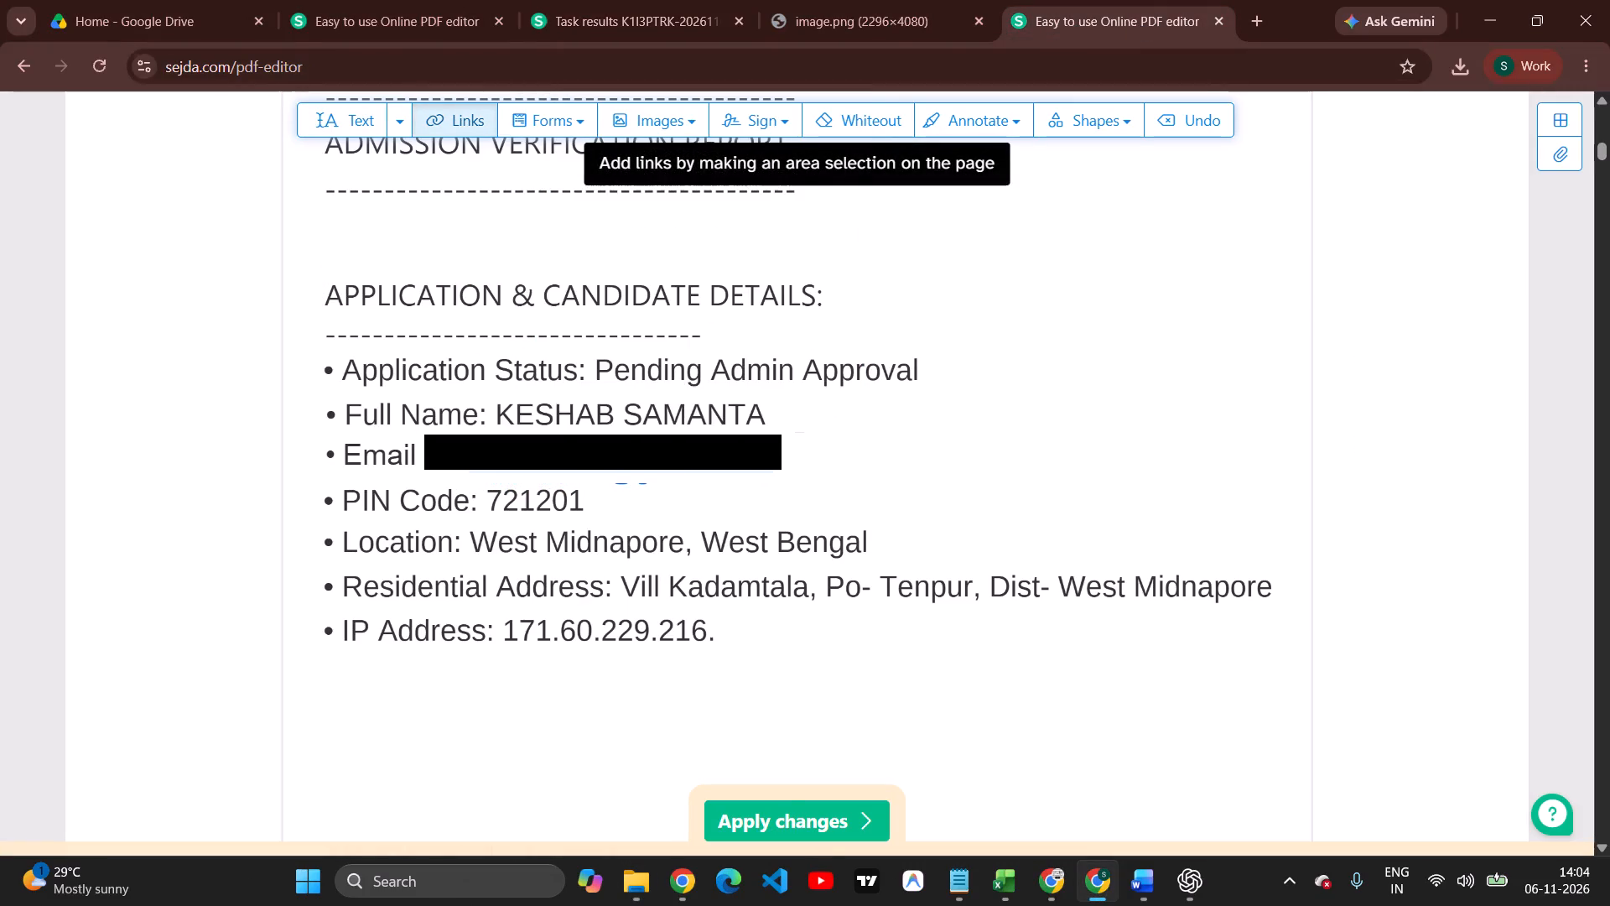
{"action": "left_click", "coordinate": [792, 810]}
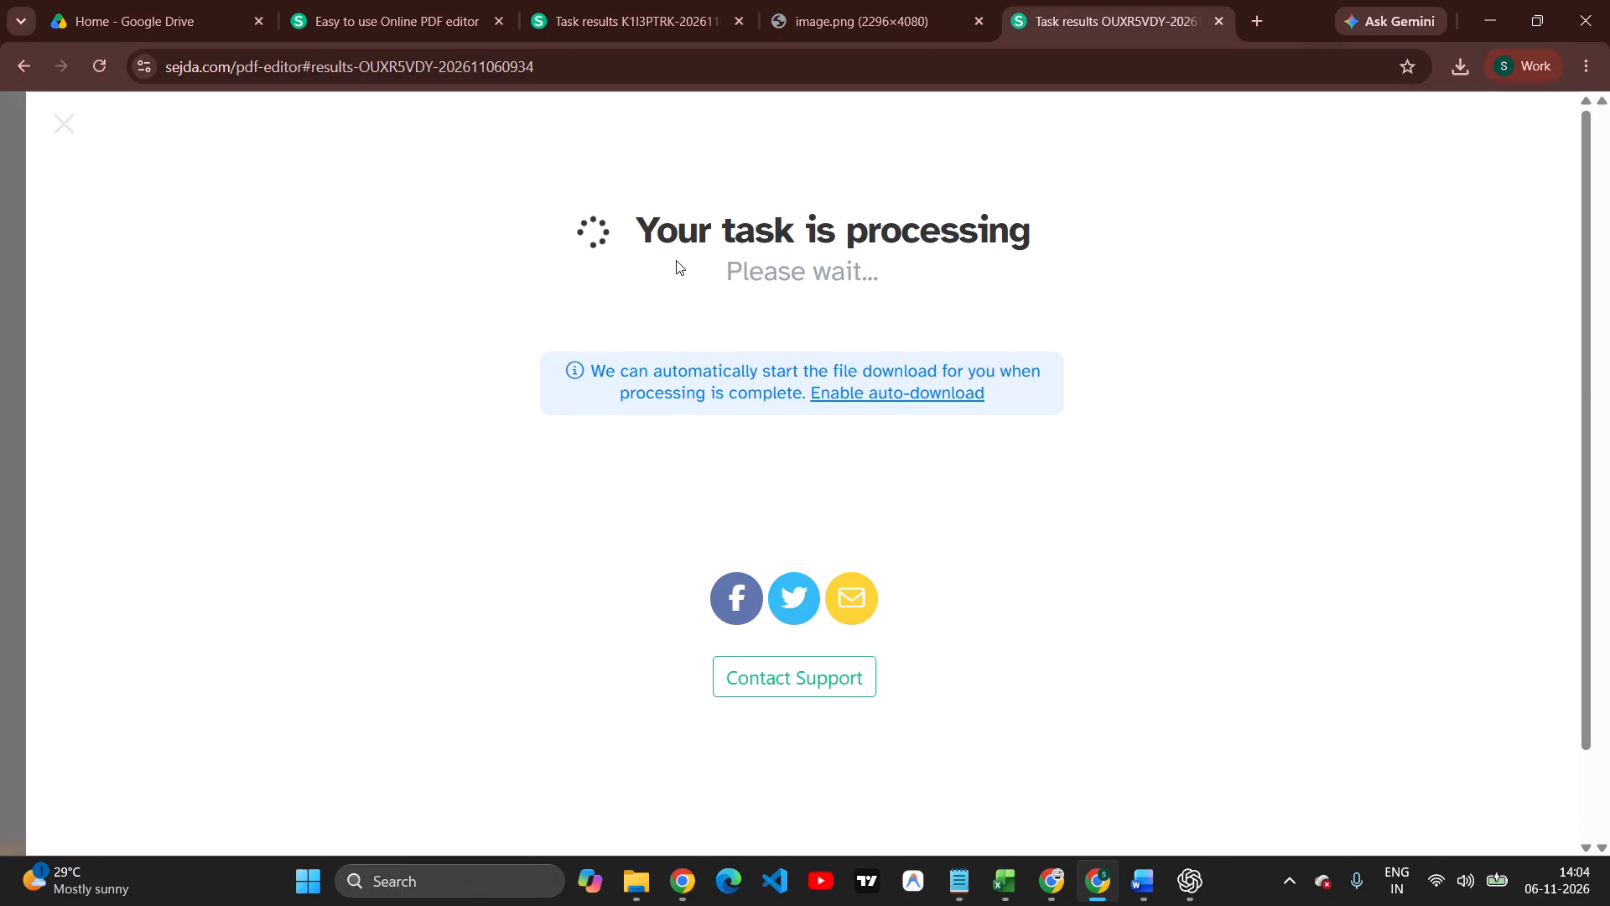
Download the processed Easebuzz Elite 24000 5 Aug (2) PDF under its existing name and return to its editor.
{"action": "left_click_drag", "start_coordinate": [467, 347], "coordinate": [467, 348]}
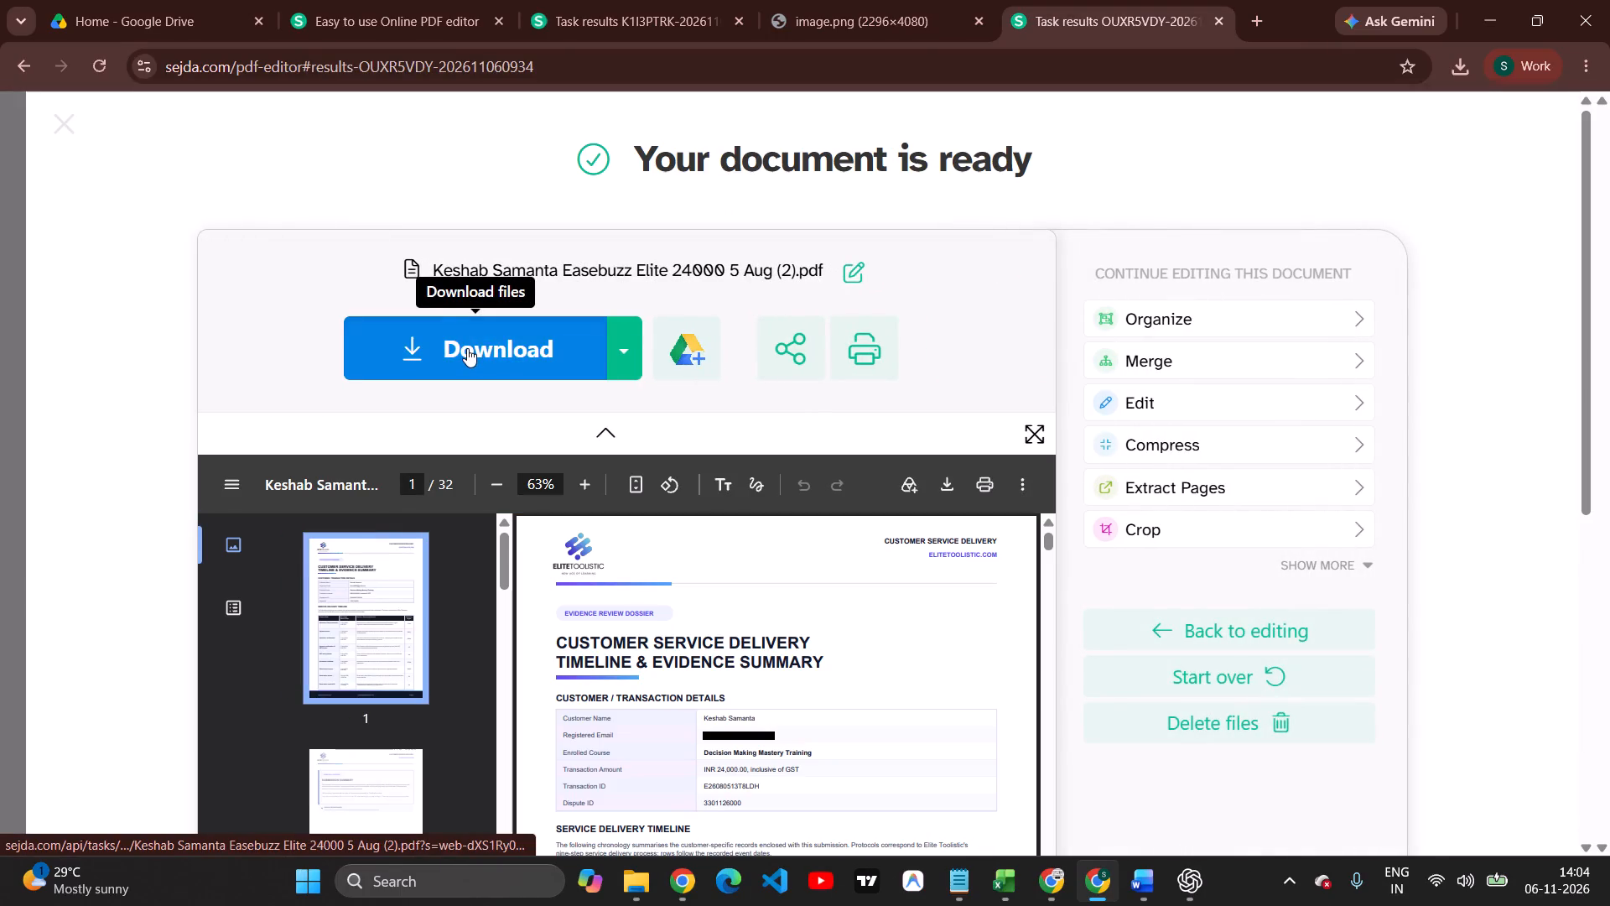
{"action": "left_click_drag", "start_coordinate": [467, 348], "coordinate": [618, 335]}
{"action": "left_click", "coordinate": [865, 271]}
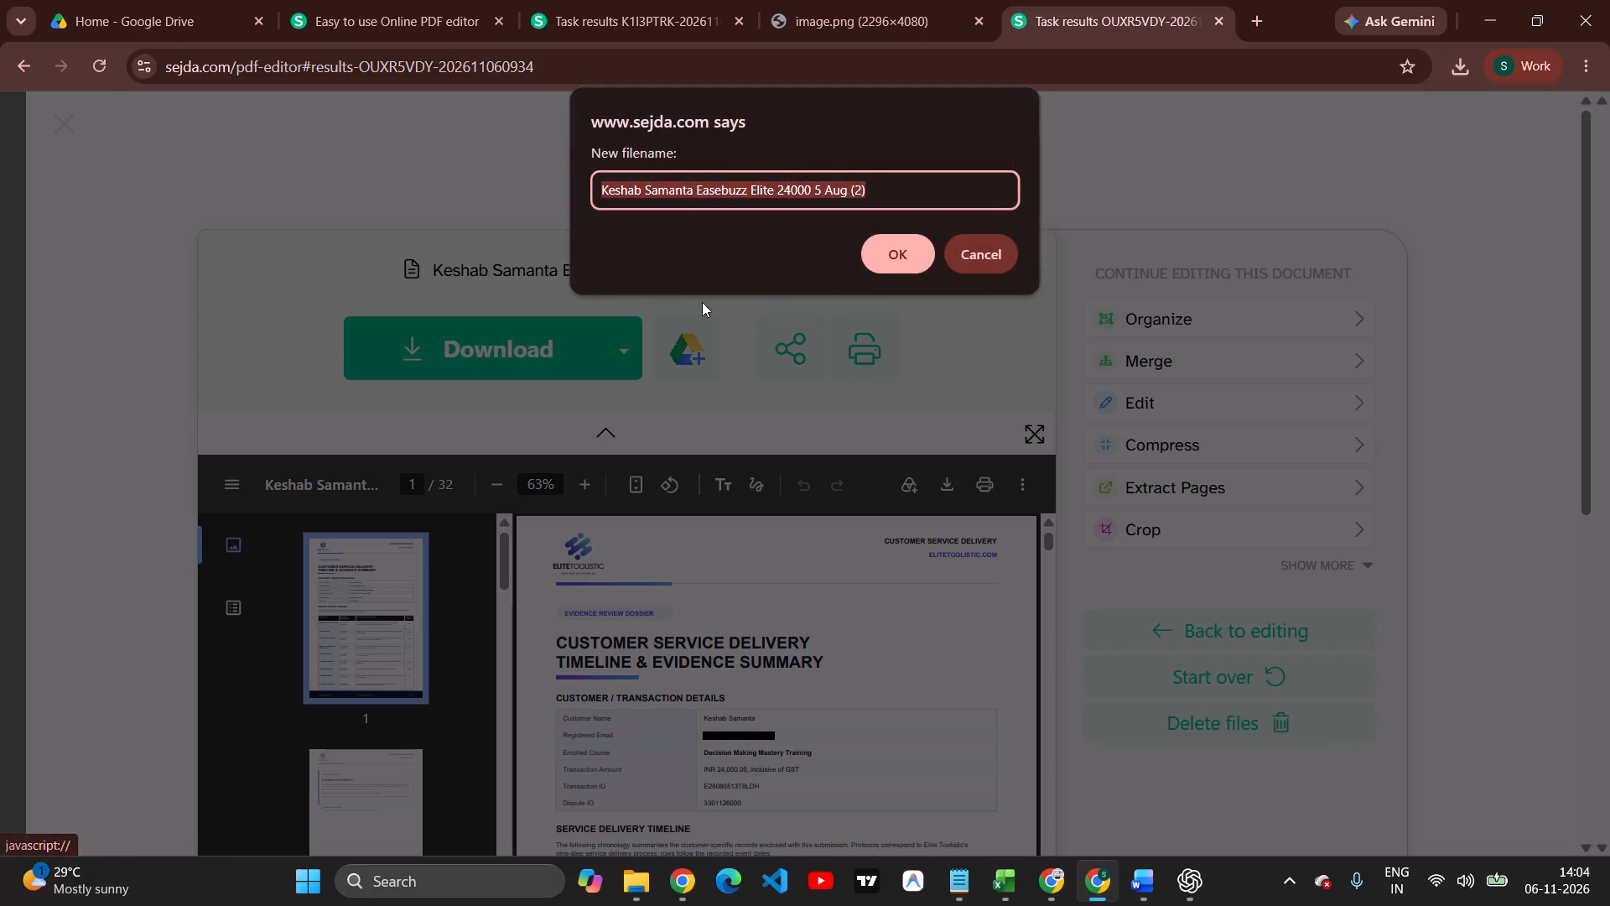
{"action": "left_click", "coordinate": [964, 248]}
{"action": "left_click", "coordinate": [563, 341]}
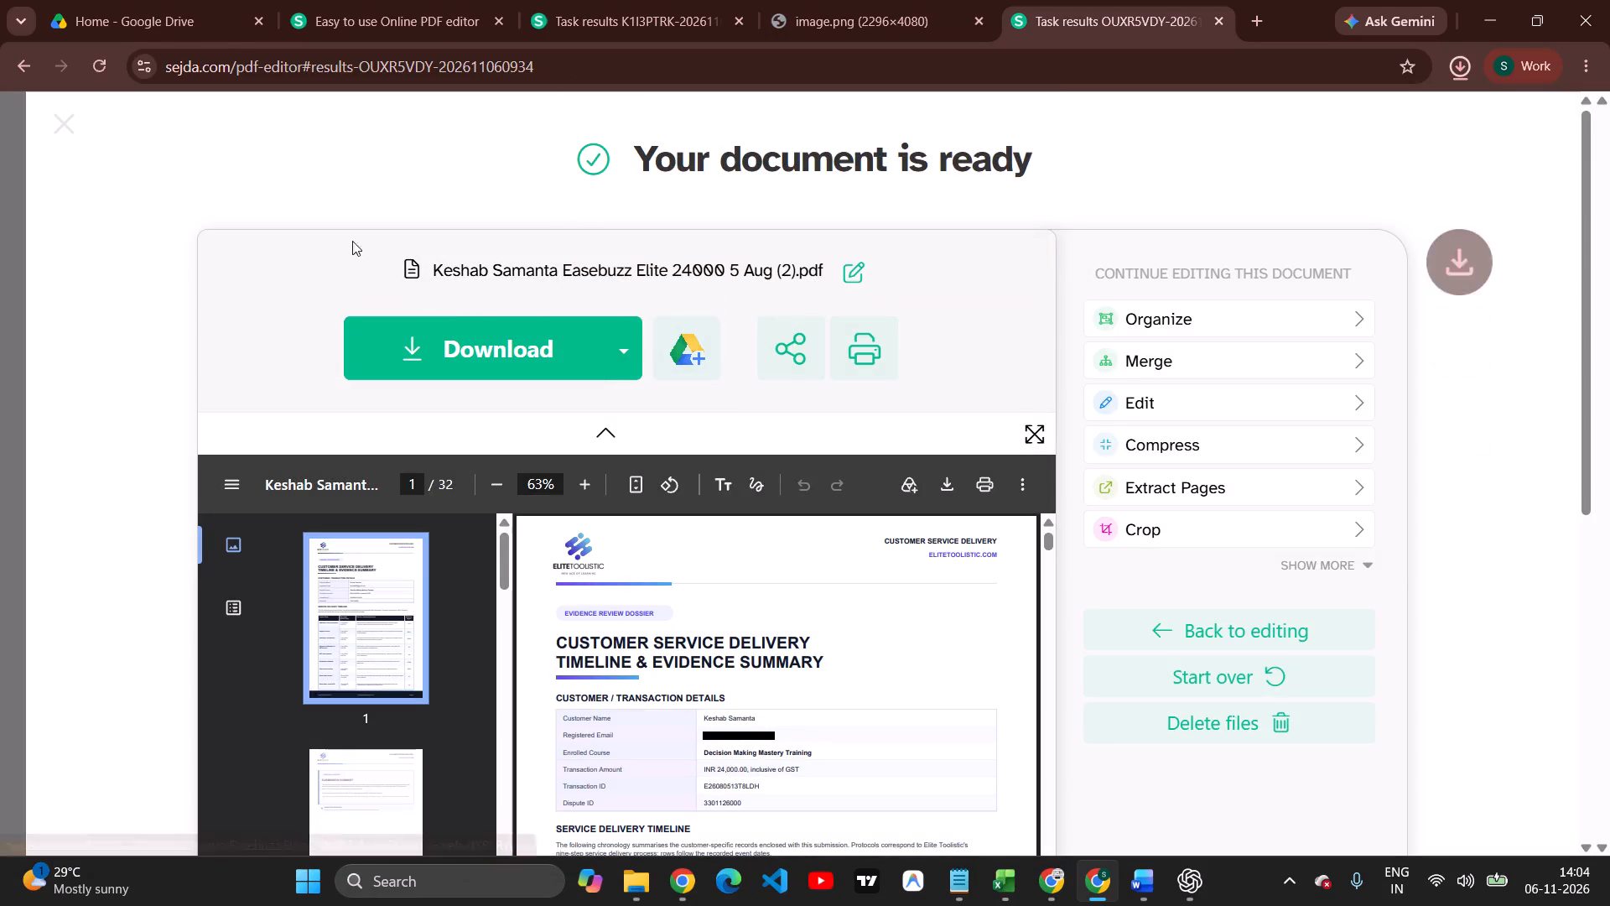
{"action": "left_click", "coordinate": [44, 122]}
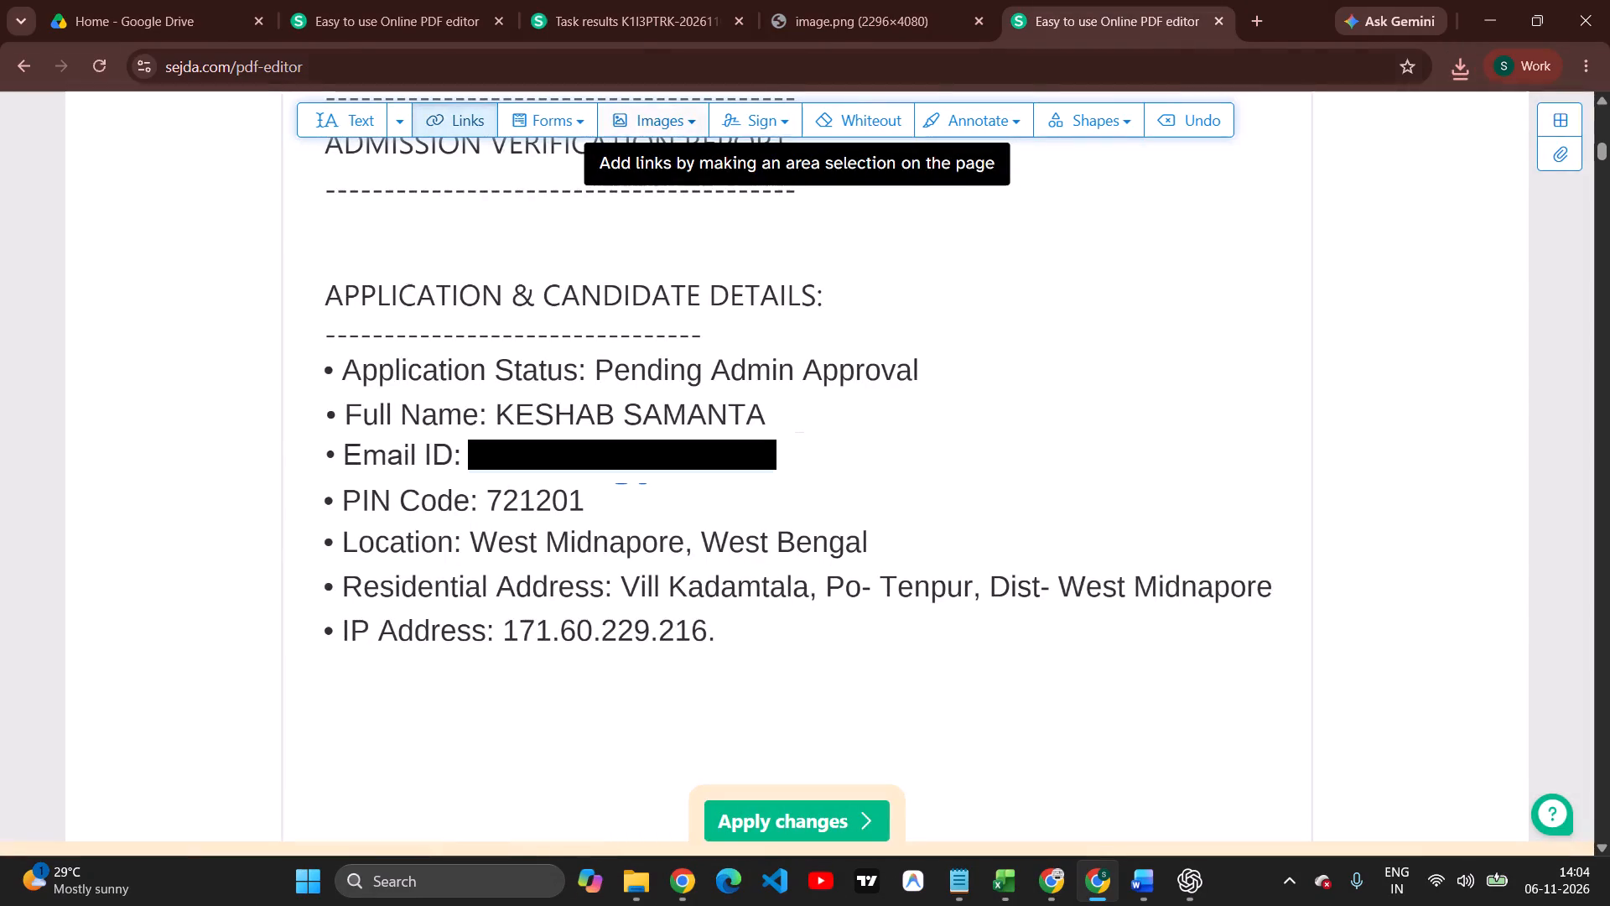
Download the processed Easebuzz Elite 17000 8 Aug (1) PDF, check its candidate details, and return to its editor.
{"action": "left_click", "coordinate": [637, 13]}
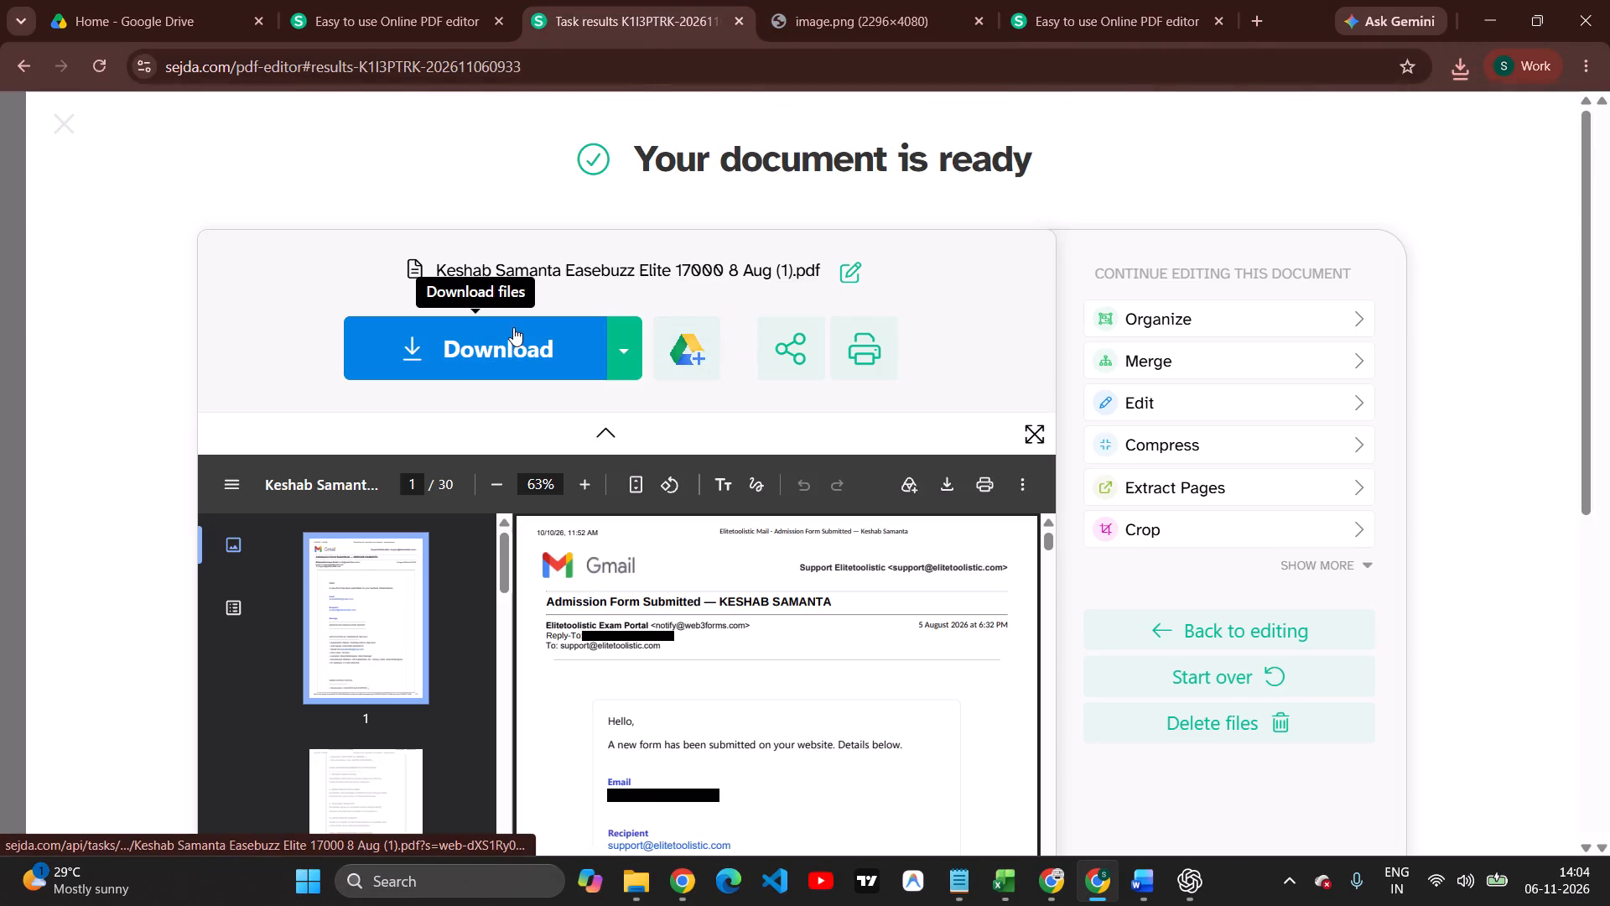
{"action": "left_click", "coordinate": [513, 327]}
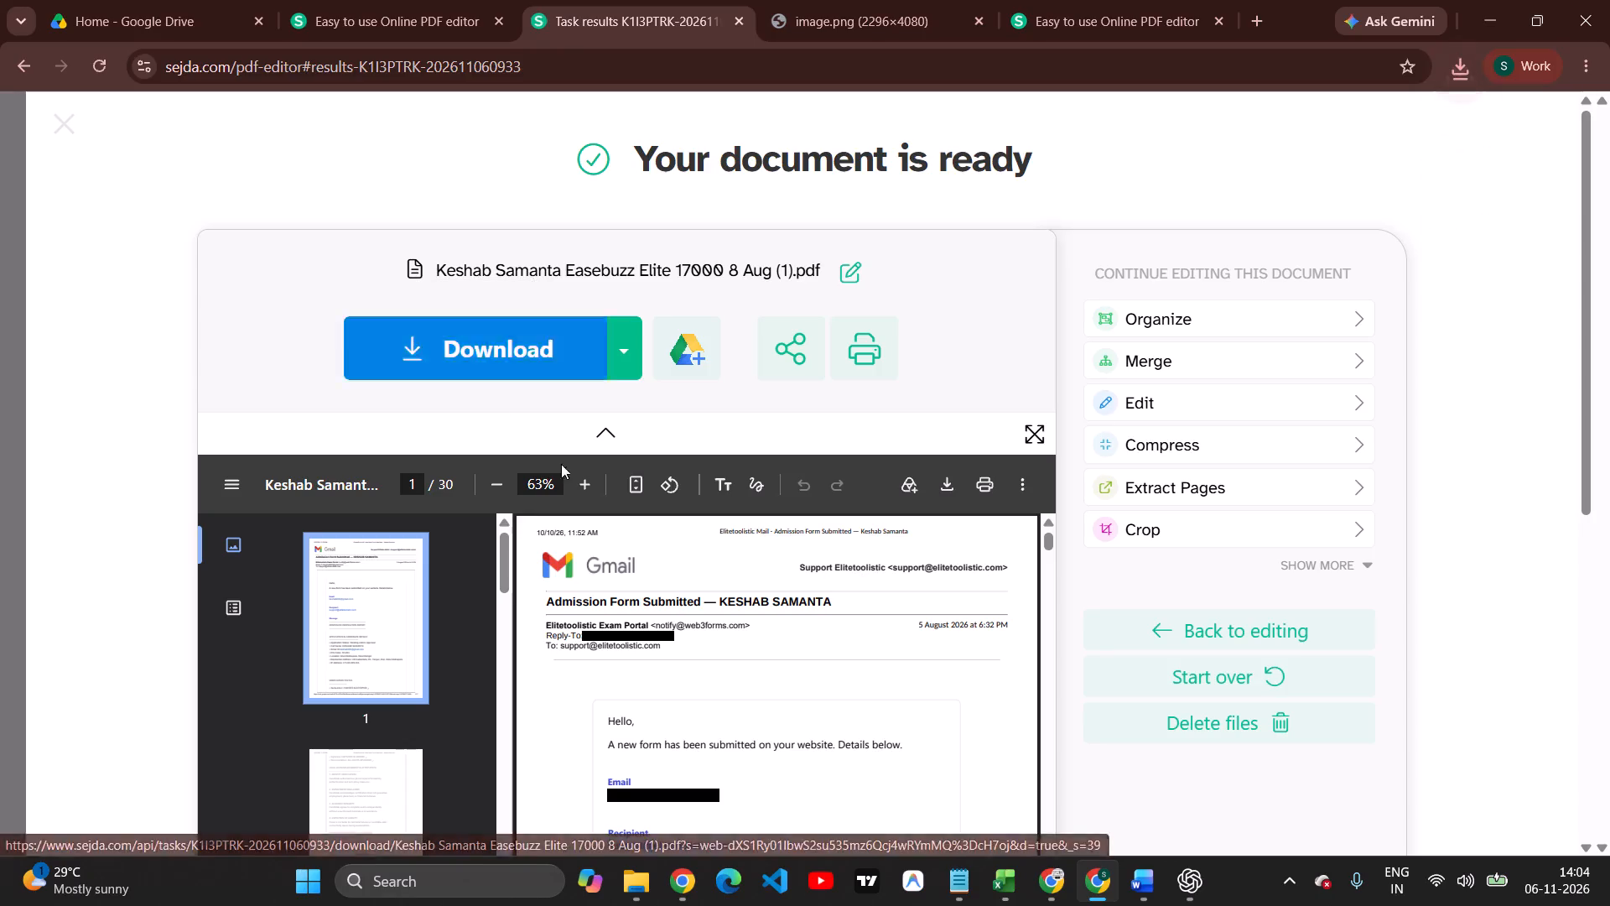
{"action": "scroll", "coordinate": [769, 716], "scroll_direction": "down", "scroll_amount": 4}
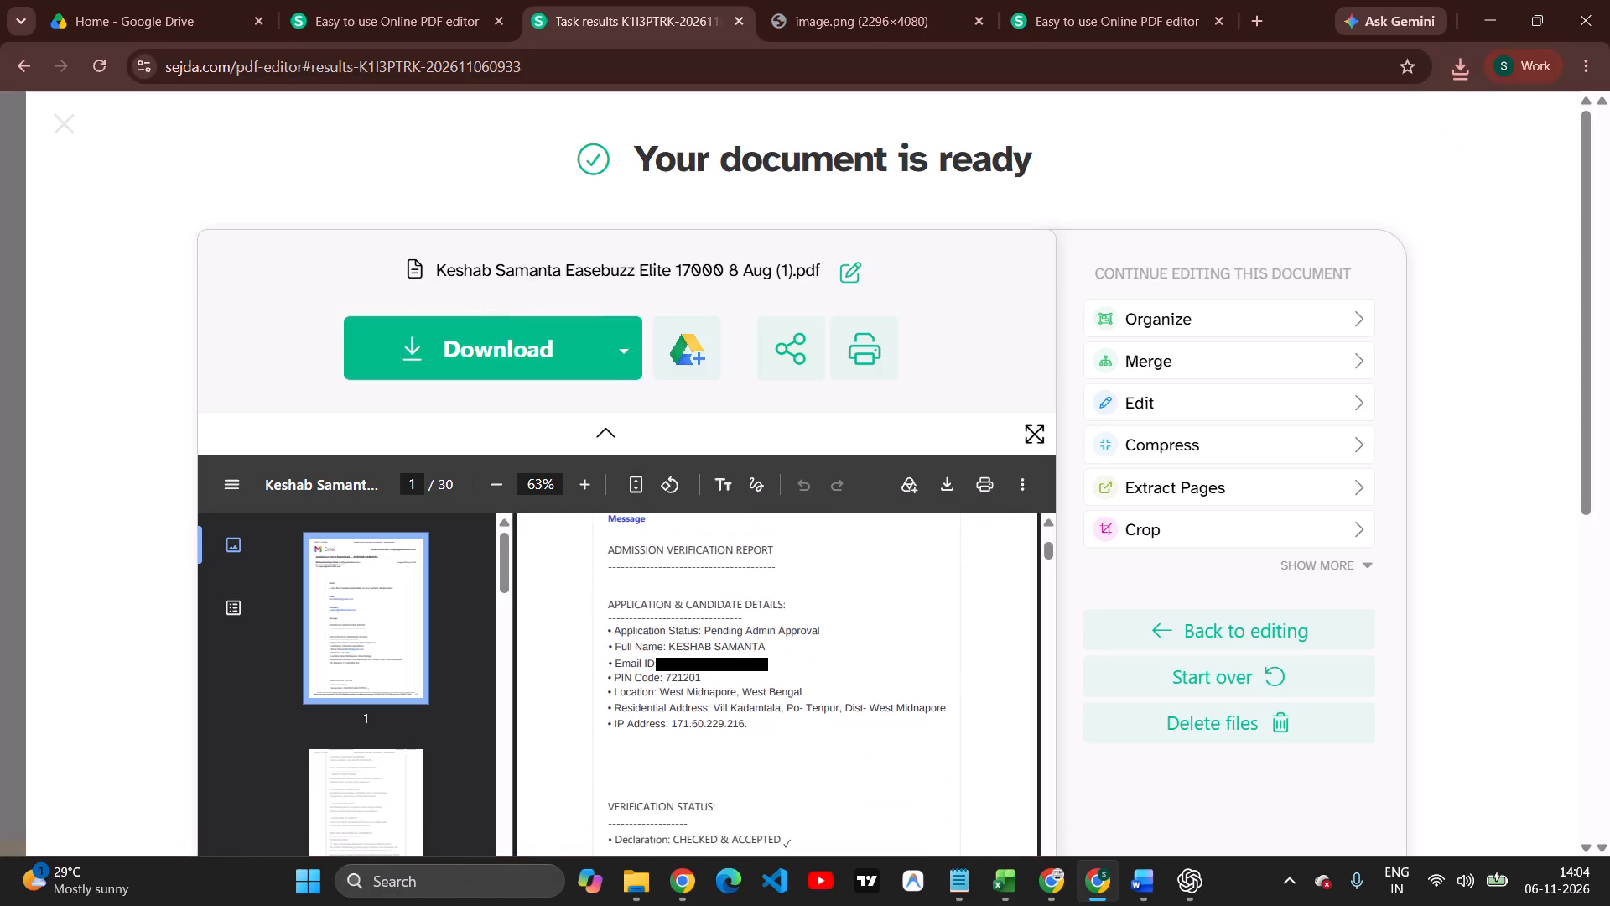
{"action": "left_click", "coordinate": [51, 122]}
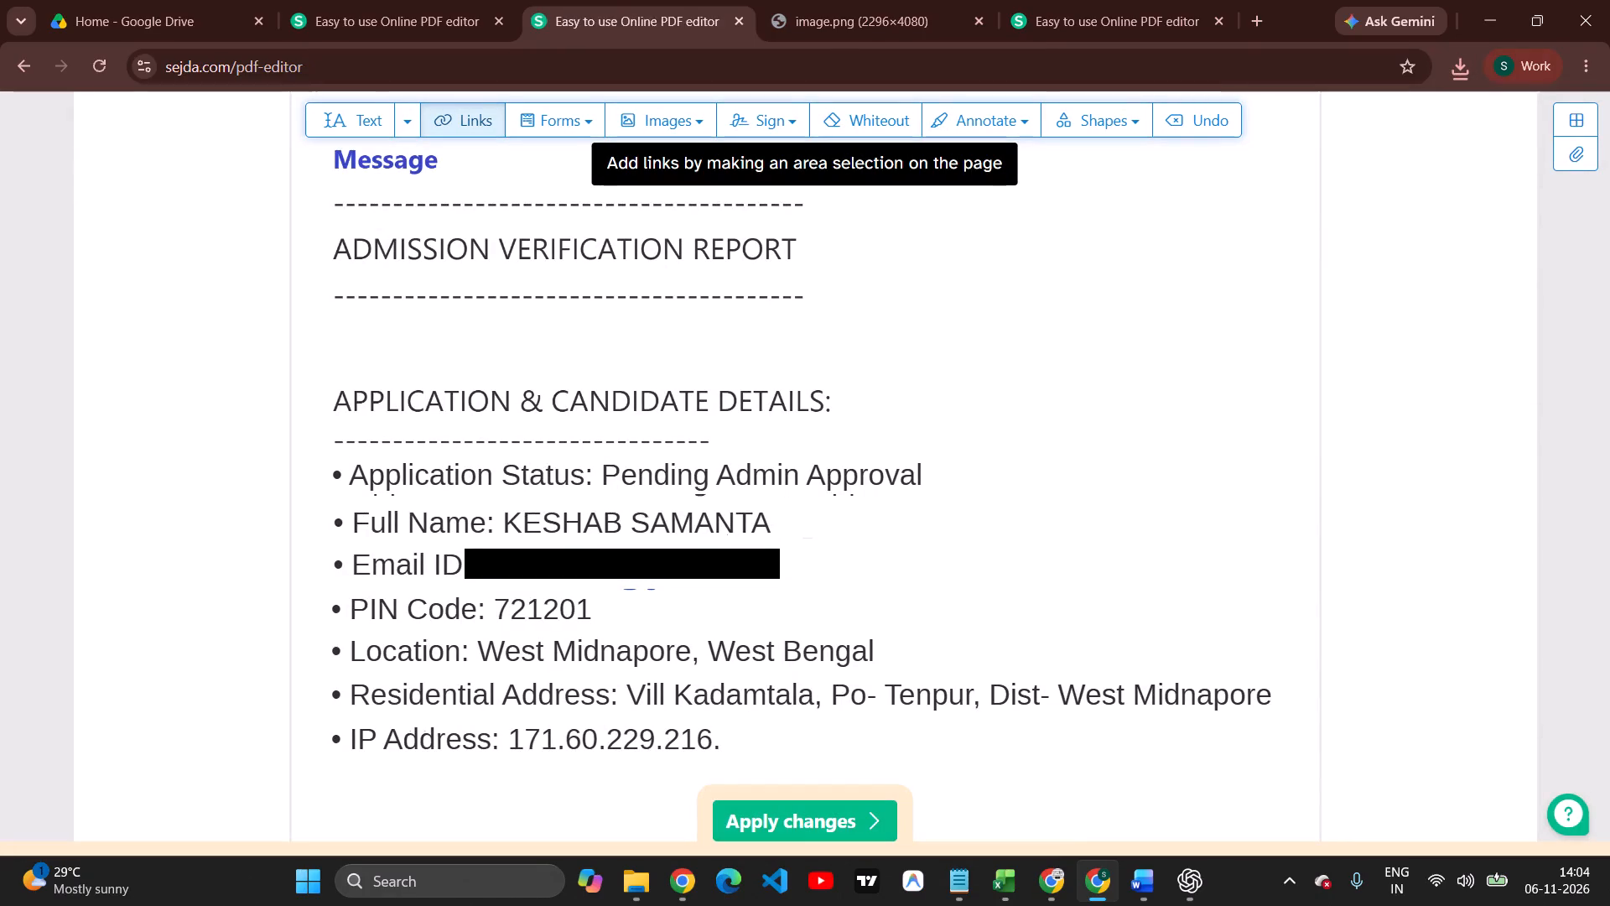
Switch to the INR 17,000 evidence summary in Word and review its service delivery timeline and customer details.
{"action": "key", "text": "alt+Tab"}
{"action": "key", "text": "alt+Tab"}
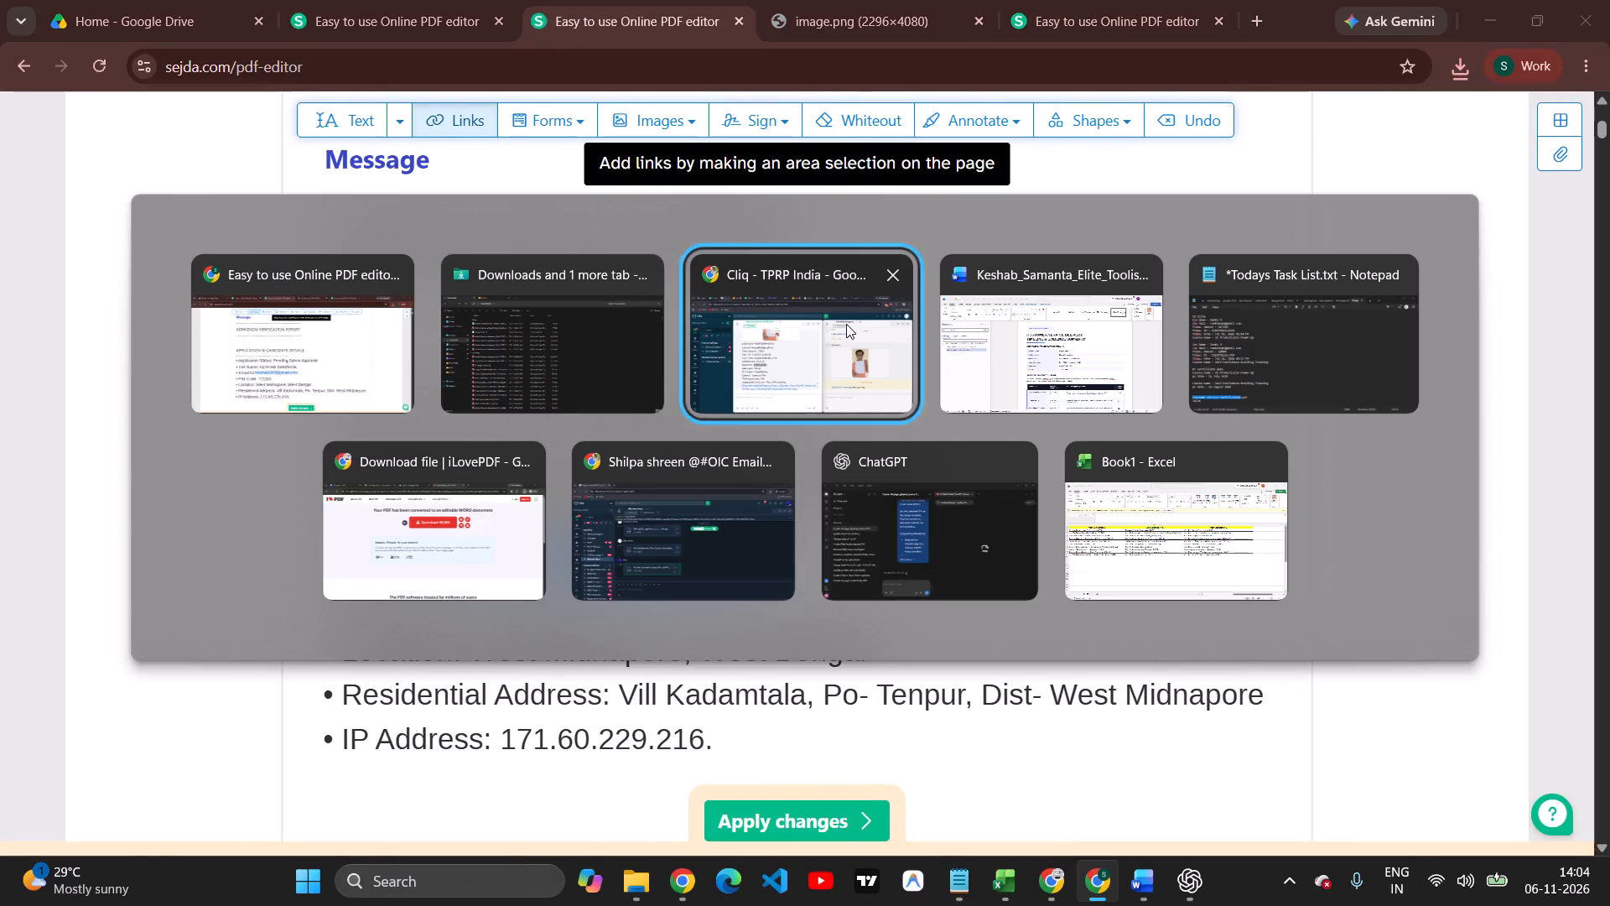
{"action": "key", "text": "alt+Tab"}
{"action": "scroll", "coordinate": [933, 580], "scroll_direction": "down", "scroll_amount": 4}
{"action": "scroll", "coordinate": [984, 552], "scroll_direction": "up", "scroll_amount": 1}
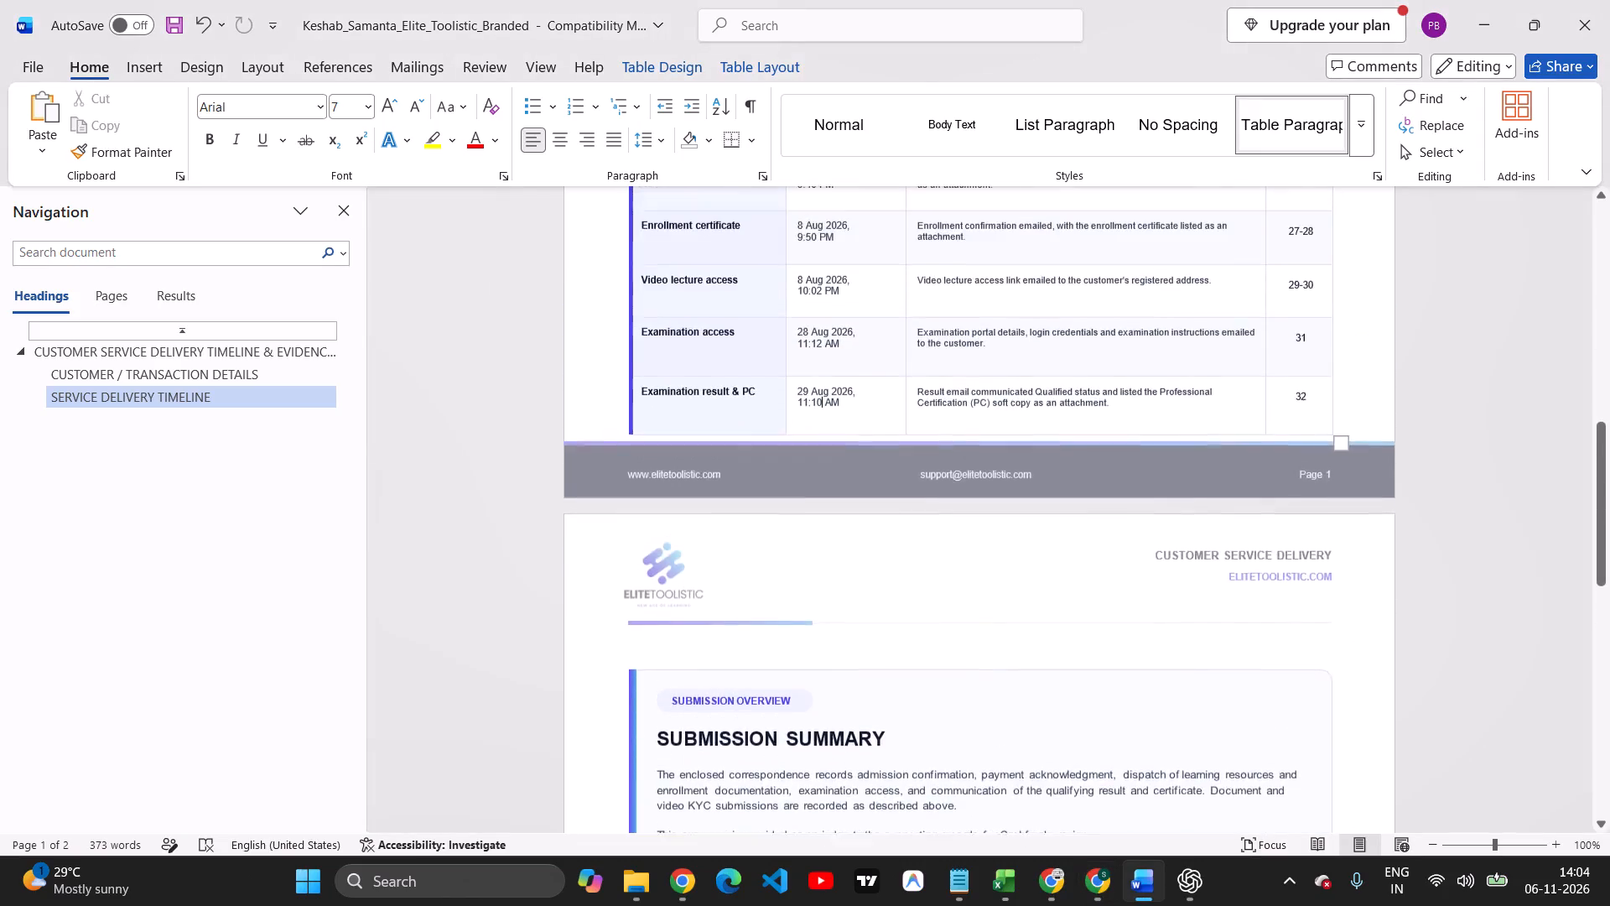
{"action": "scroll", "coordinate": [980, 544], "scroll_direction": "up", "scroll_amount": 1}
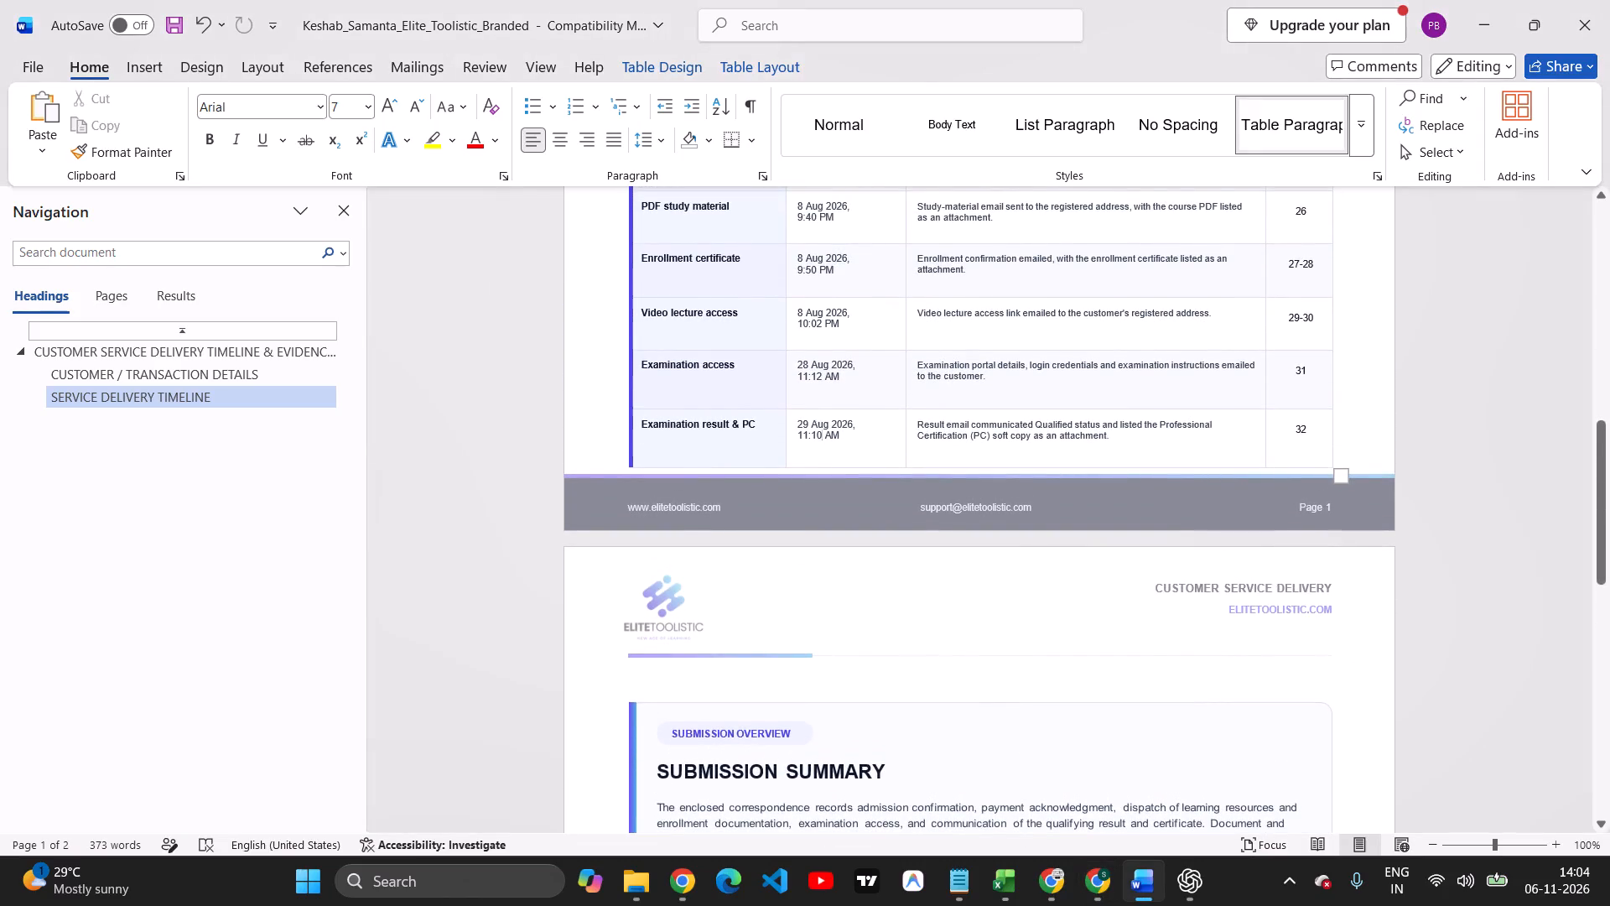
{"action": "scroll", "coordinate": [1236, 448], "scroll_direction": "up", "scroll_amount": 2}
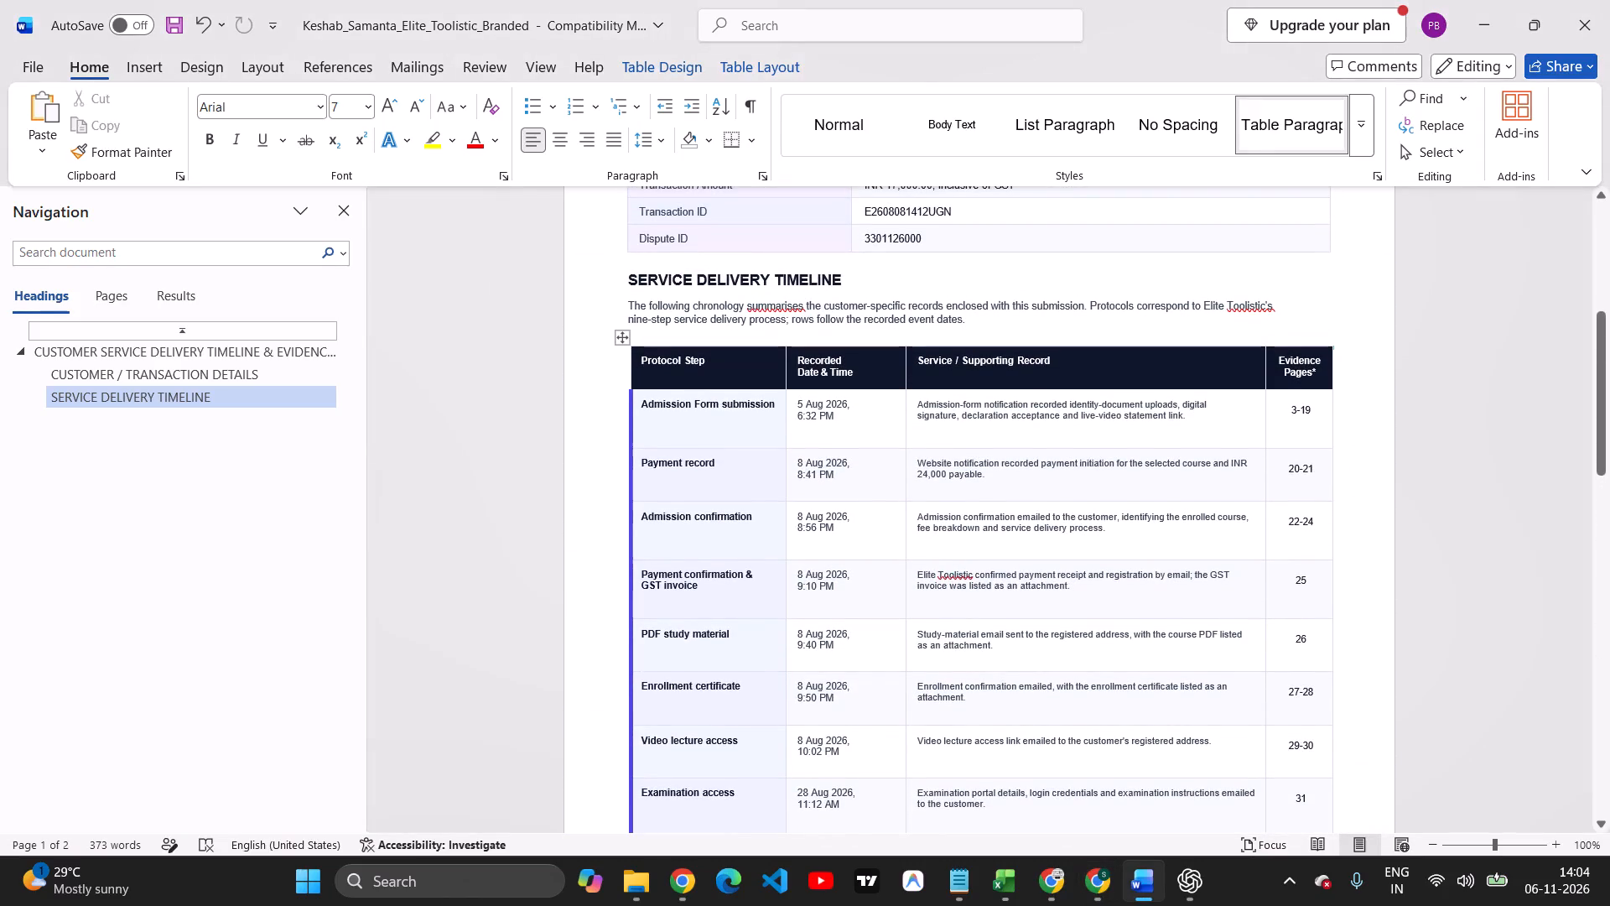
{"action": "scroll", "coordinate": [865, 693], "scroll_direction": "up", "scroll_amount": 2}
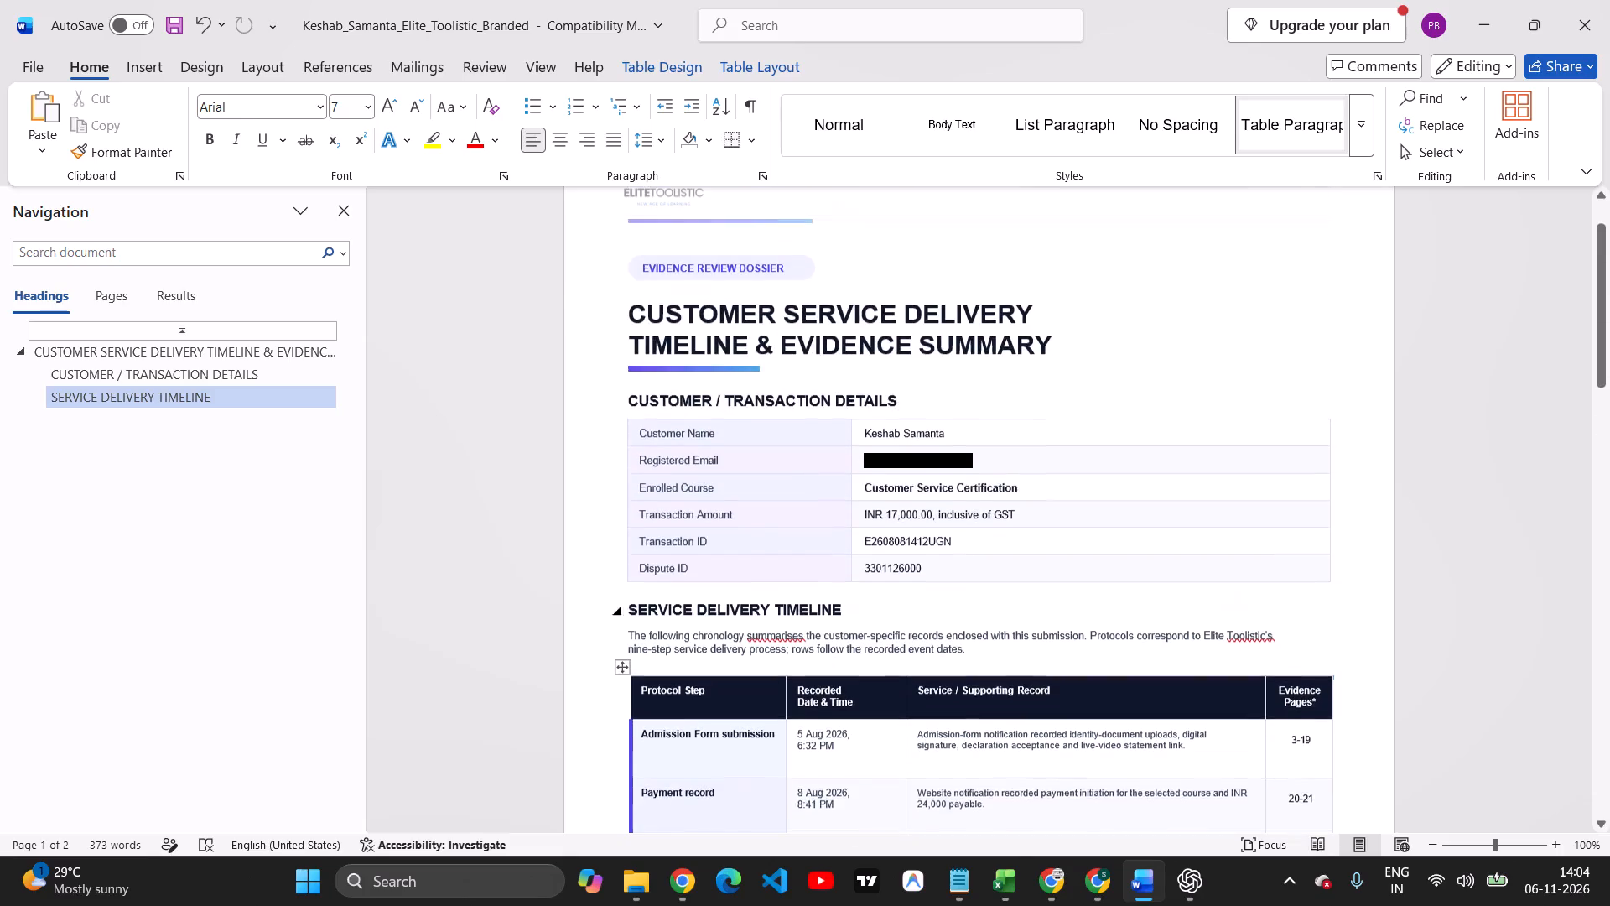
Save the Word summary as a PDF in Downloads, adding "8 Aug" to the end of its file name.
{"action": "left_click", "coordinate": [41, 64]}
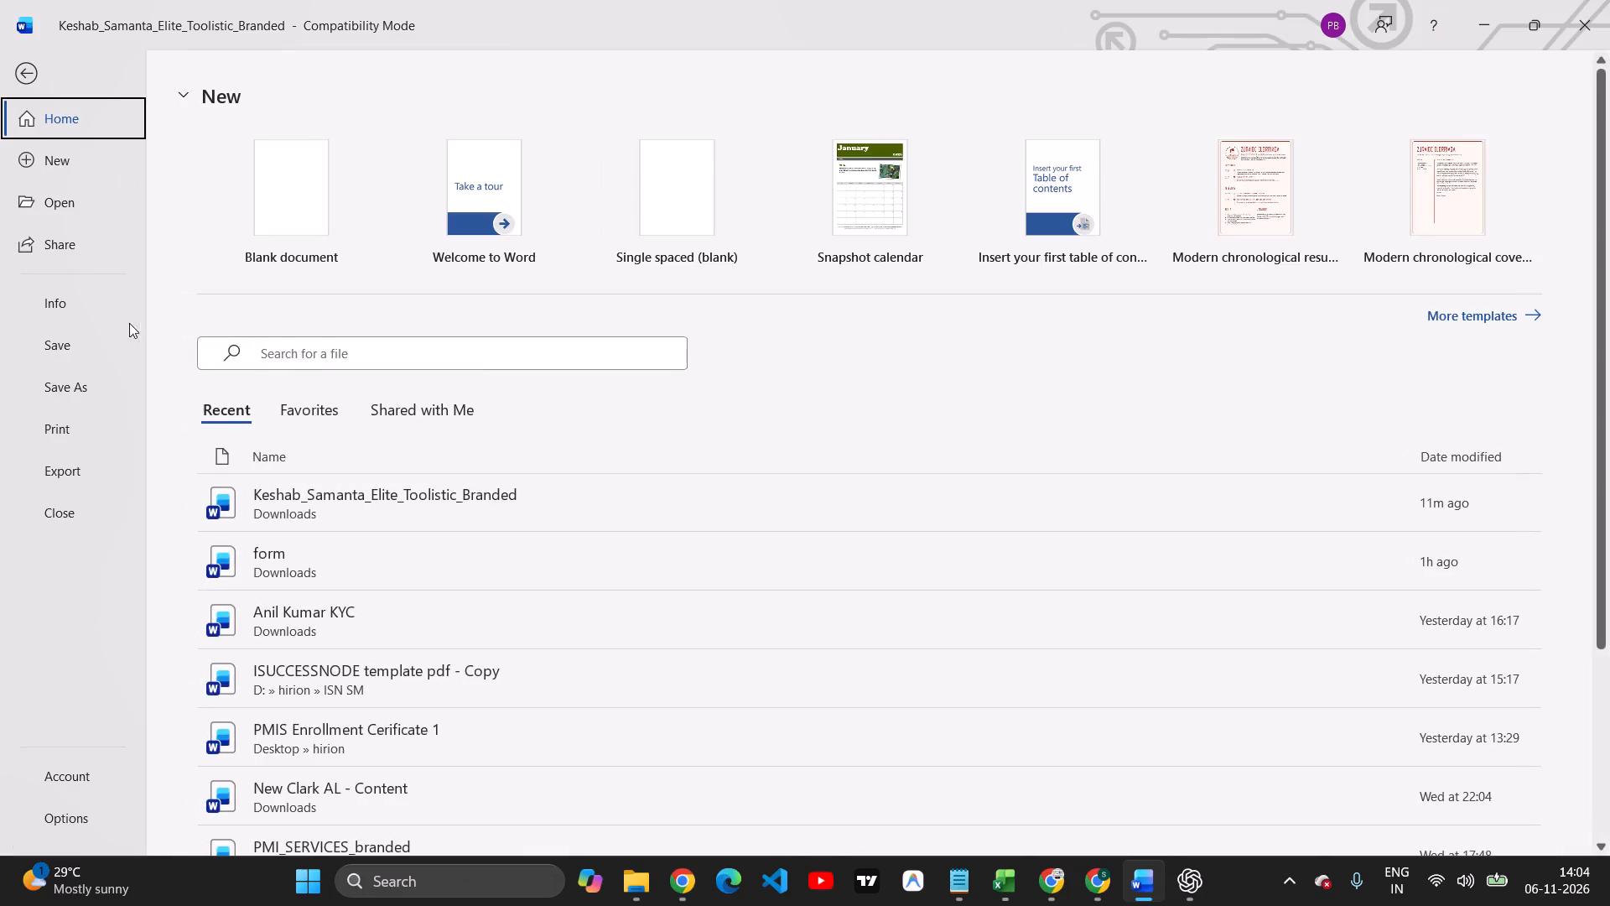
{"action": "left_click", "coordinate": [75, 388]}
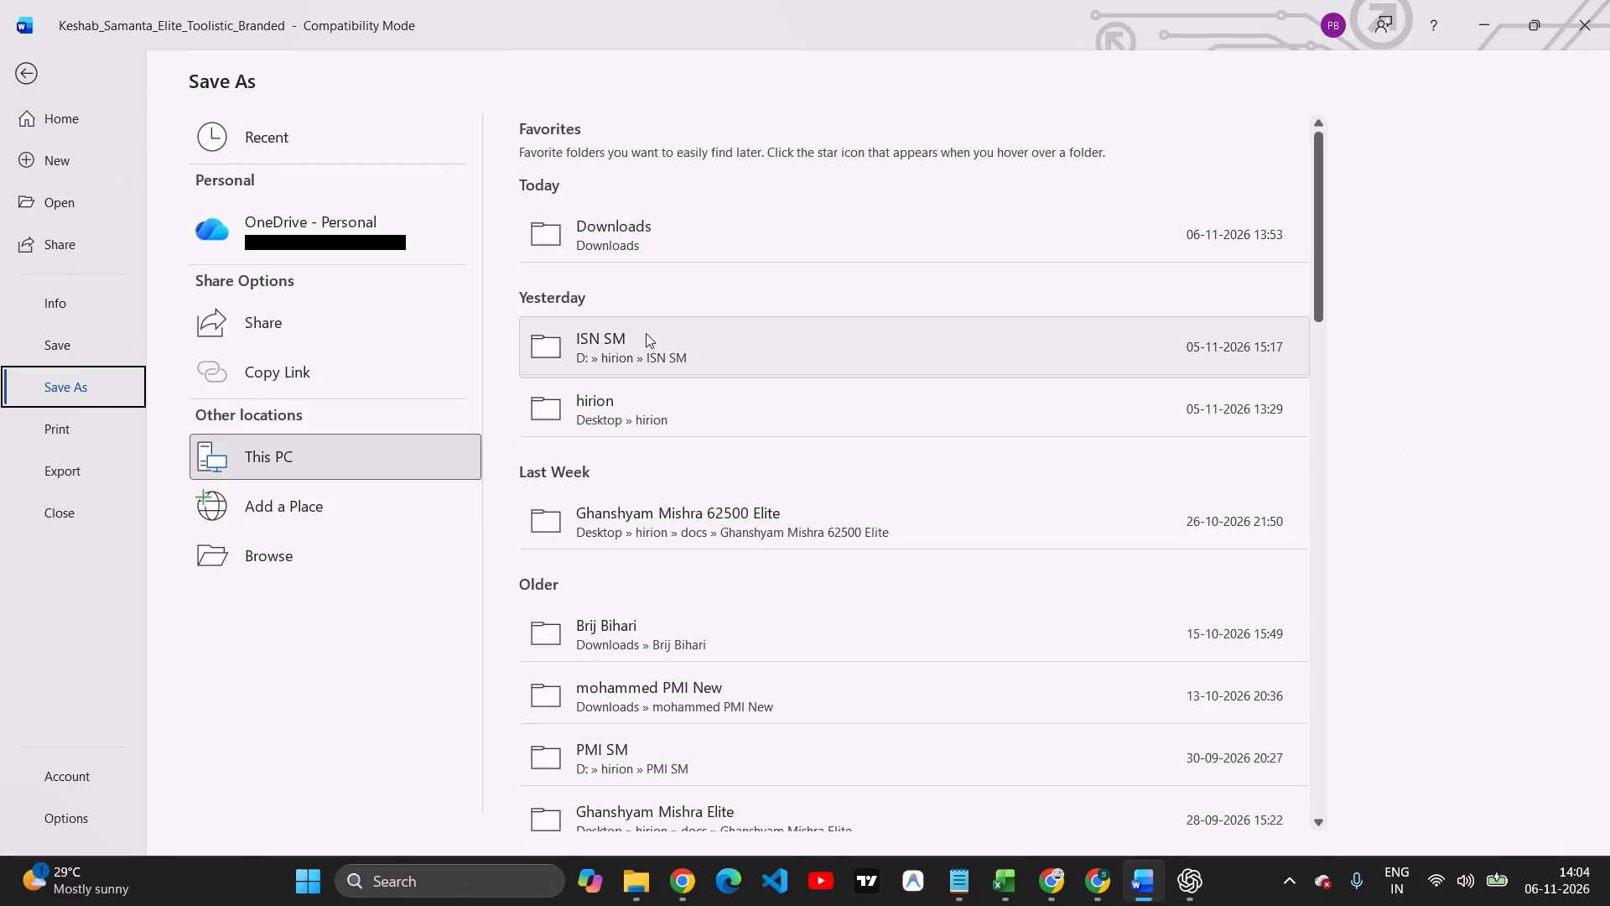
{"action": "left_click", "coordinate": [649, 253]}
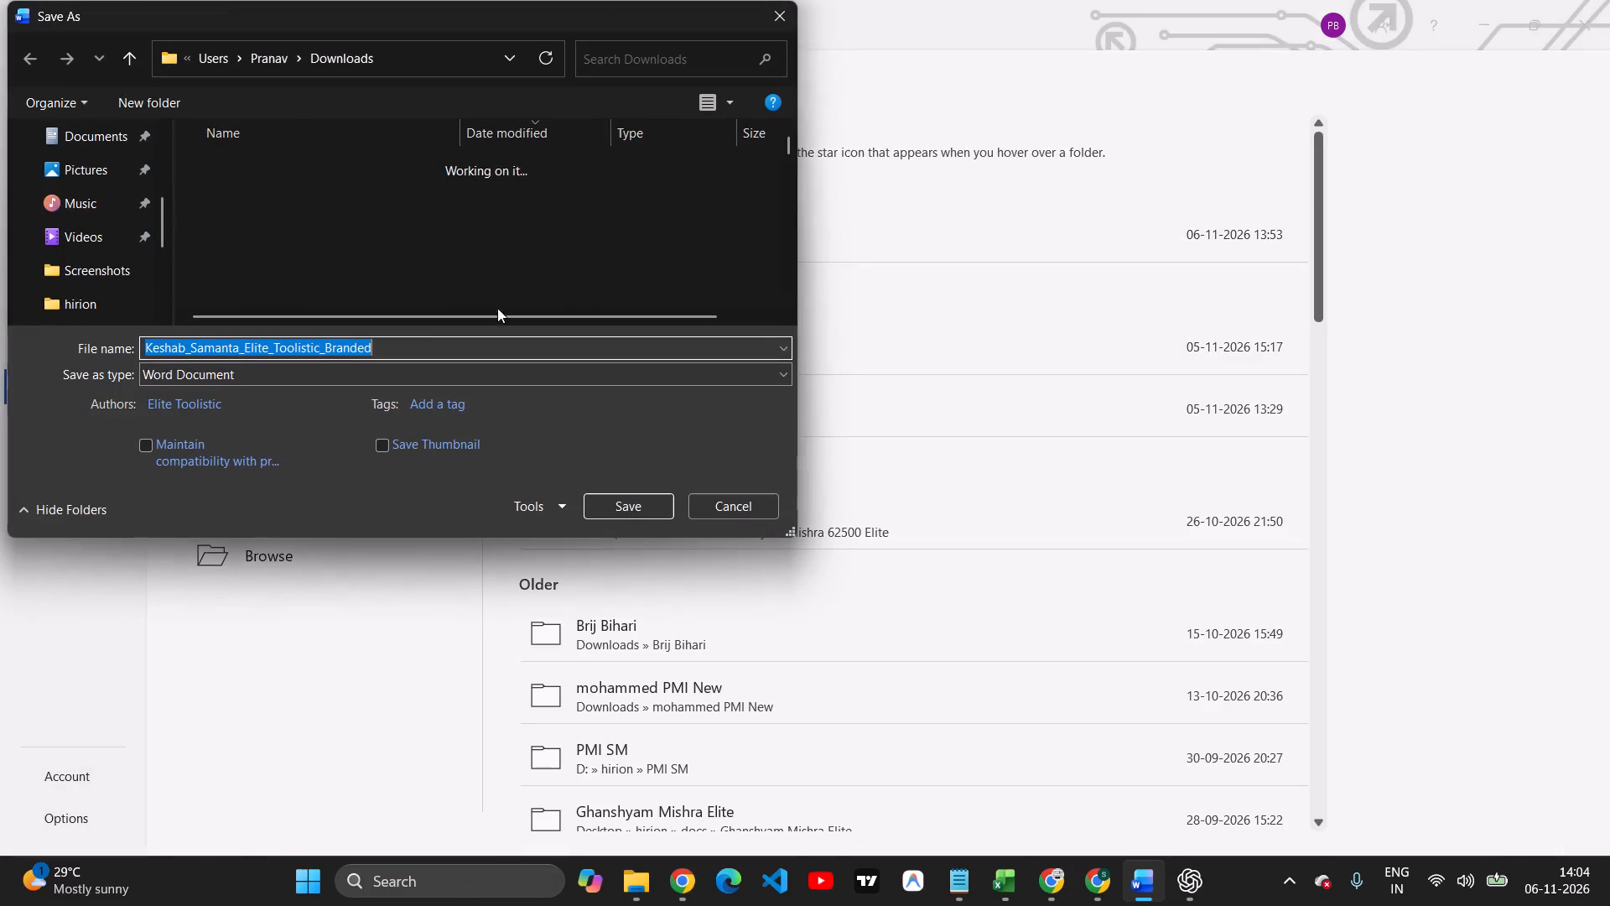
{"action": "left_click", "coordinate": [336, 341]}
{"action": "left_click", "coordinate": [403, 350]}
{"action": "key", "text": "space"}
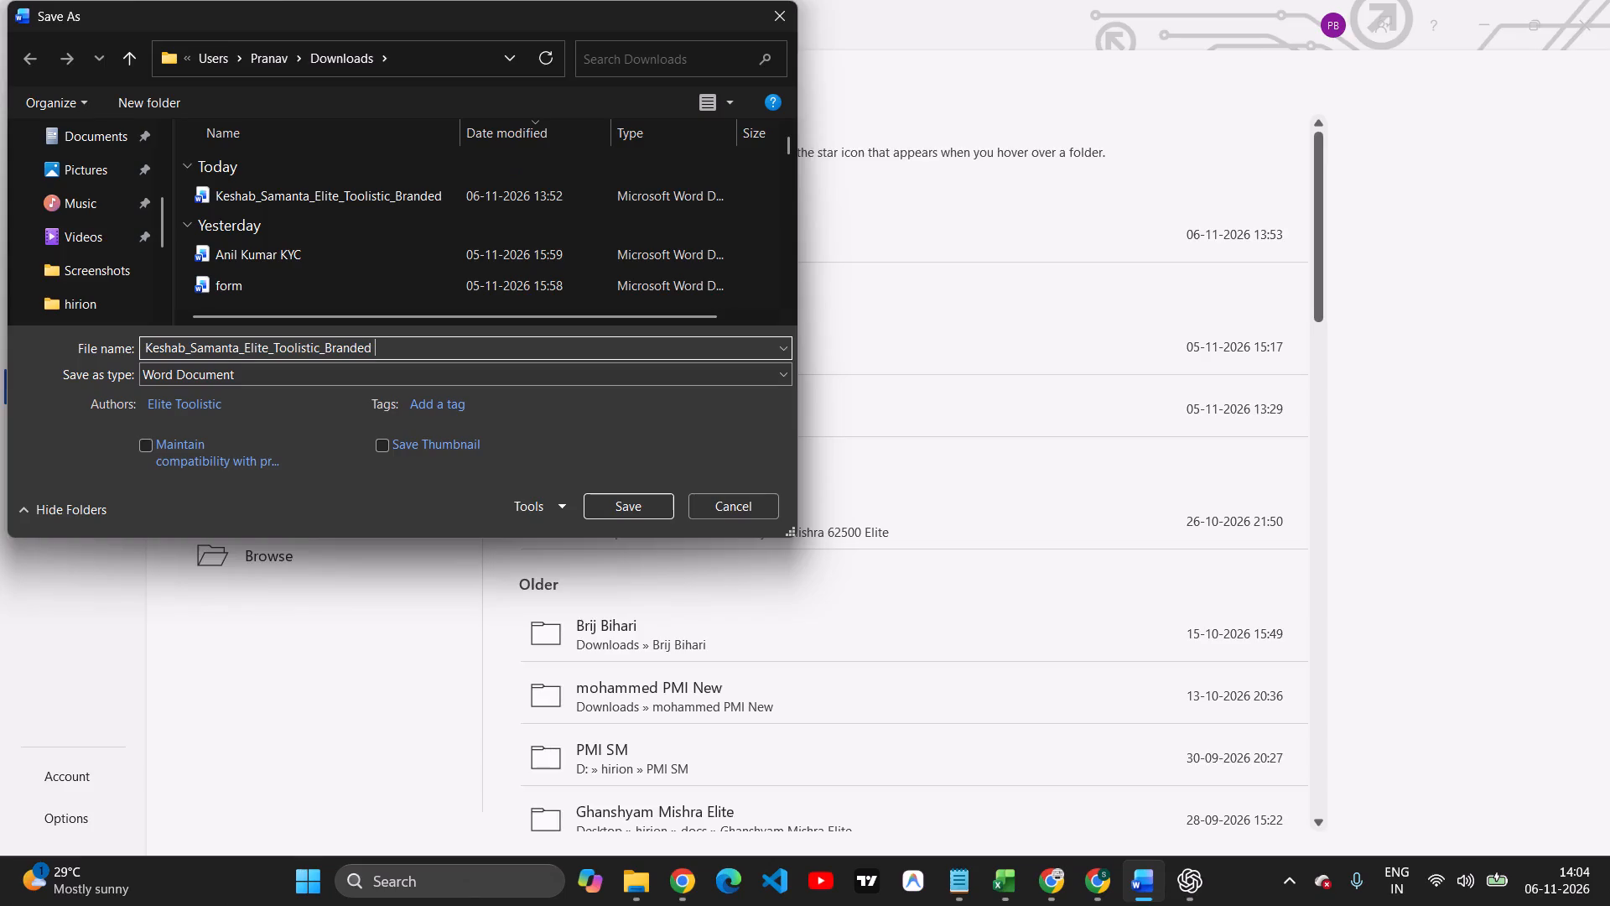
{"action": "type", "text": "8 Aug"}
{"action": "left_click", "coordinate": [302, 372]}
{"action": "left_click", "coordinate": [198, 498]}
{"action": "left_click", "coordinate": [605, 544]}
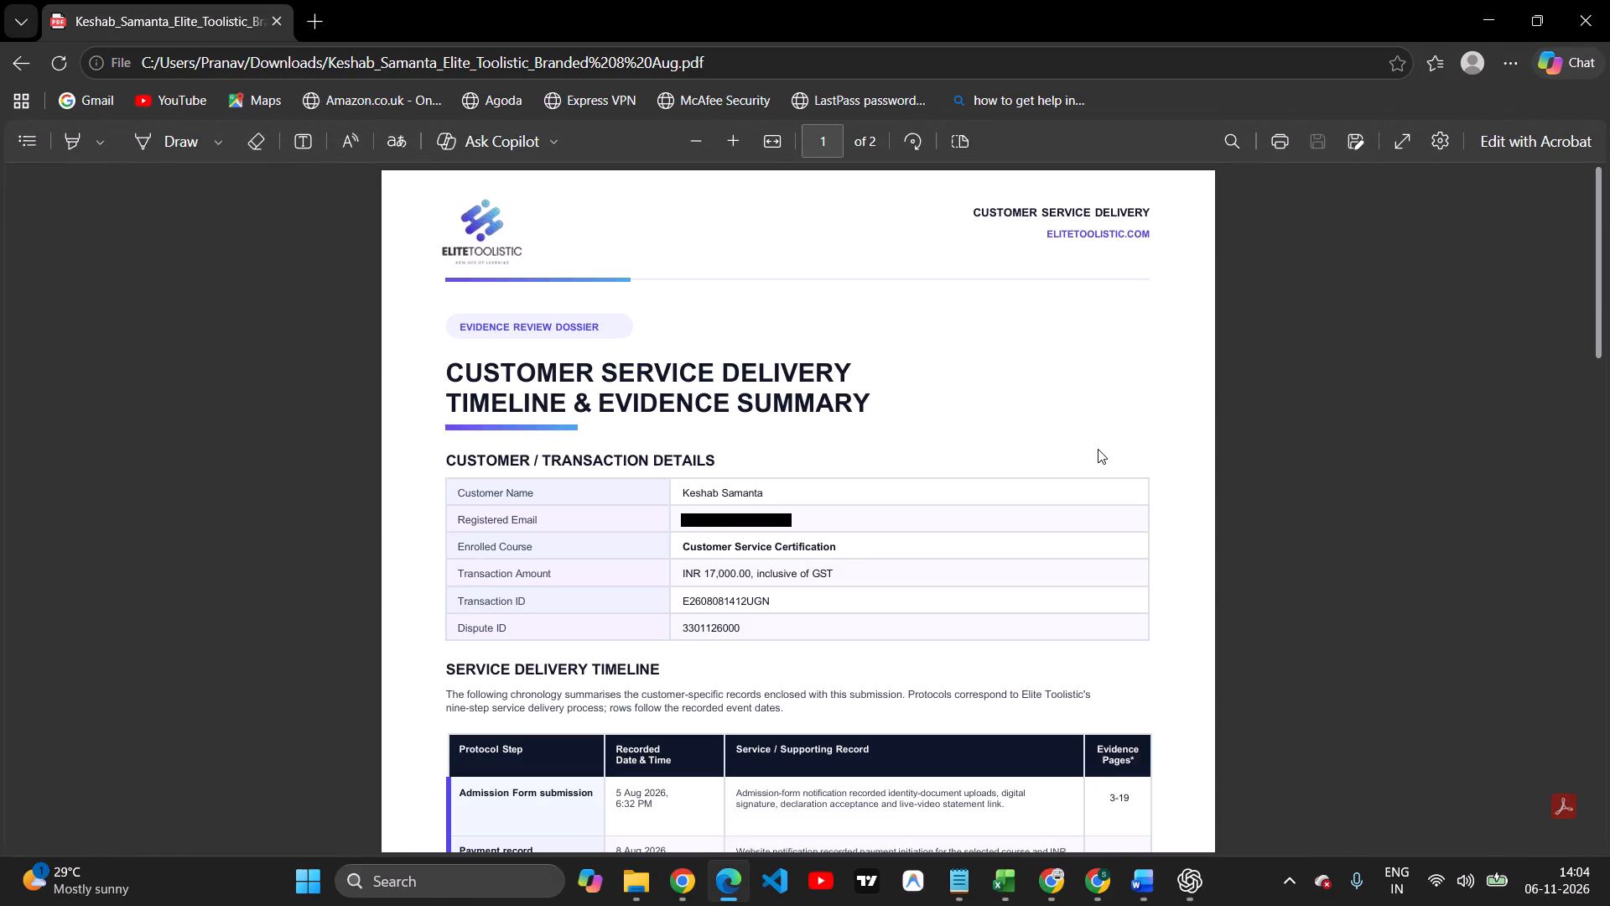
Check the pages of the exported 8 Aug summary PDF and close it.
{"action": "scroll", "coordinate": [1096, 420], "scroll_direction": "down", "scroll_amount": 8}
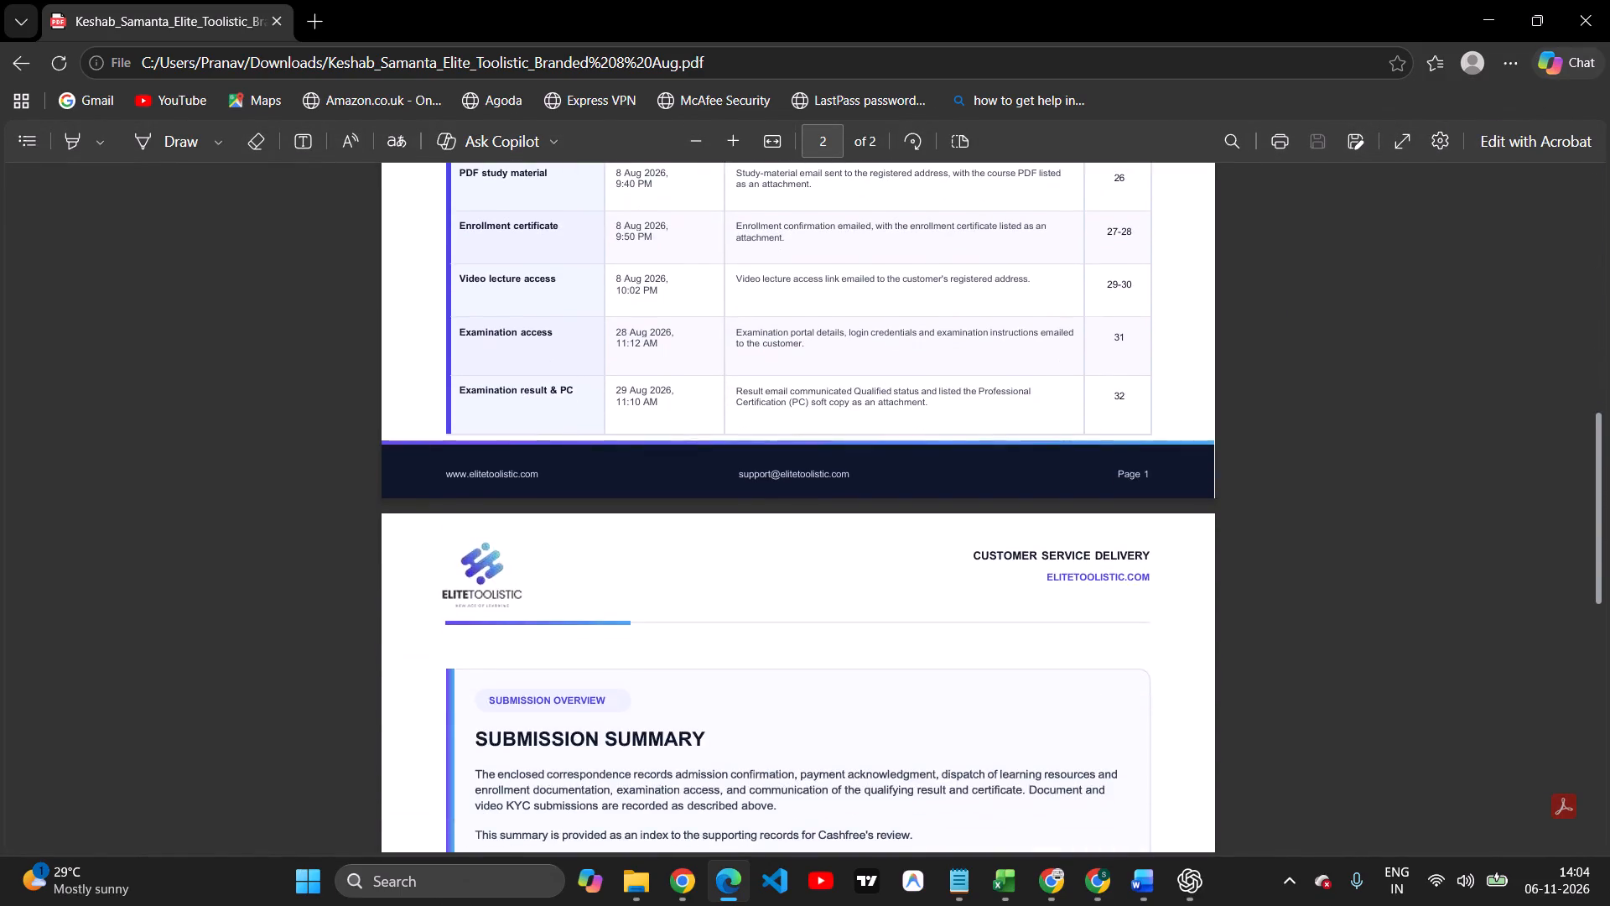
{"action": "scroll", "coordinate": [1097, 390], "scroll_direction": "down", "scroll_amount": 3}
{"action": "scroll", "coordinate": [1584, 69], "scroll_direction": "down", "scroll_amount": 3}
{"action": "left_click", "coordinate": [1609, 27]}
Close the Word summary, saving its changes.
{"action": "left_click", "coordinate": [1581, 27]}
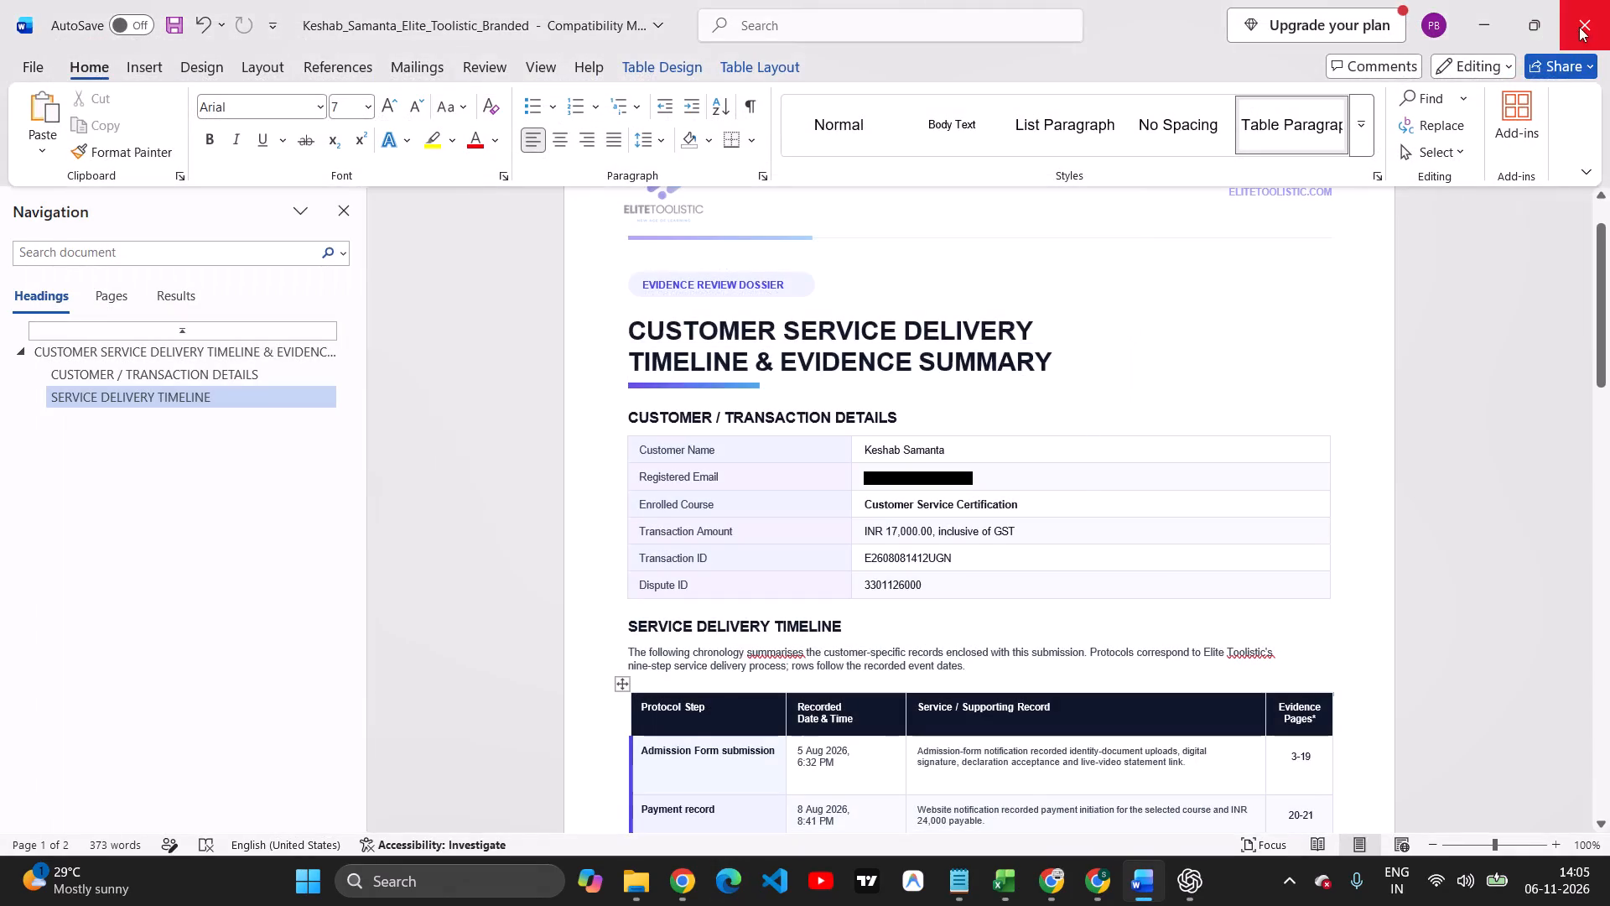
{"action": "left_click", "coordinate": [800, 600]}
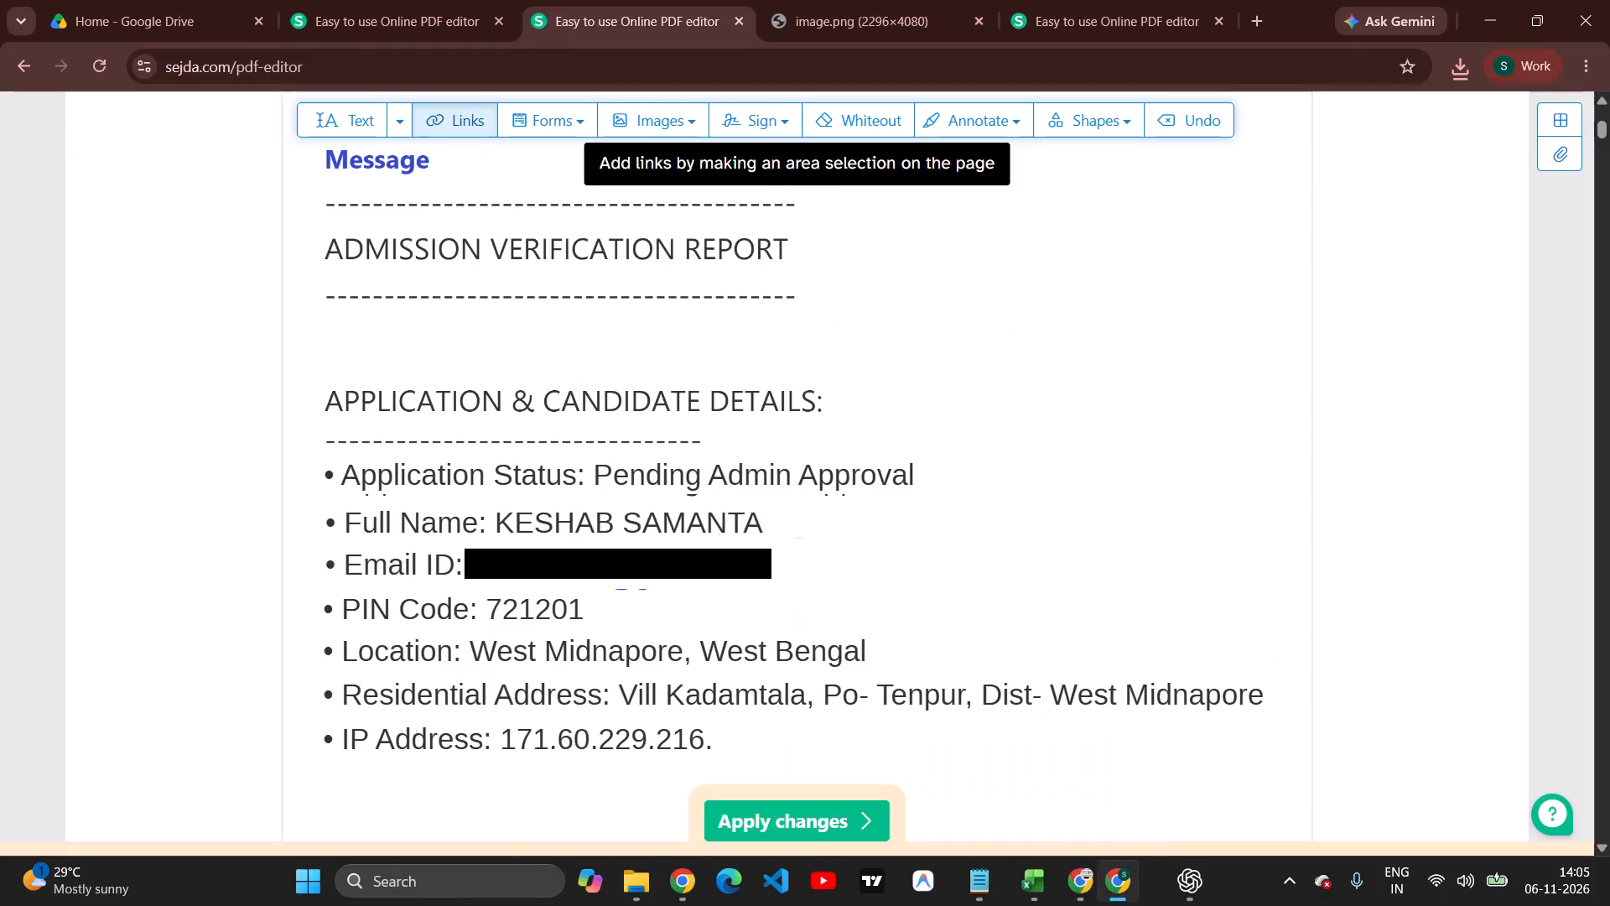
Open the latest 24000 5 Aug evidence PDF from Downloads, check its summary and admission form details, and close it.
{"action": "key", "text": "alt+Tab"}
{"action": "key", "text": "alt+Tab"}
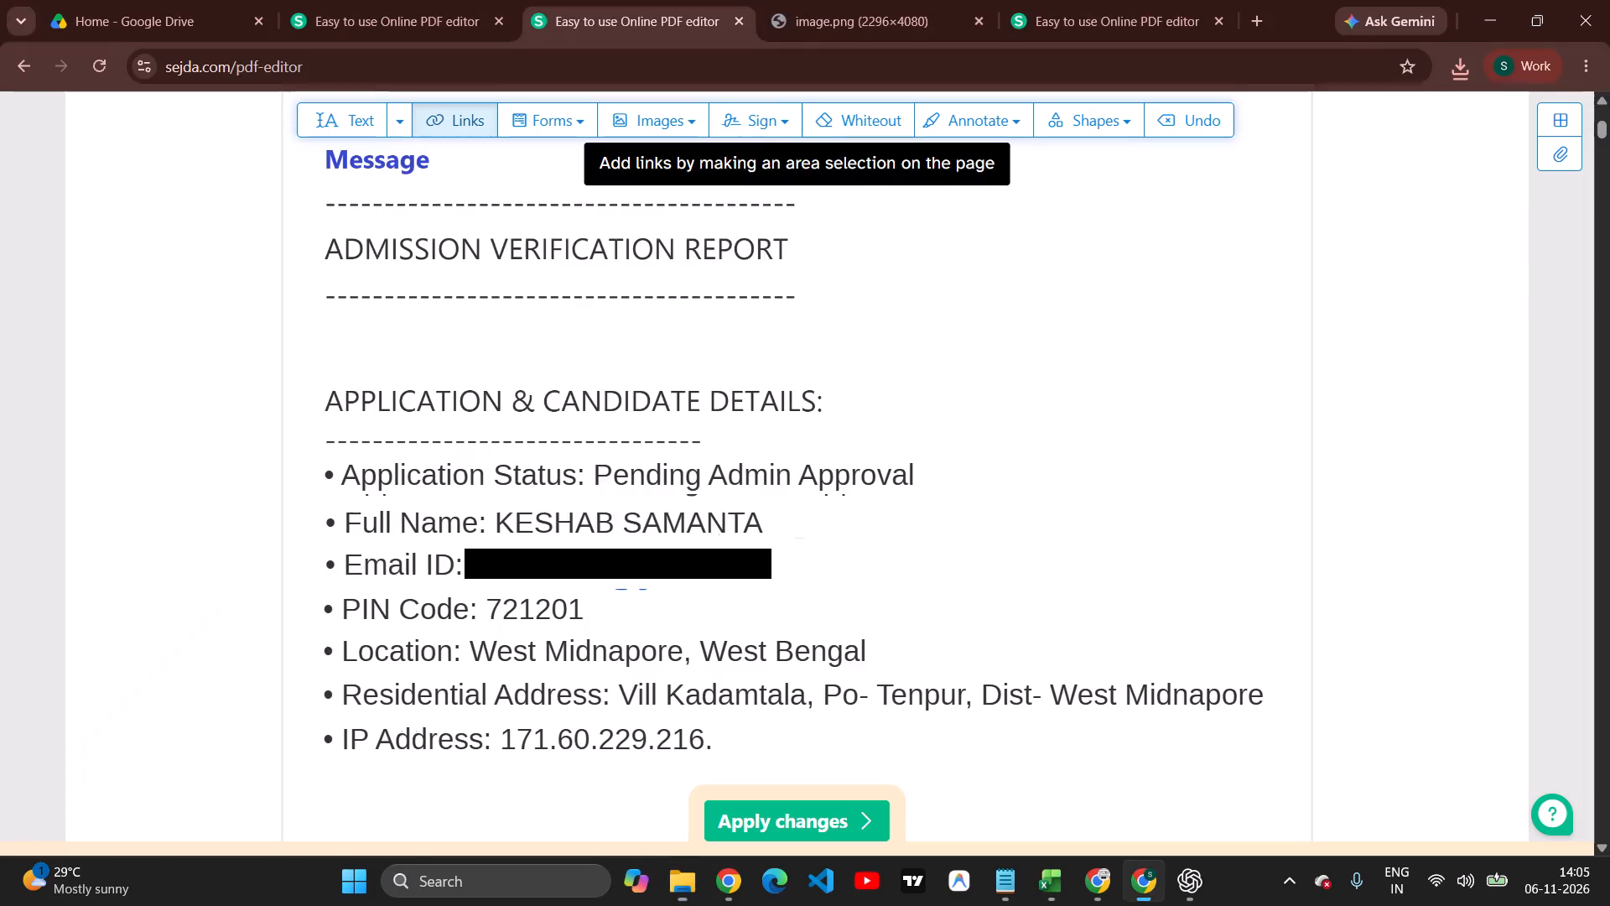
{"action": "key", "text": "alt+Tab"}
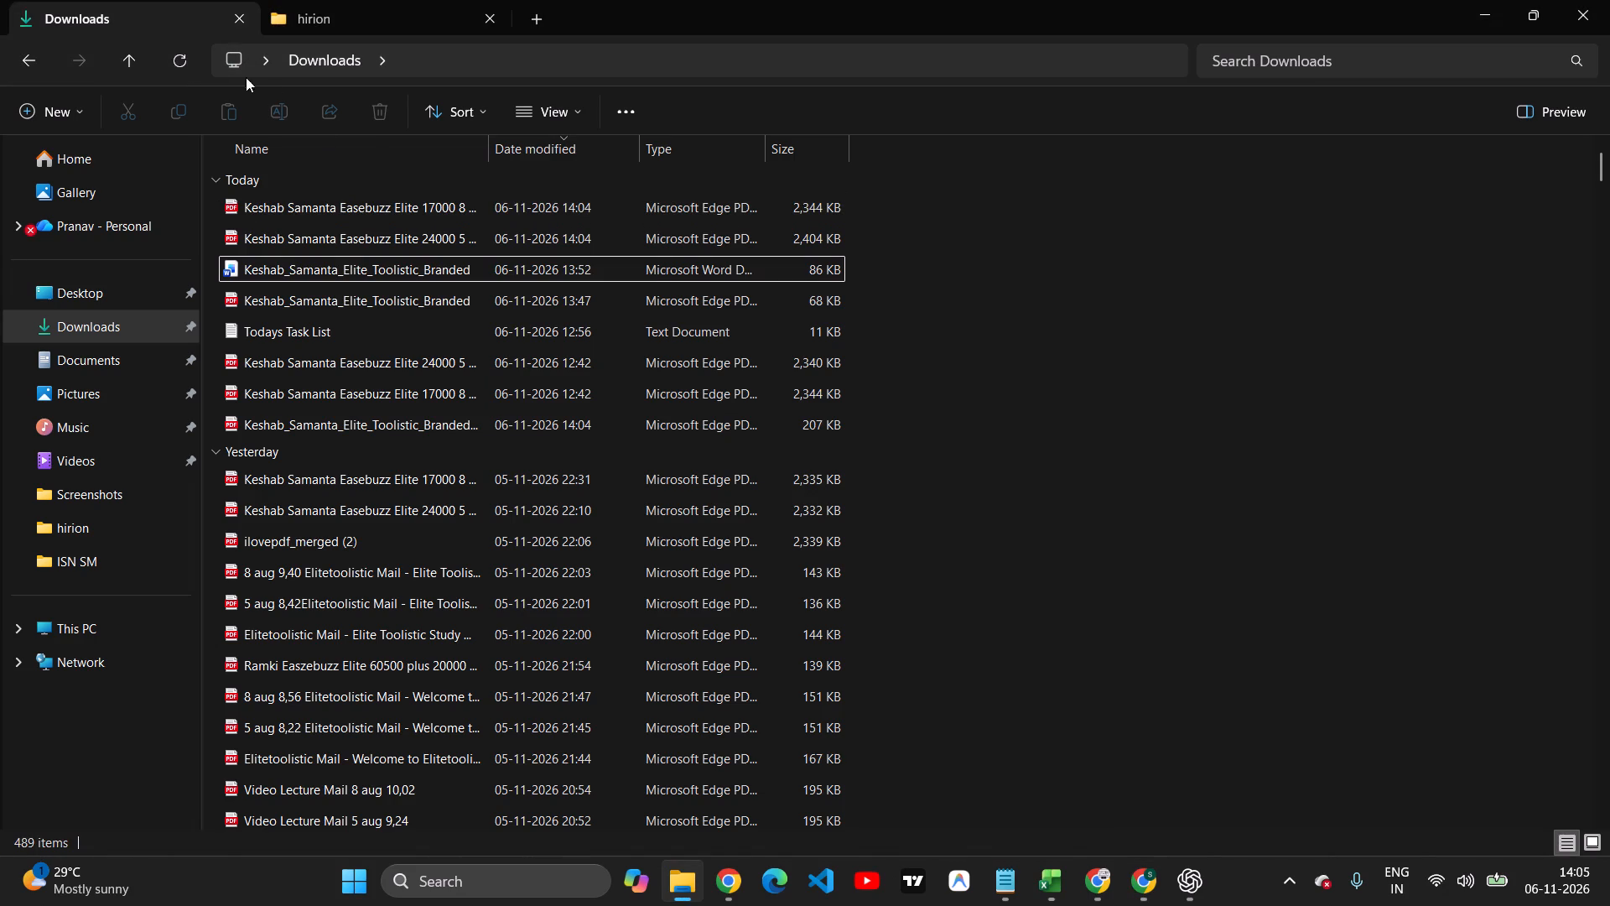
{"action": "left_click", "coordinate": [172, 59]}
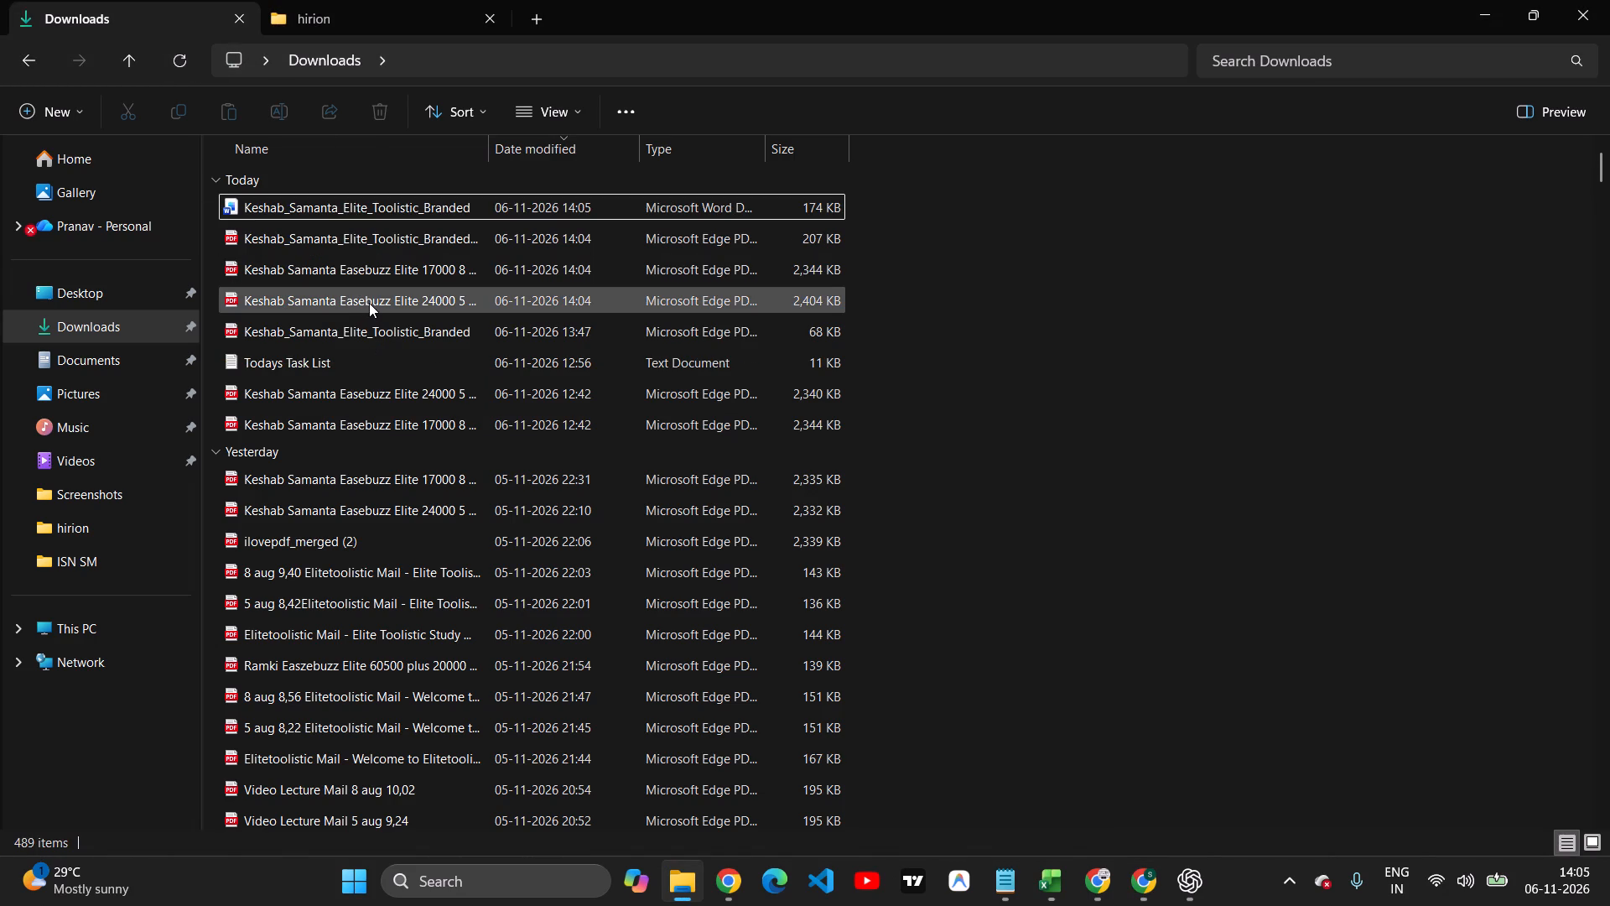
{"action": "double_click", "coordinate": [374, 298]}
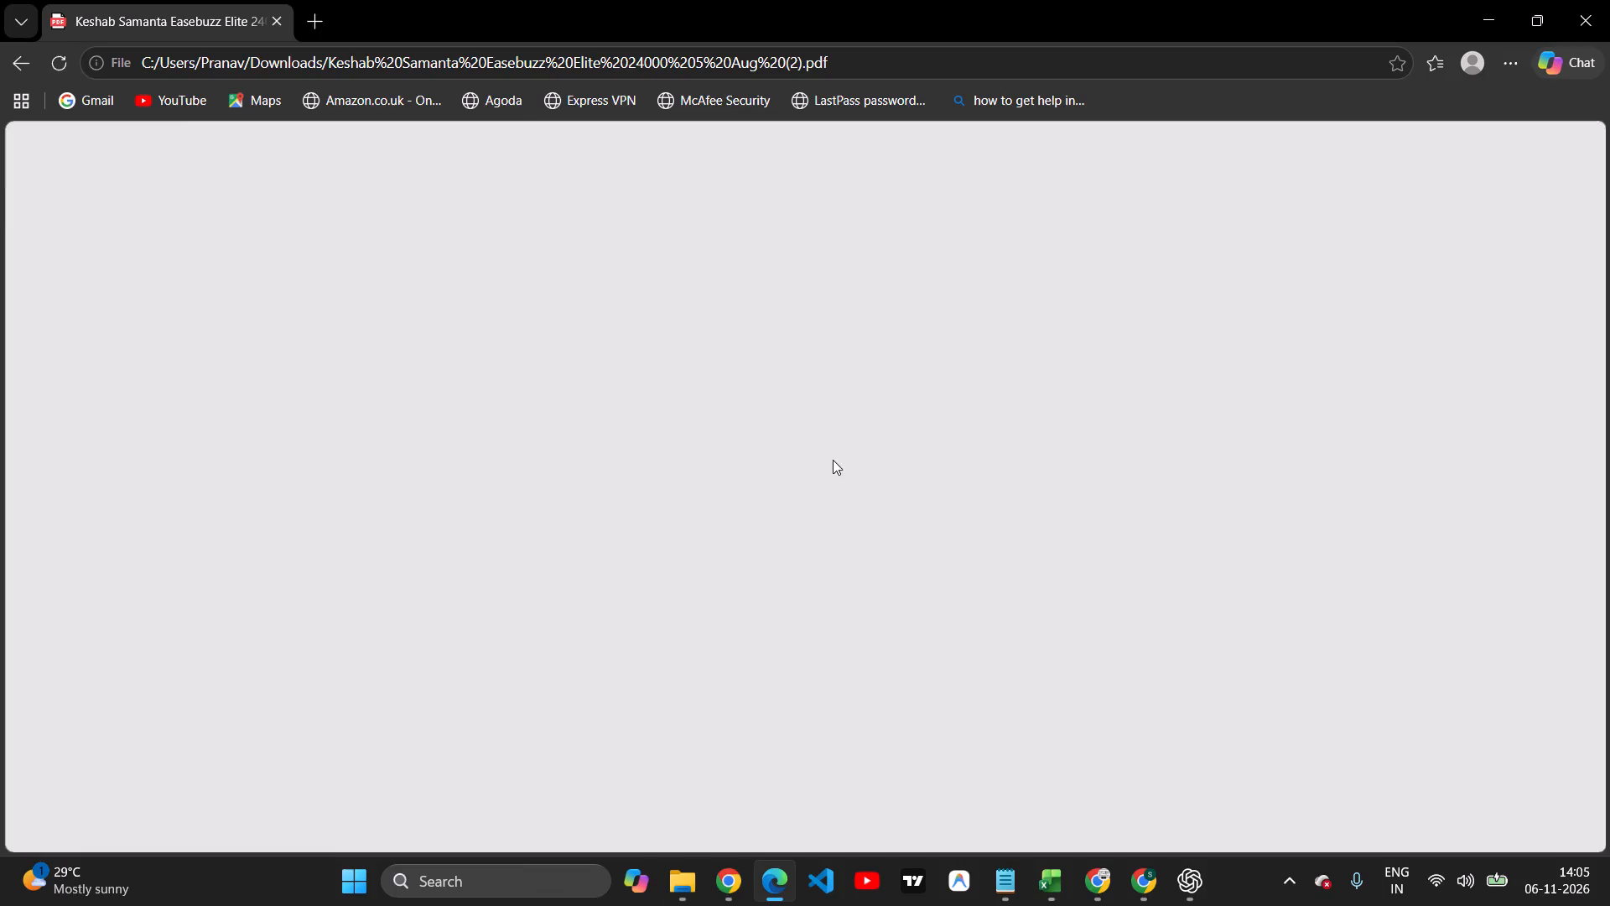
{"action": "scroll", "coordinate": [895, 461], "scroll_direction": "down", "scroll_amount": 1}
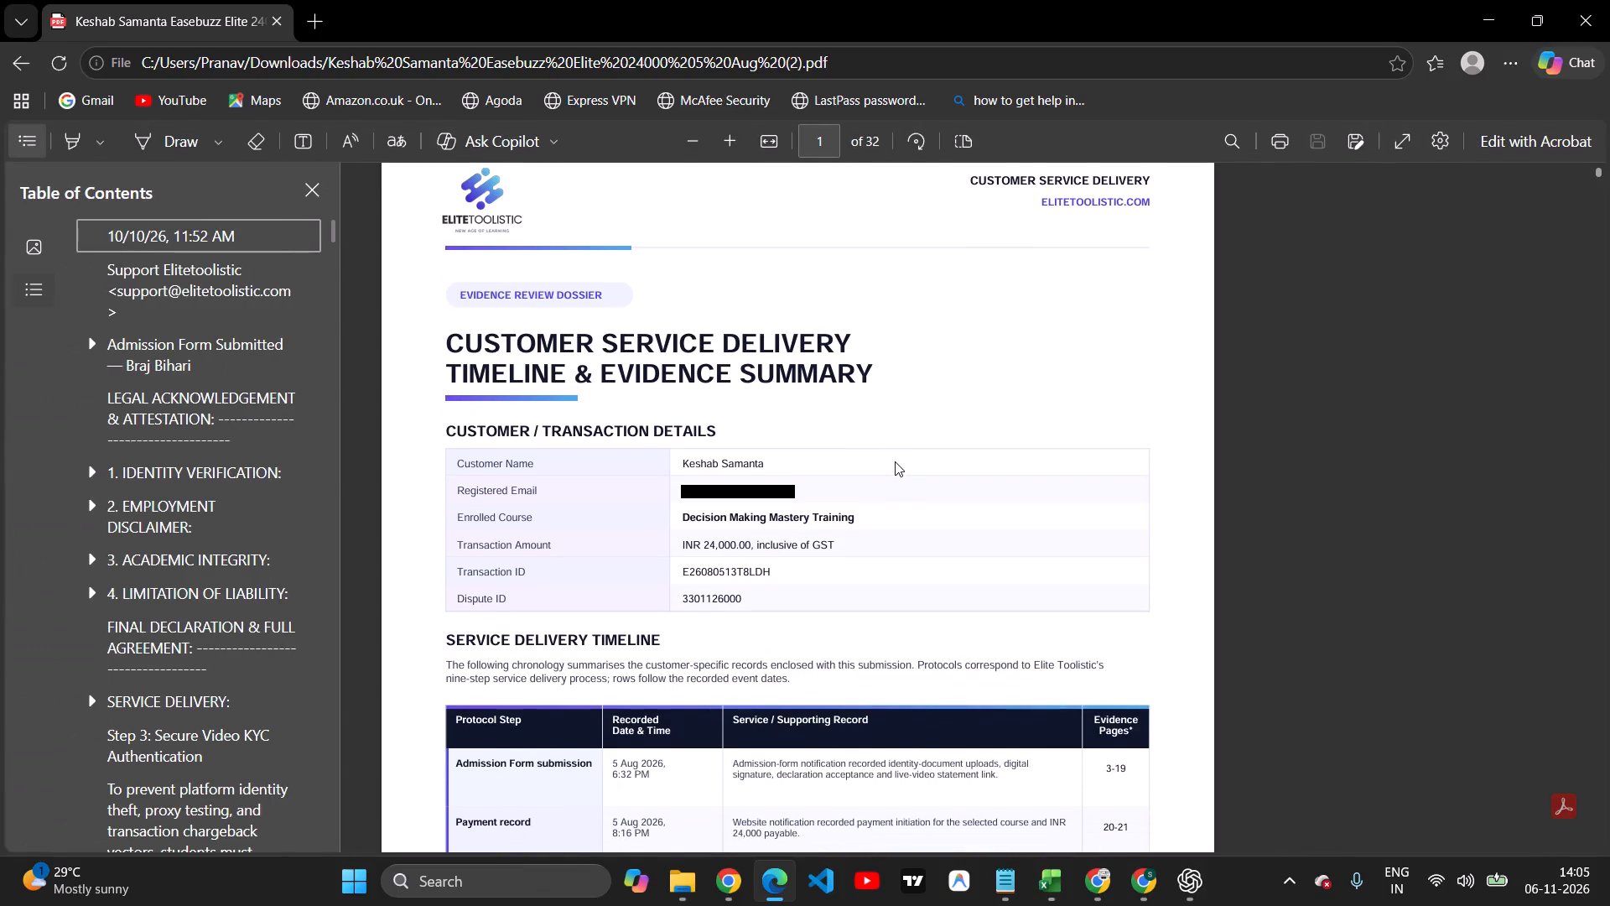
{"action": "scroll", "coordinate": [895, 461], "scroll_direction": "down", "scroll_amount": 2}
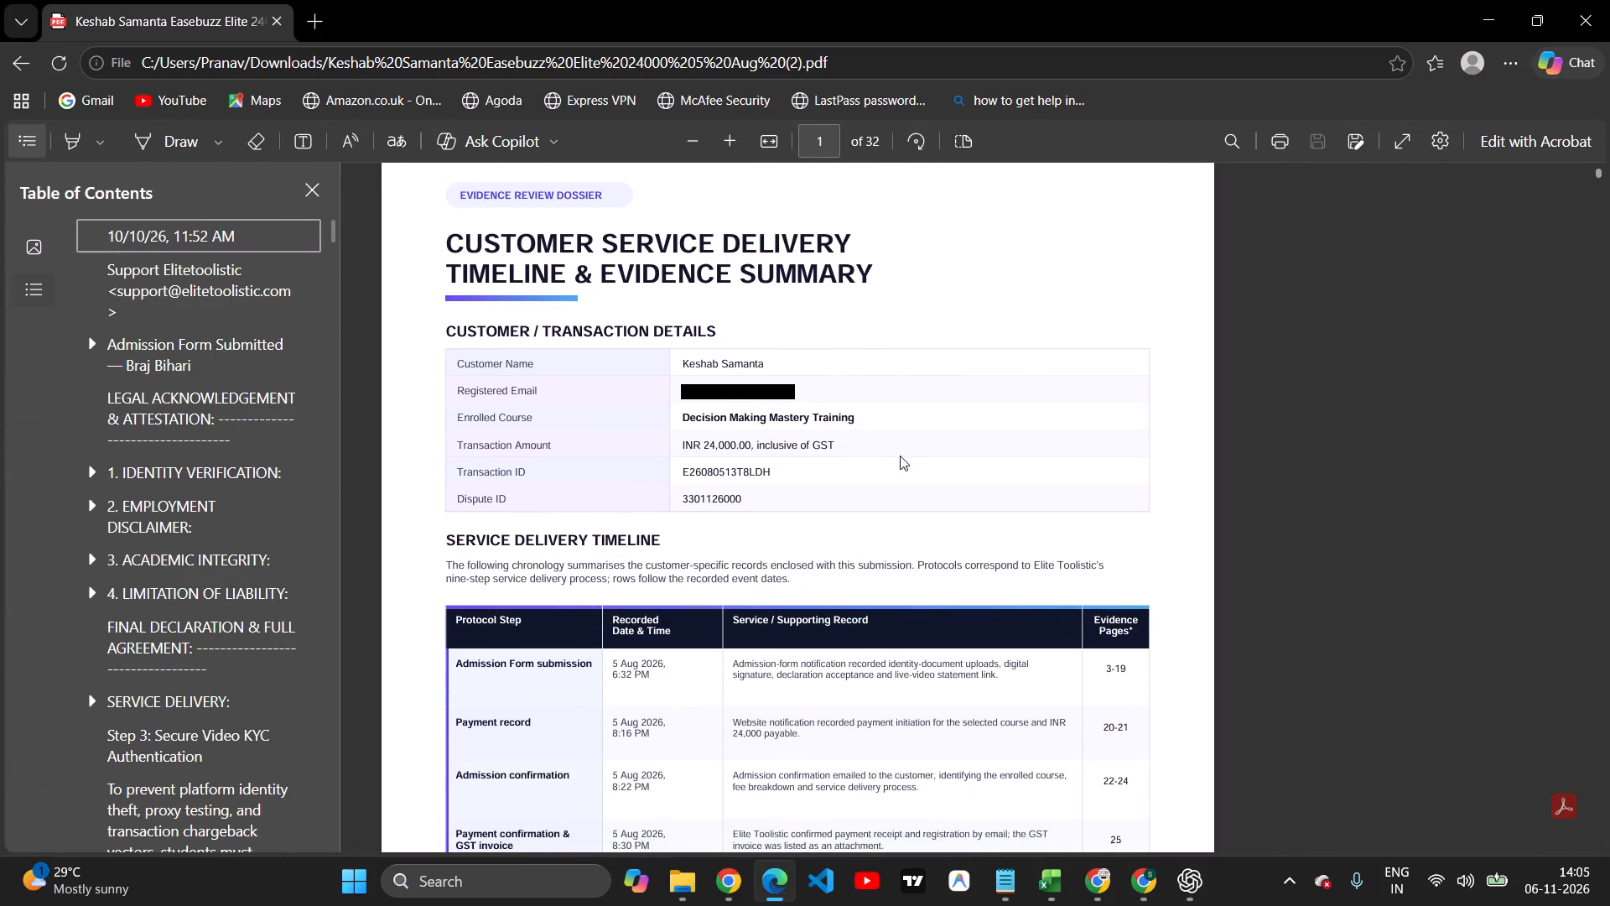
{"action": "scroll", "coordinate": [900, 456], "scroll_direction": "down", "scroll_amount": 6}
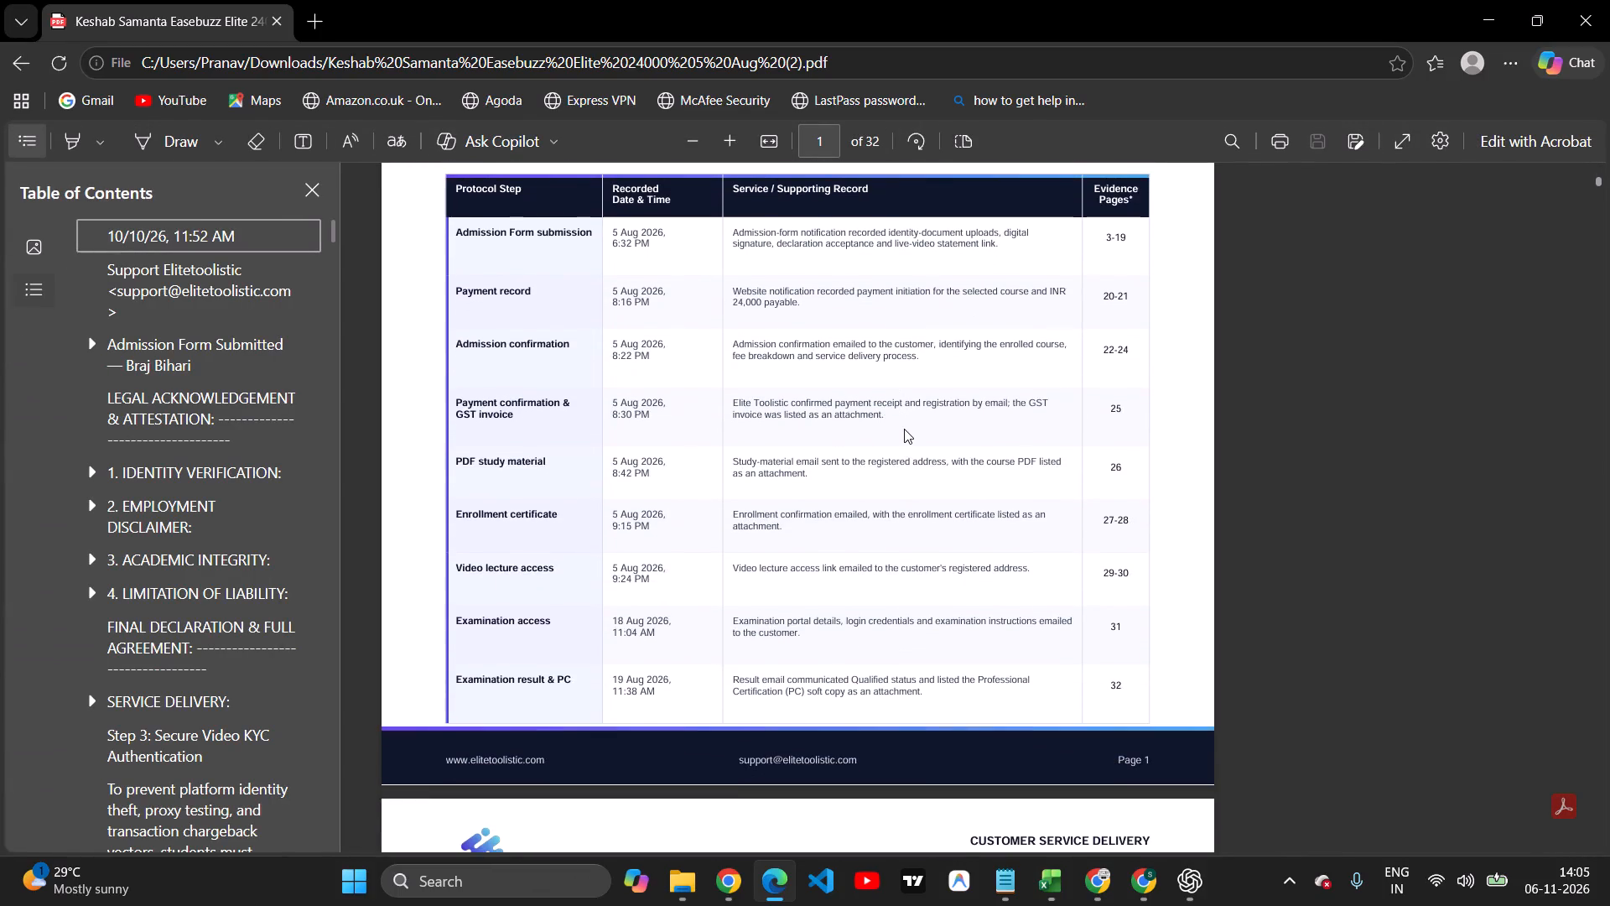
{"action": "scroll", "coordinate": [904, 429], "scroll_direction": "down", "scroll_amount": 8}
{"action": "scroll", "coordinate": [902, 429], "scroll_direction": "up", "scroll_amount": 1}
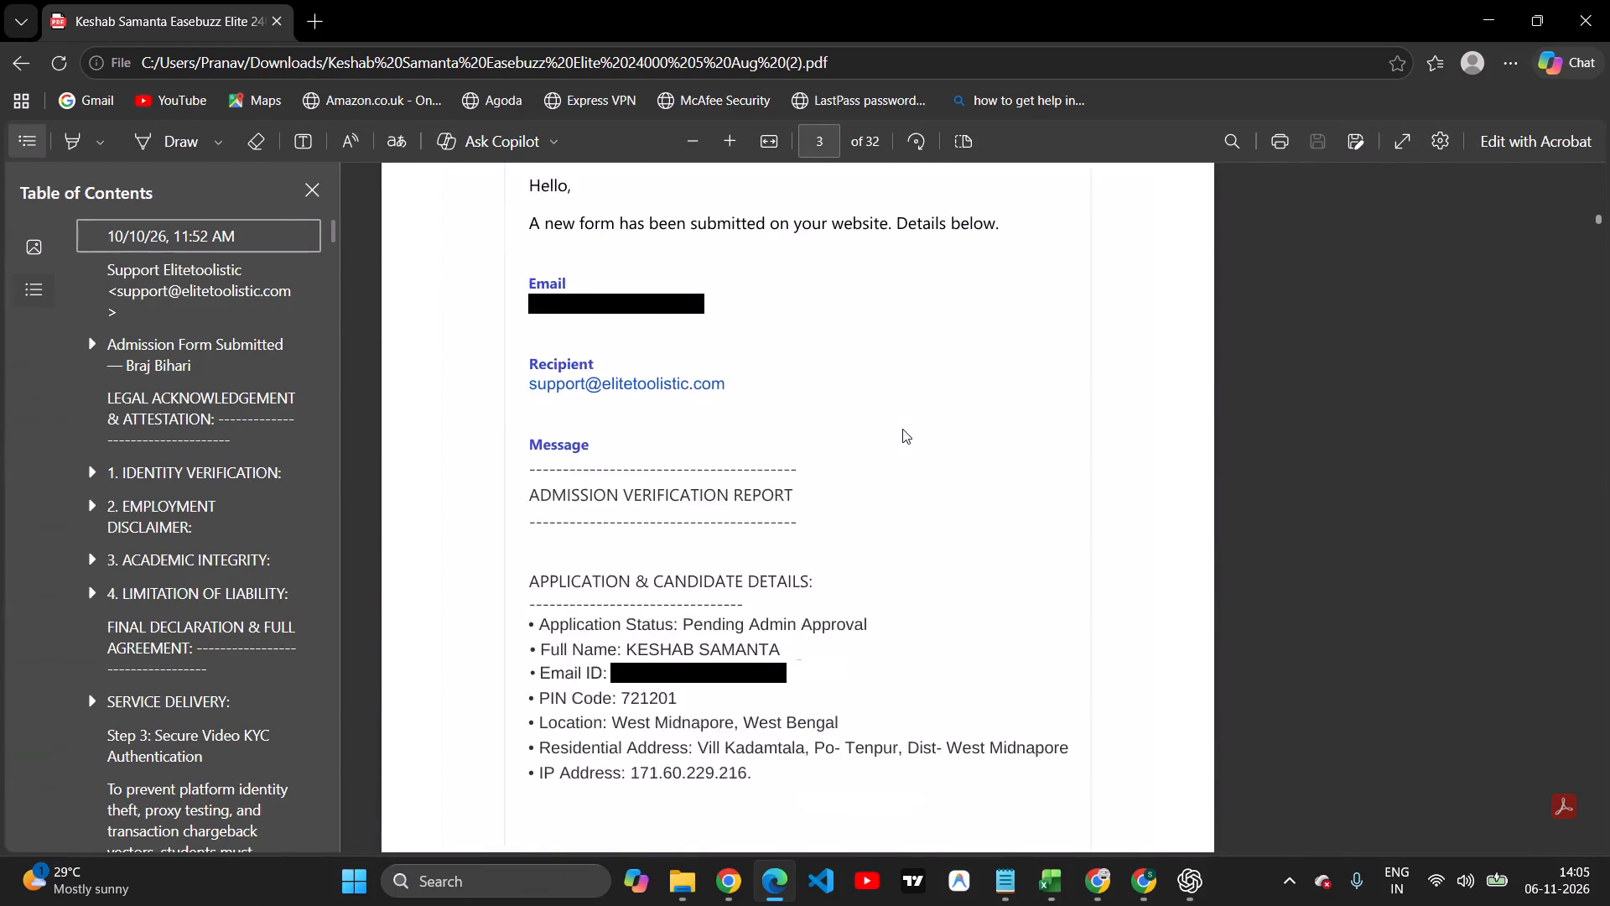
{"action": "scroll", "coordinate": [902, 429], "scroll_direction": "up", "scroll_amount": 2}
{"action": "scroll", "coordinate": [902, 429], "scroll_direction": "down", "scroll_amount": 14}
{"action": "scroll", "coordinate": [979, 374], "scroll_direction": "up", "scroll_amount": 7}
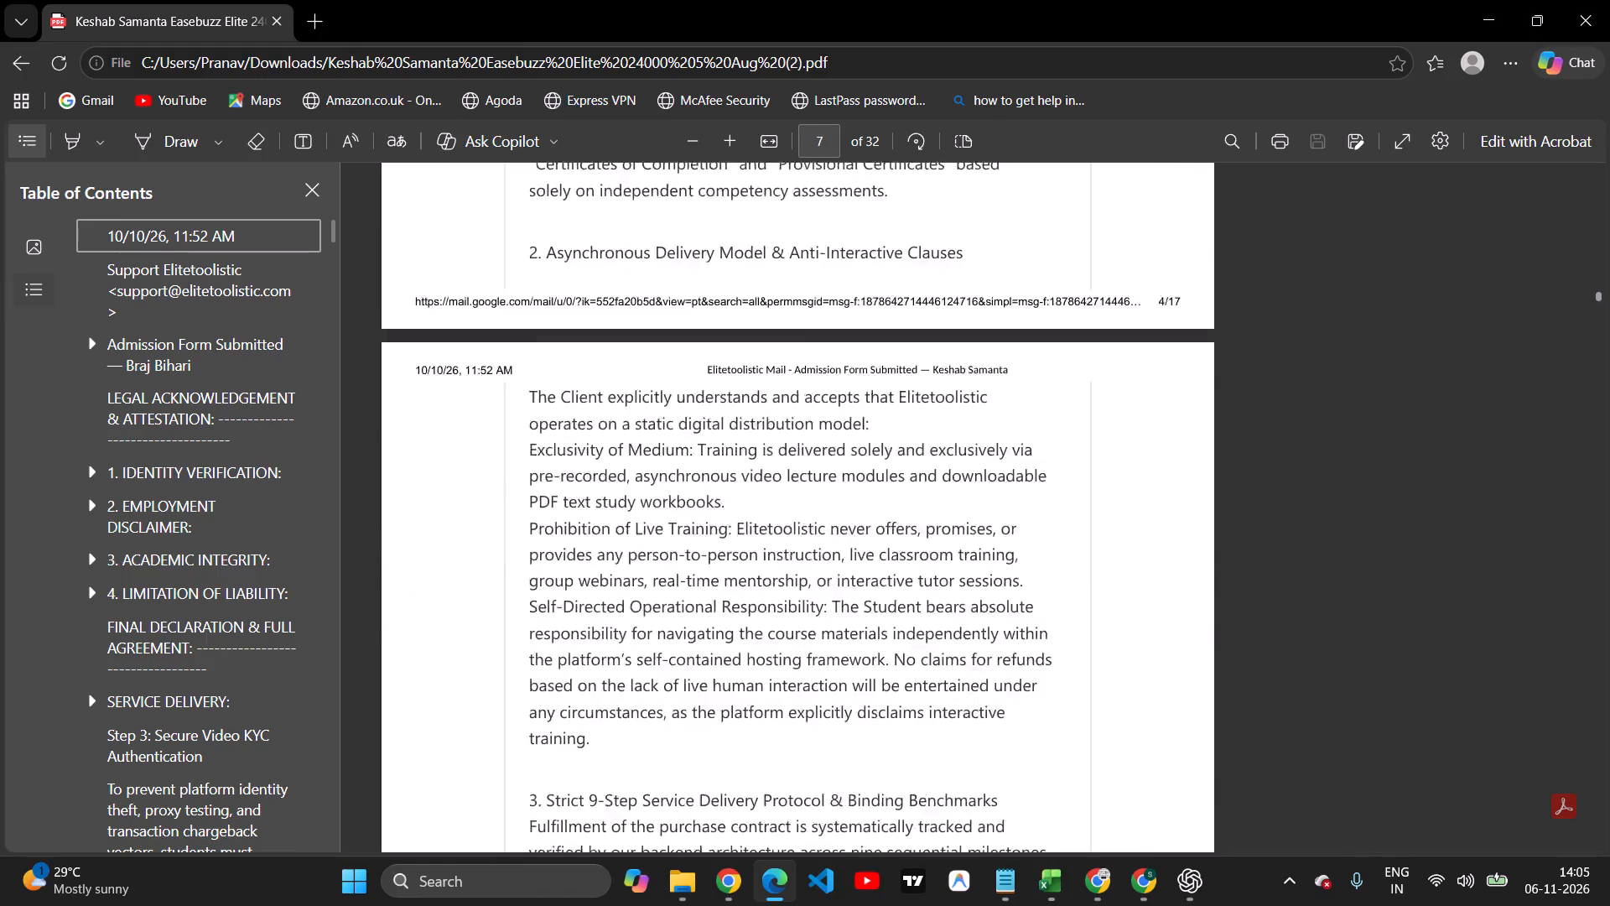
{"action": "scroll", "coordinate": [975, 379], "scroll_direction": "up", "scroll_amount": 11}
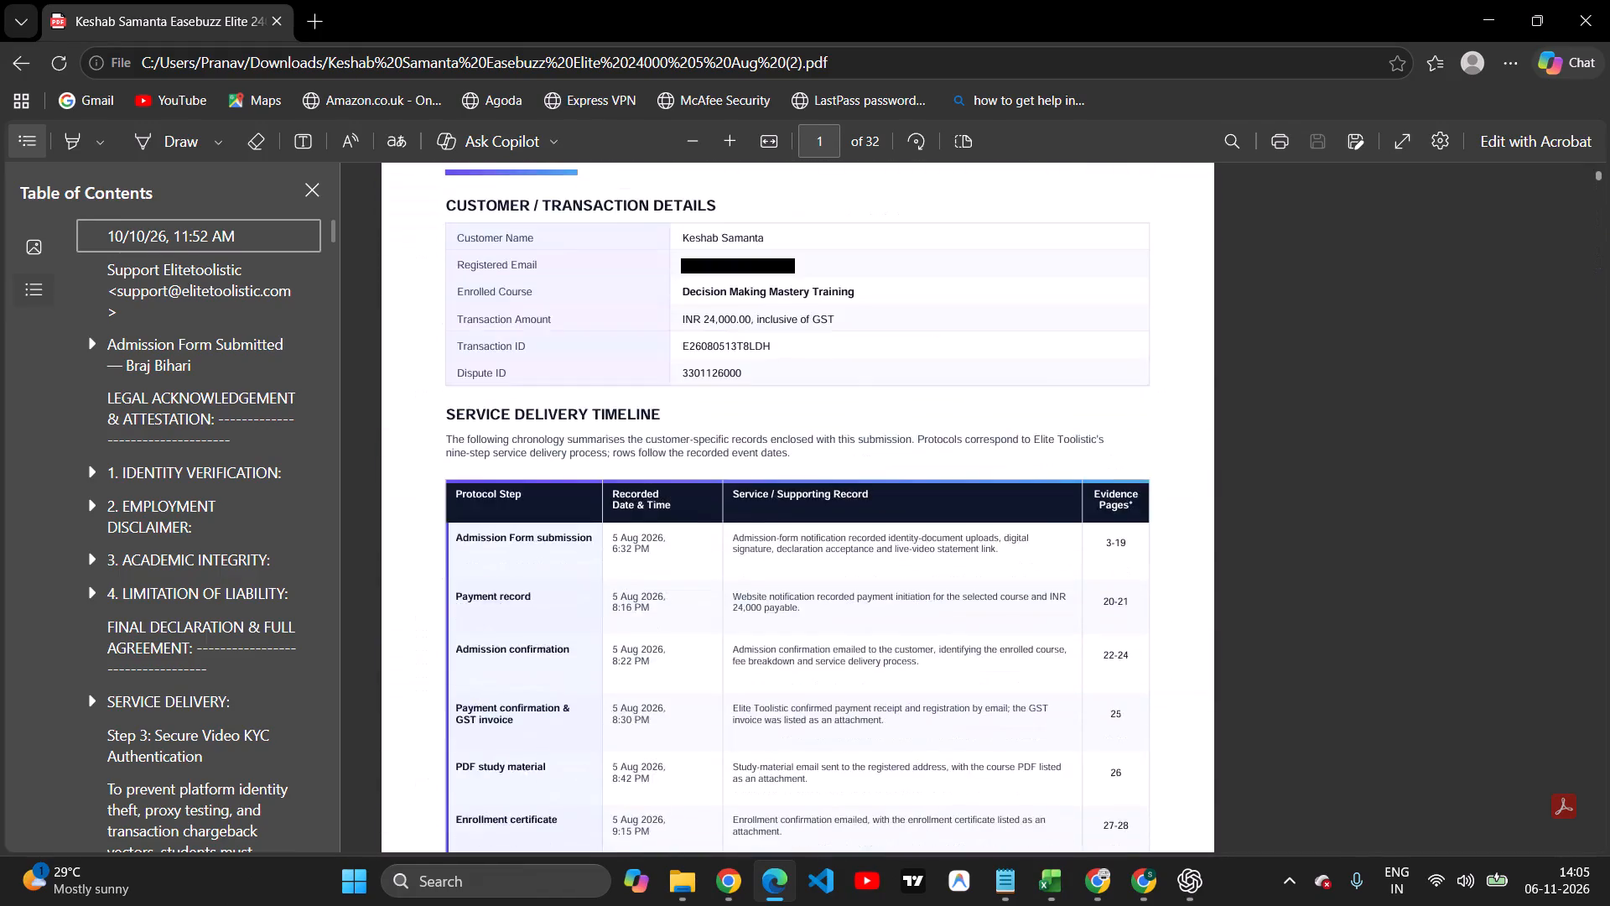
{"action": "scroll", "coordinate": [974, 382], "scroll_direction": "down", "scroll_amount": 5}
{"action": "scroll", "coordinate": [974, 382], "scroll_direction": "up", "scroll_amount": 1}
{"action": "scroll", "coordinate": [974, 382], "scroll_direction": "down", "scroll_amount": 2}
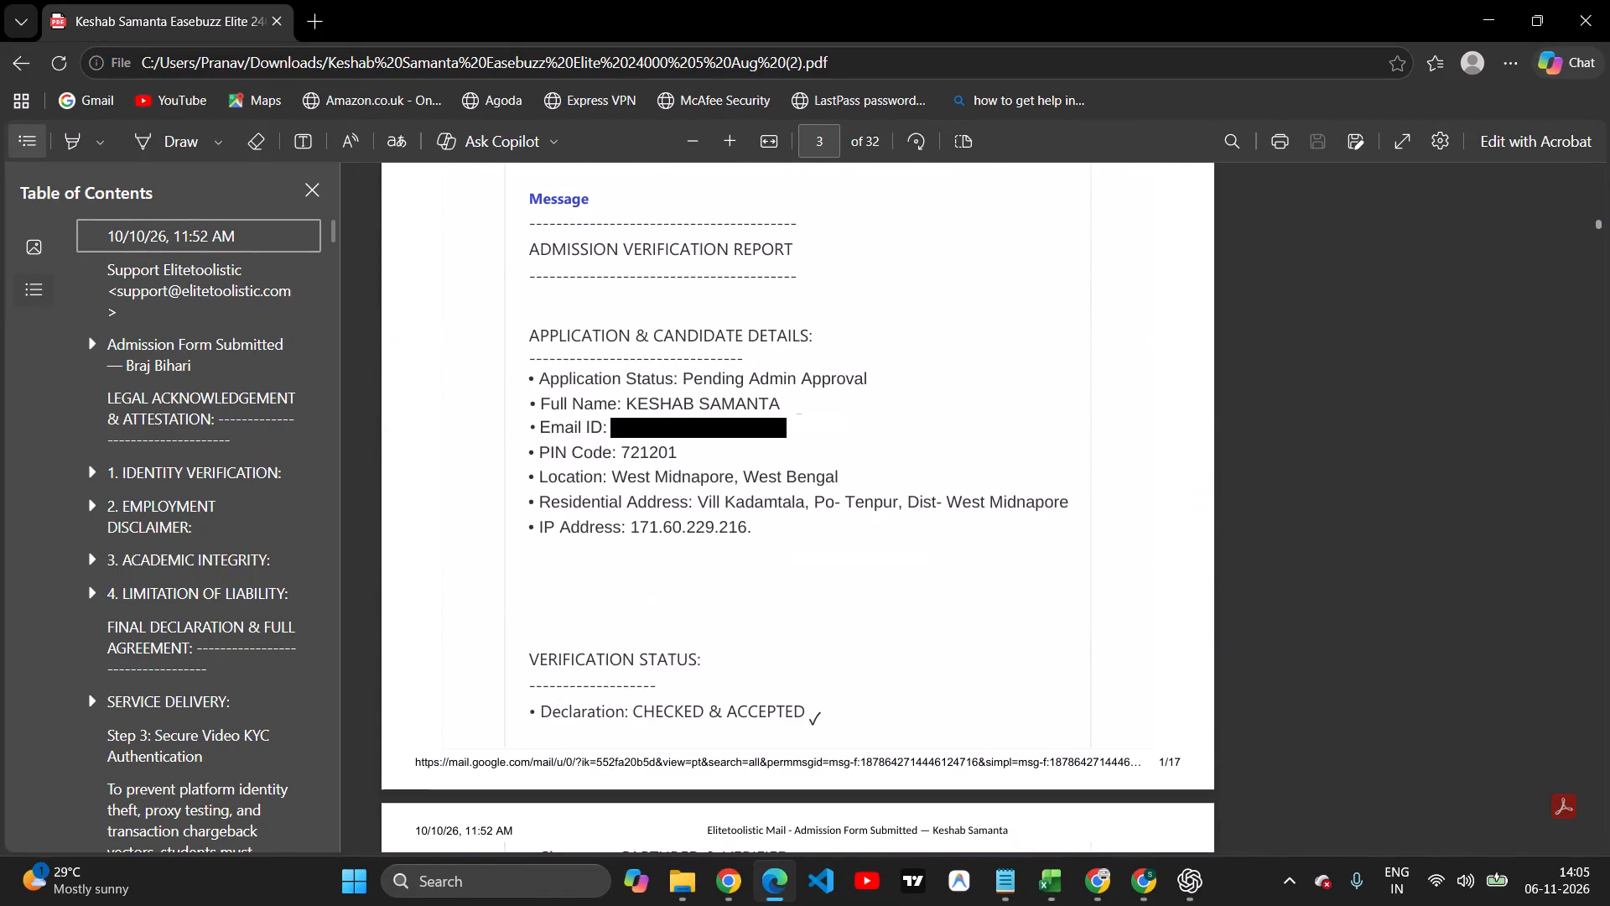
{"action": "scroll", "coordinate": [974, 382], "scroll_direction": "down", "scroll_amount": 1}
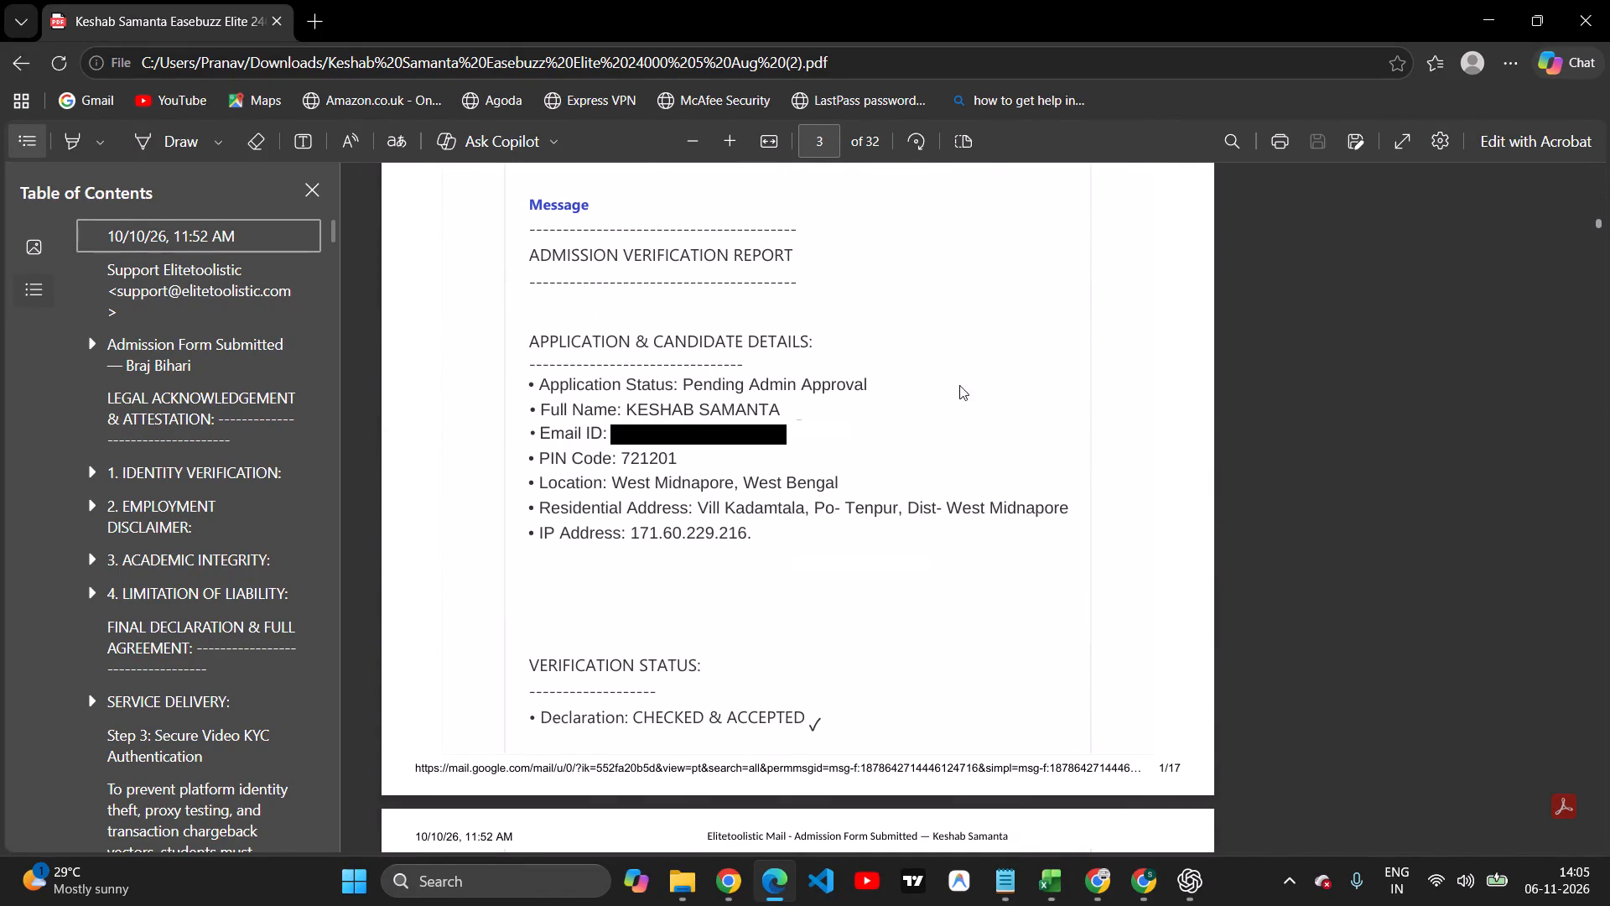
{"action": "scroll", "coordinate": [947, 378], "scroll_direction": "up", "scroll_amount": 7}
{"action": "scroll", "coordinate": [1112, 310], "scroll_direction": "up", "scroll_amount": 15}
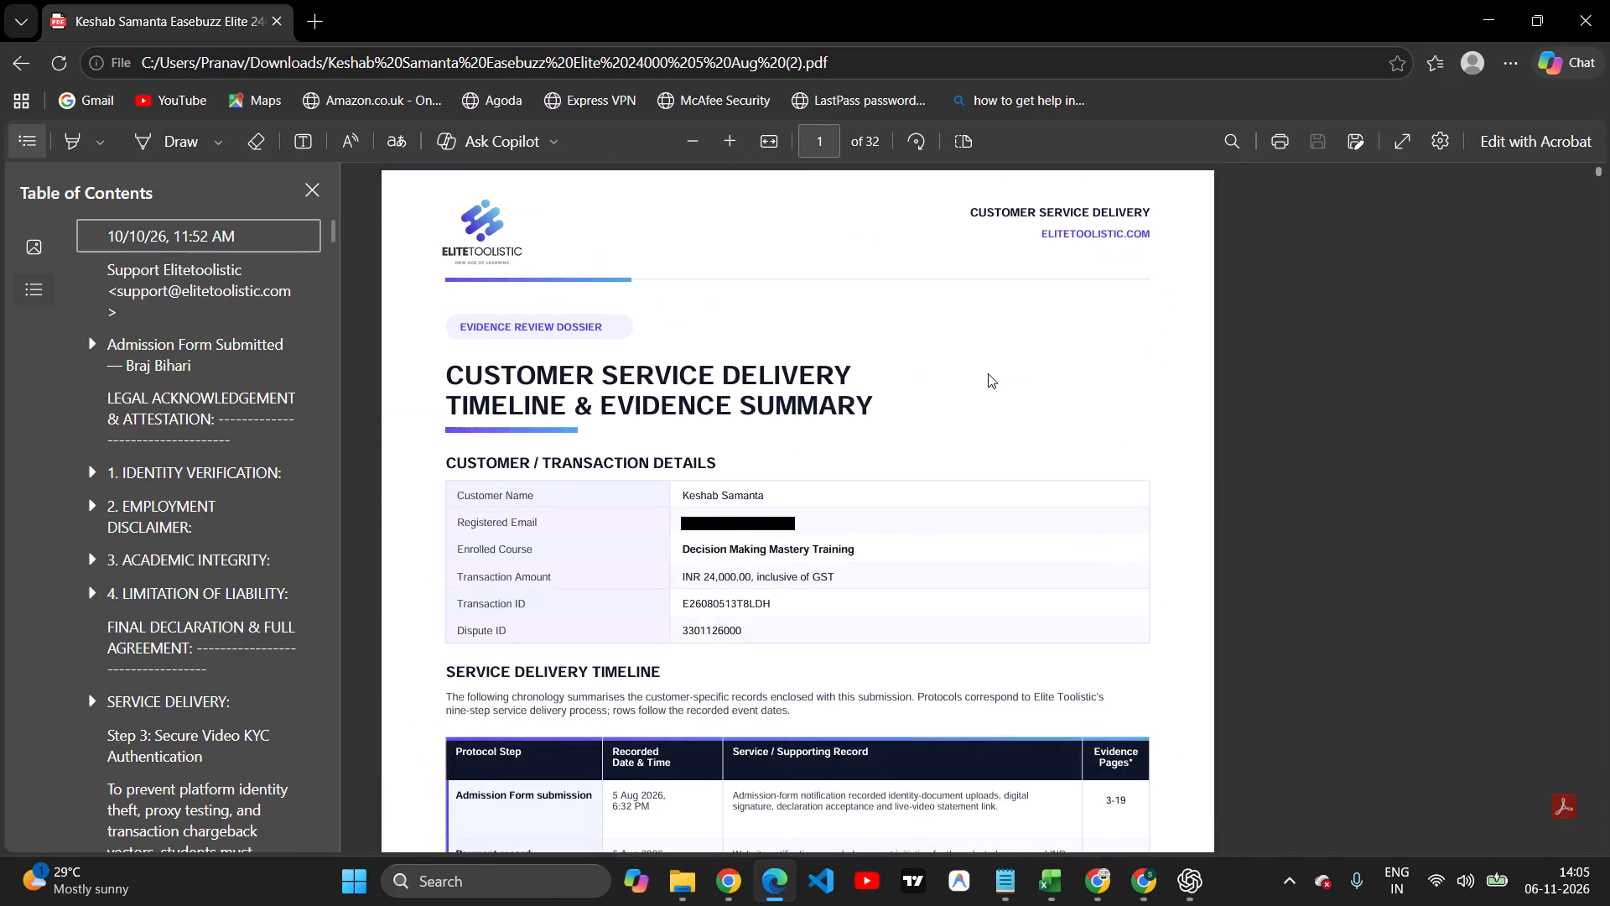
{"action": "scroll", "coordinate": [987, 373], "scroll_direction": "up", "scroll_amount": 1}
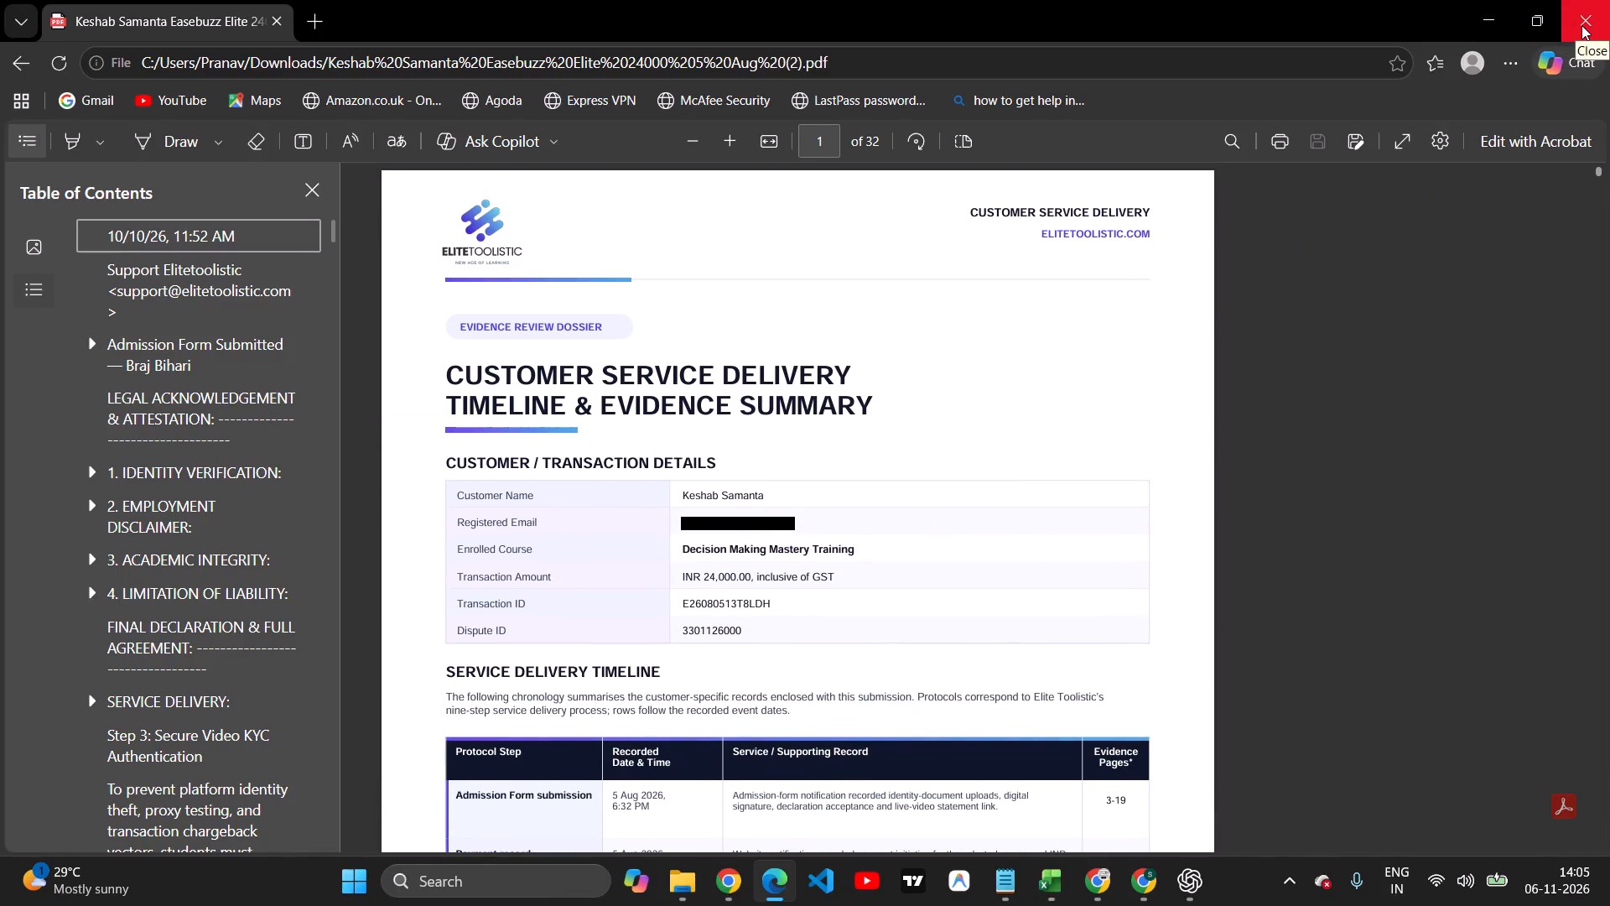
{"action": "scroll", "coordinate": [1109, 399], "scroll_direction": "down", "scroll_amount": 2}
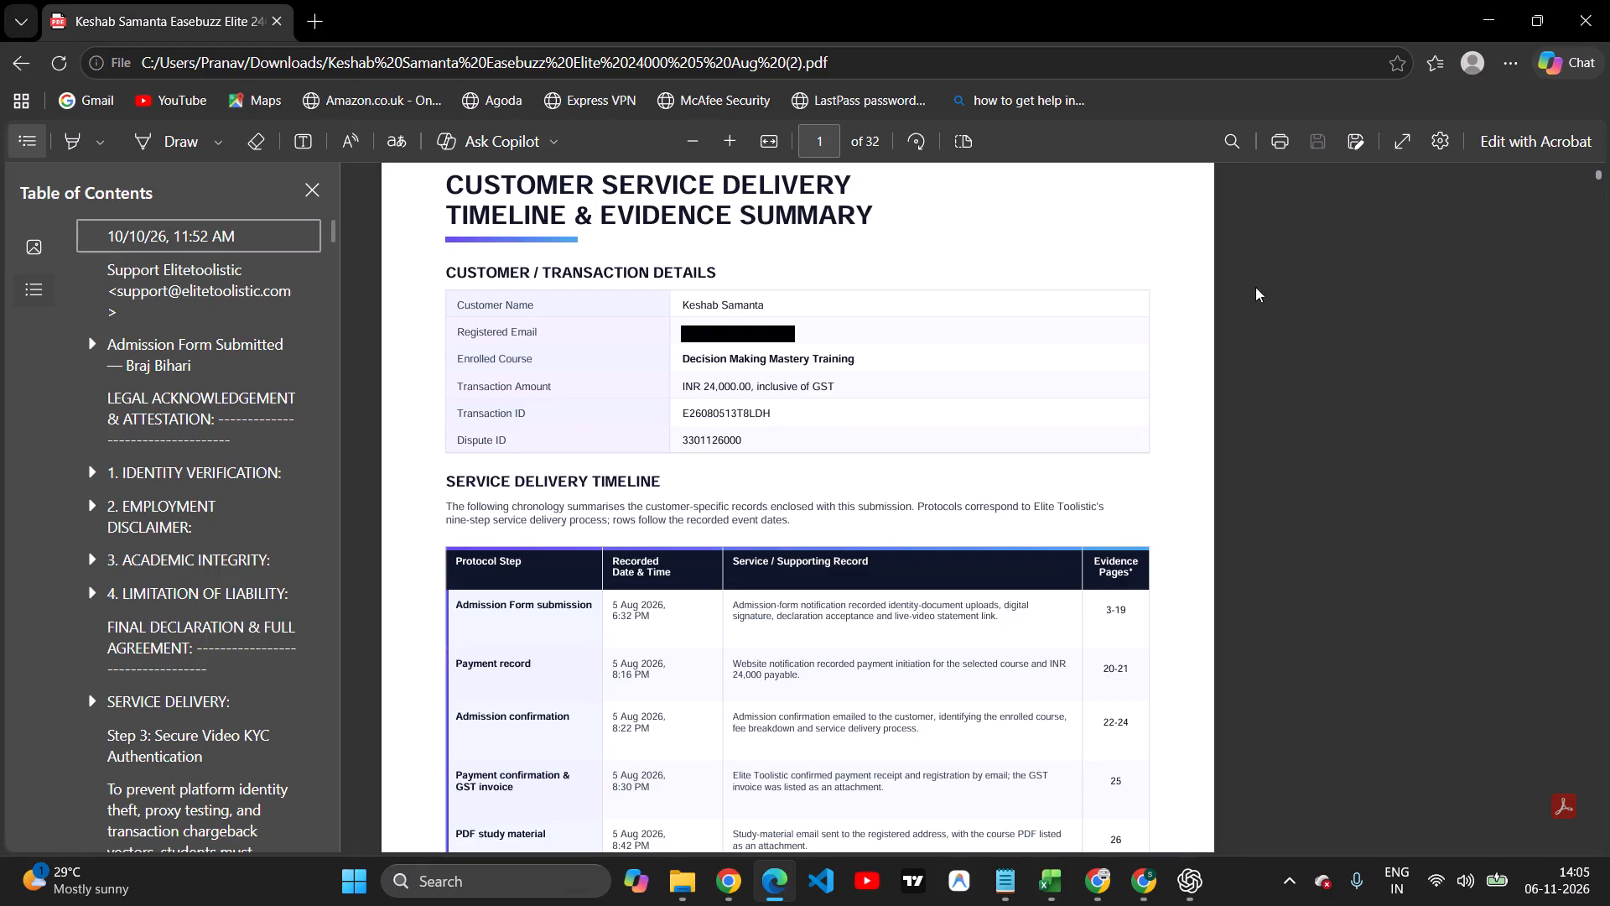
{"action": "left_click", "coordinate": [1583, 19]}
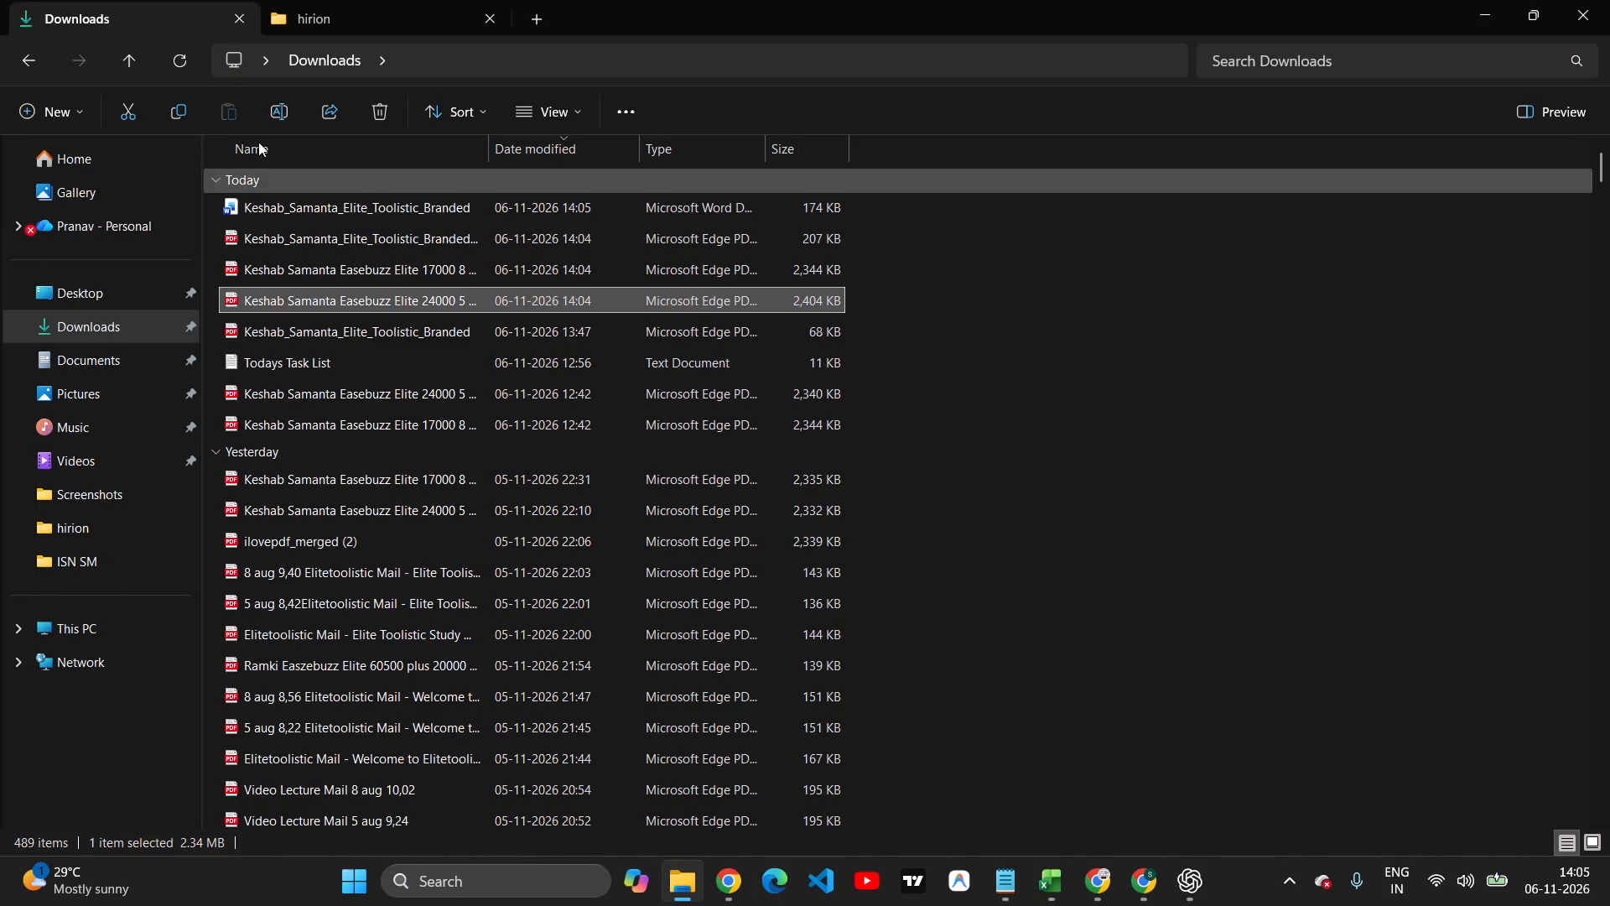
Open the latest 17000 8 Aug evidence PDF from Downloads, check its admission form details, and close it.
{"action": "left_click", "coordinate": [184, 59]}
{"action": "double_click", "coordinate": [180, 58]}
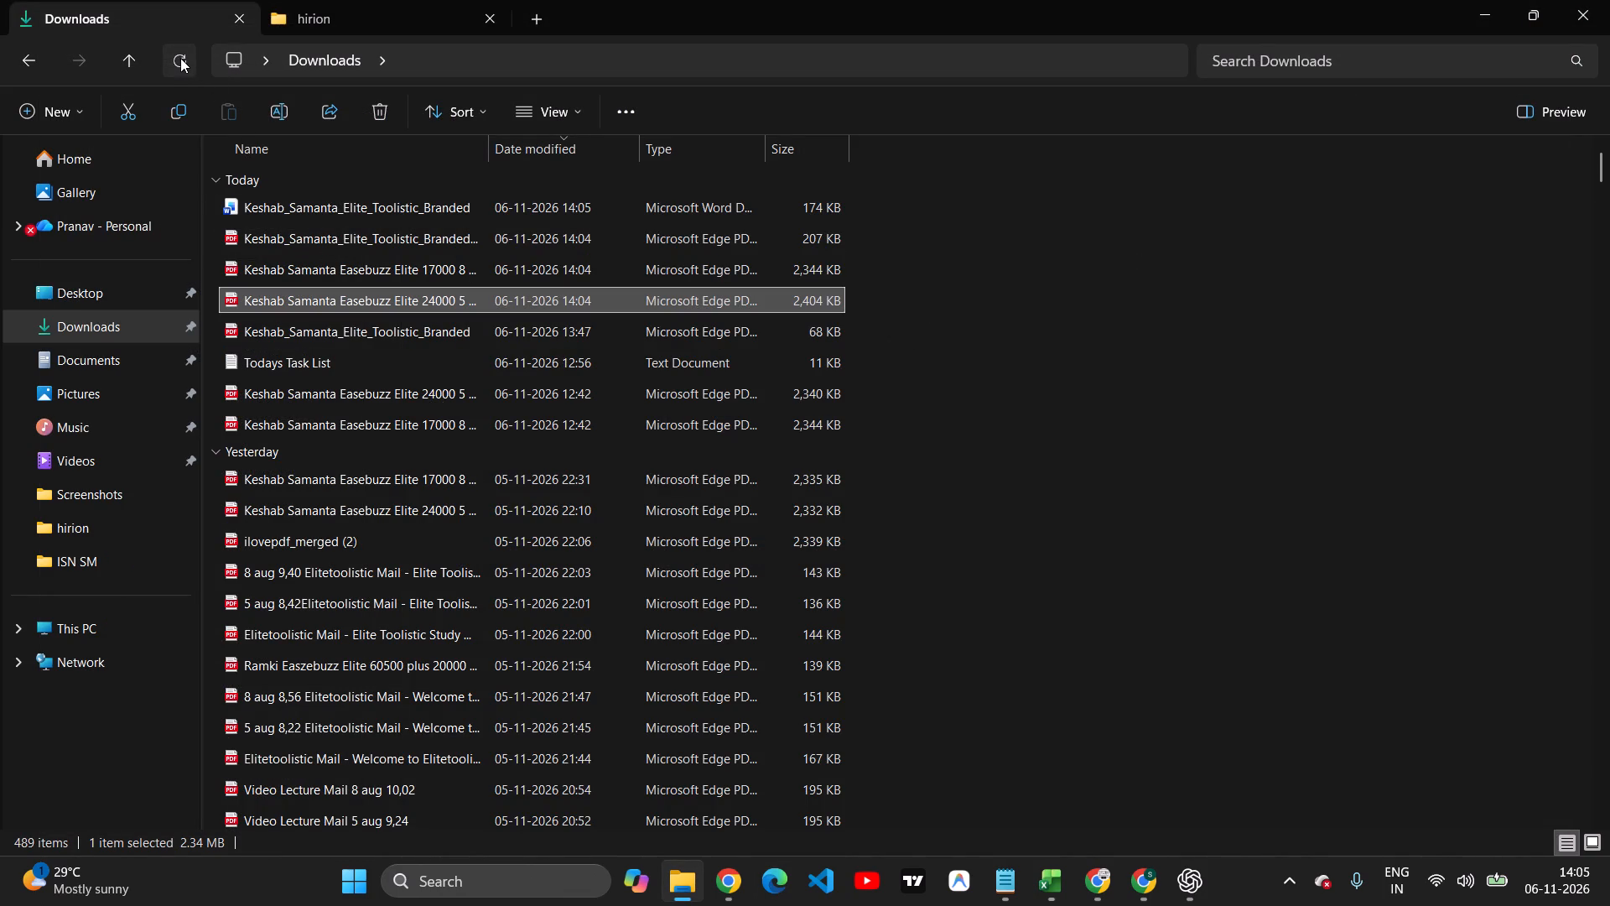
{"action": "double_click", "coordinate": [381, 264]}
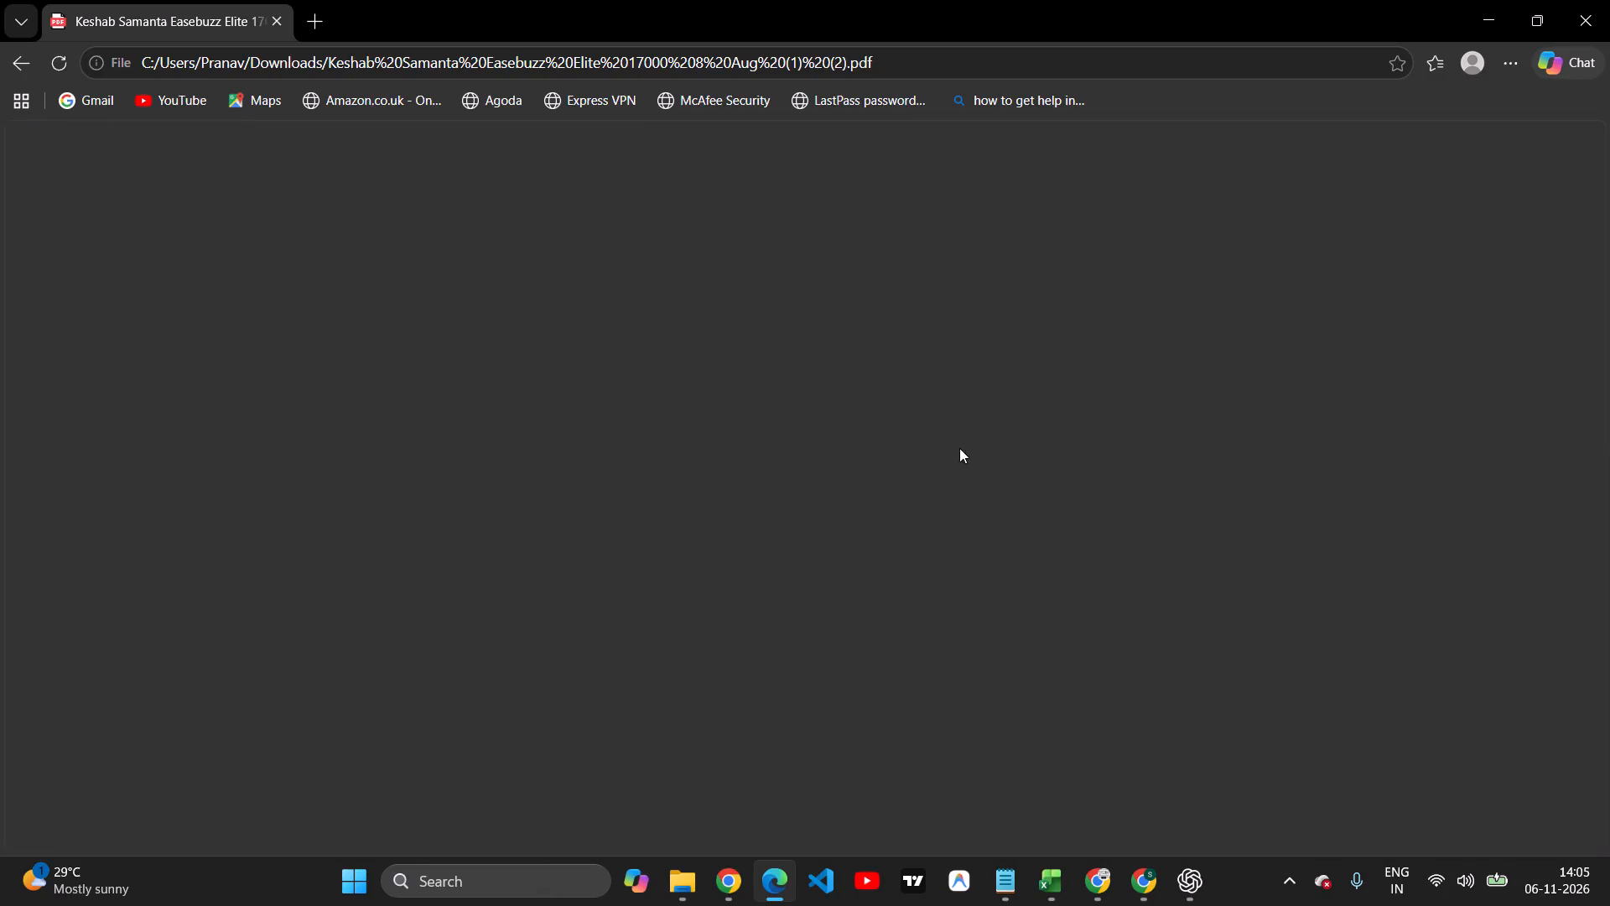
{"action": "scroll", "coordinate": [945, 428], "scroll_direction": "down", "scroll_amount": 3}
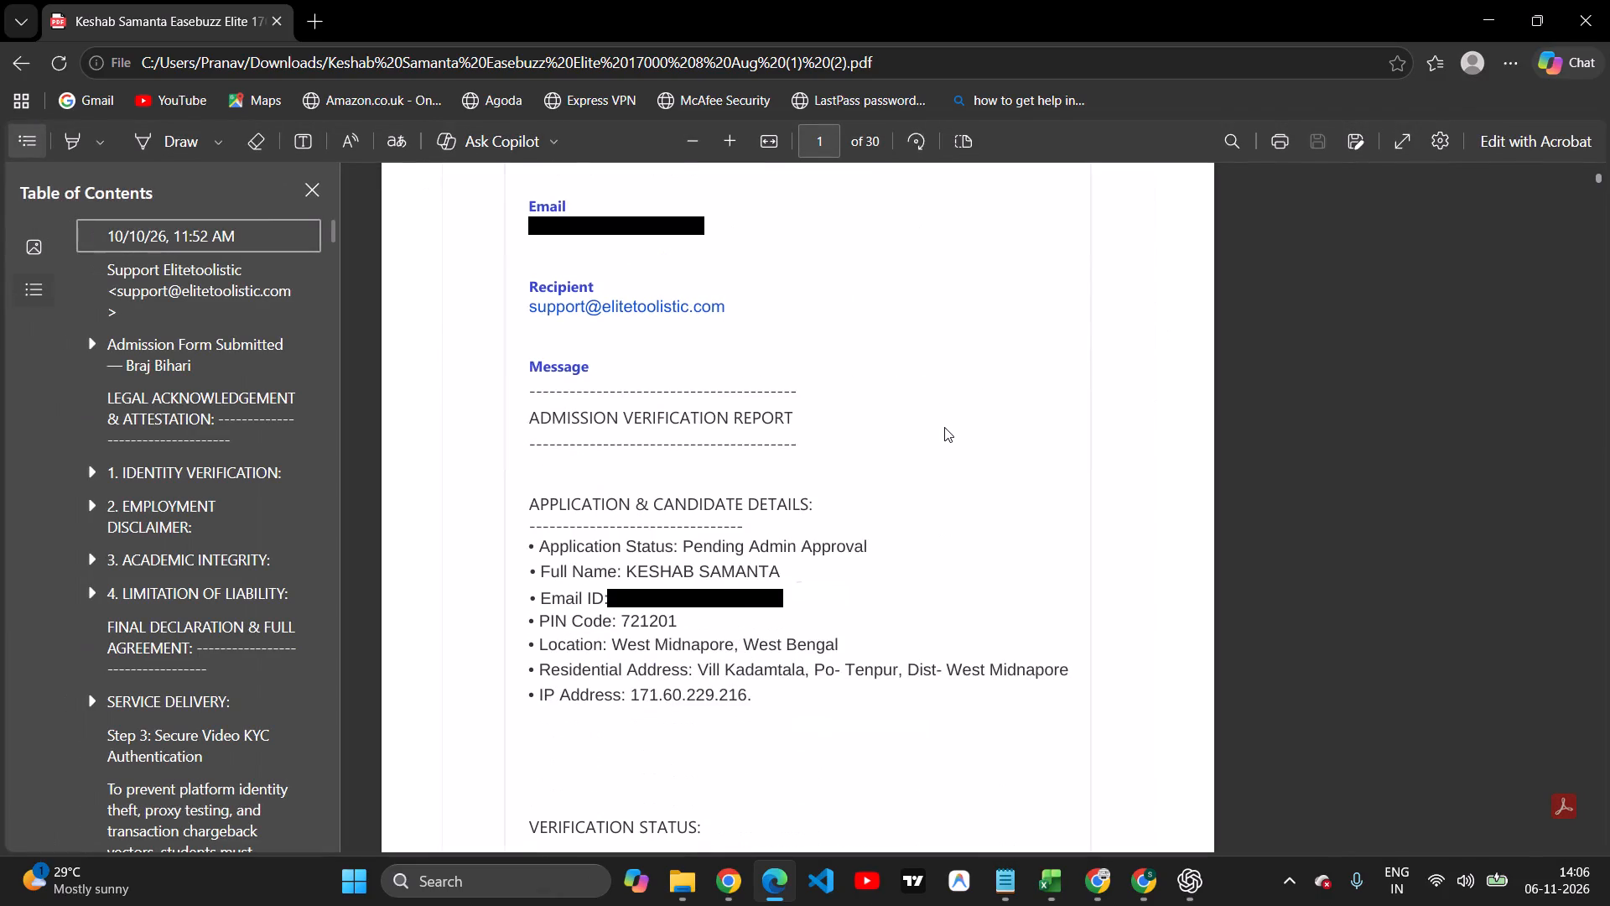
{"action": "left_click", "coordinate": [1582, 19]}
Switch to iLovePDF, merge the 8 Aug summary PDF with the latest 17000 8 Aug evidence PDF, summary first, and download the result.
{"action": "key", "text": "alt+Tab"}
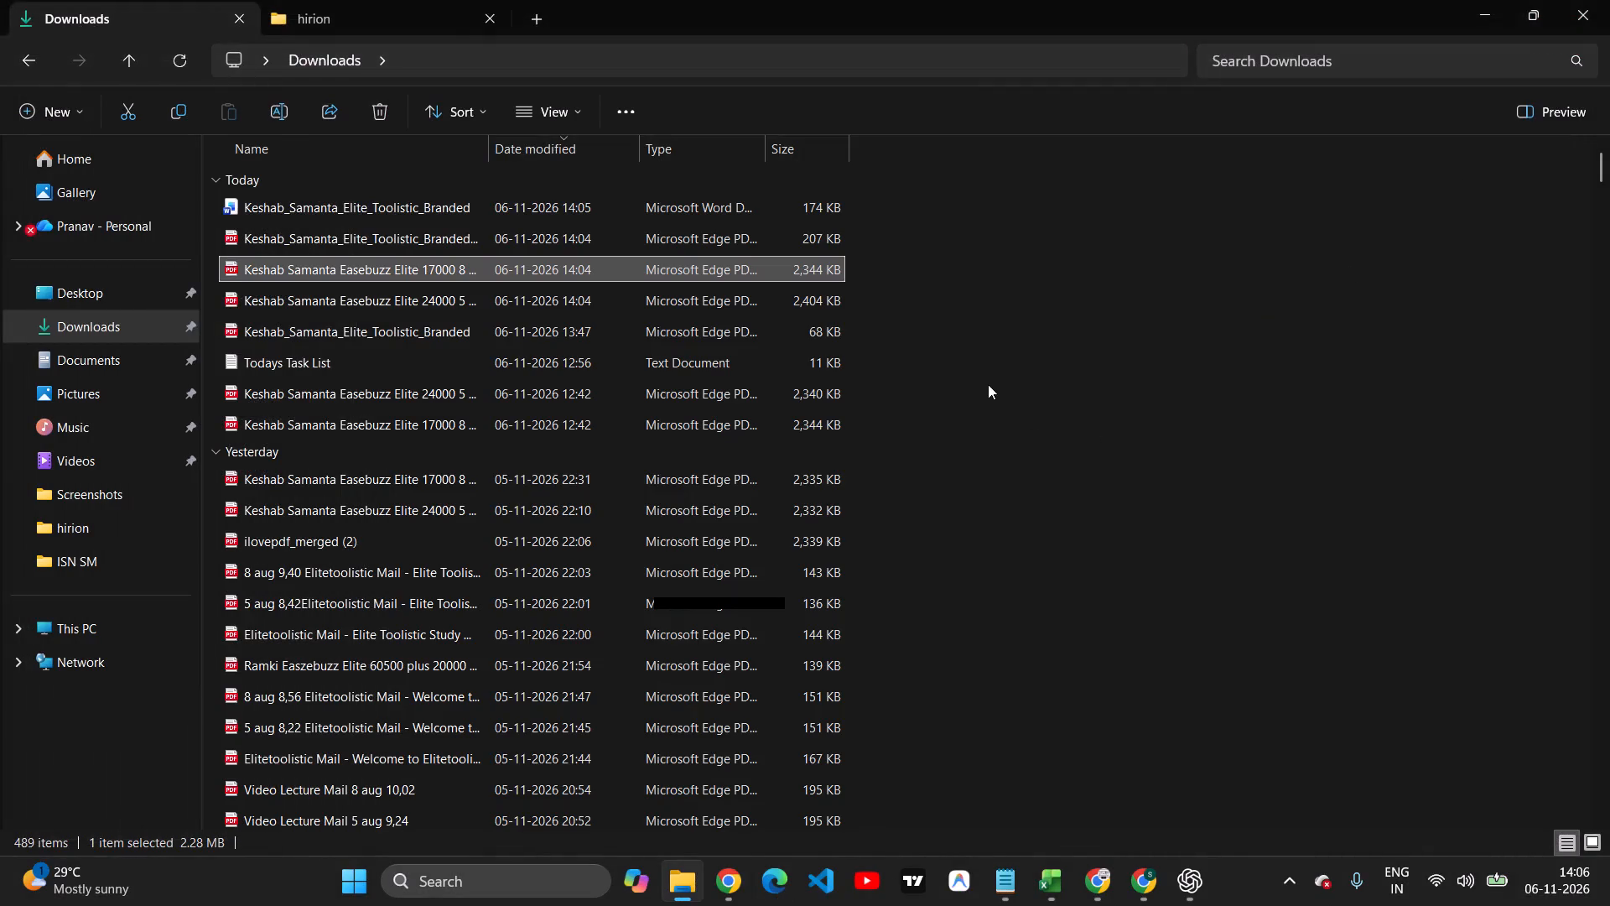
{"action": "left_click", "coordinate": [362, 529], "text": "alt"}
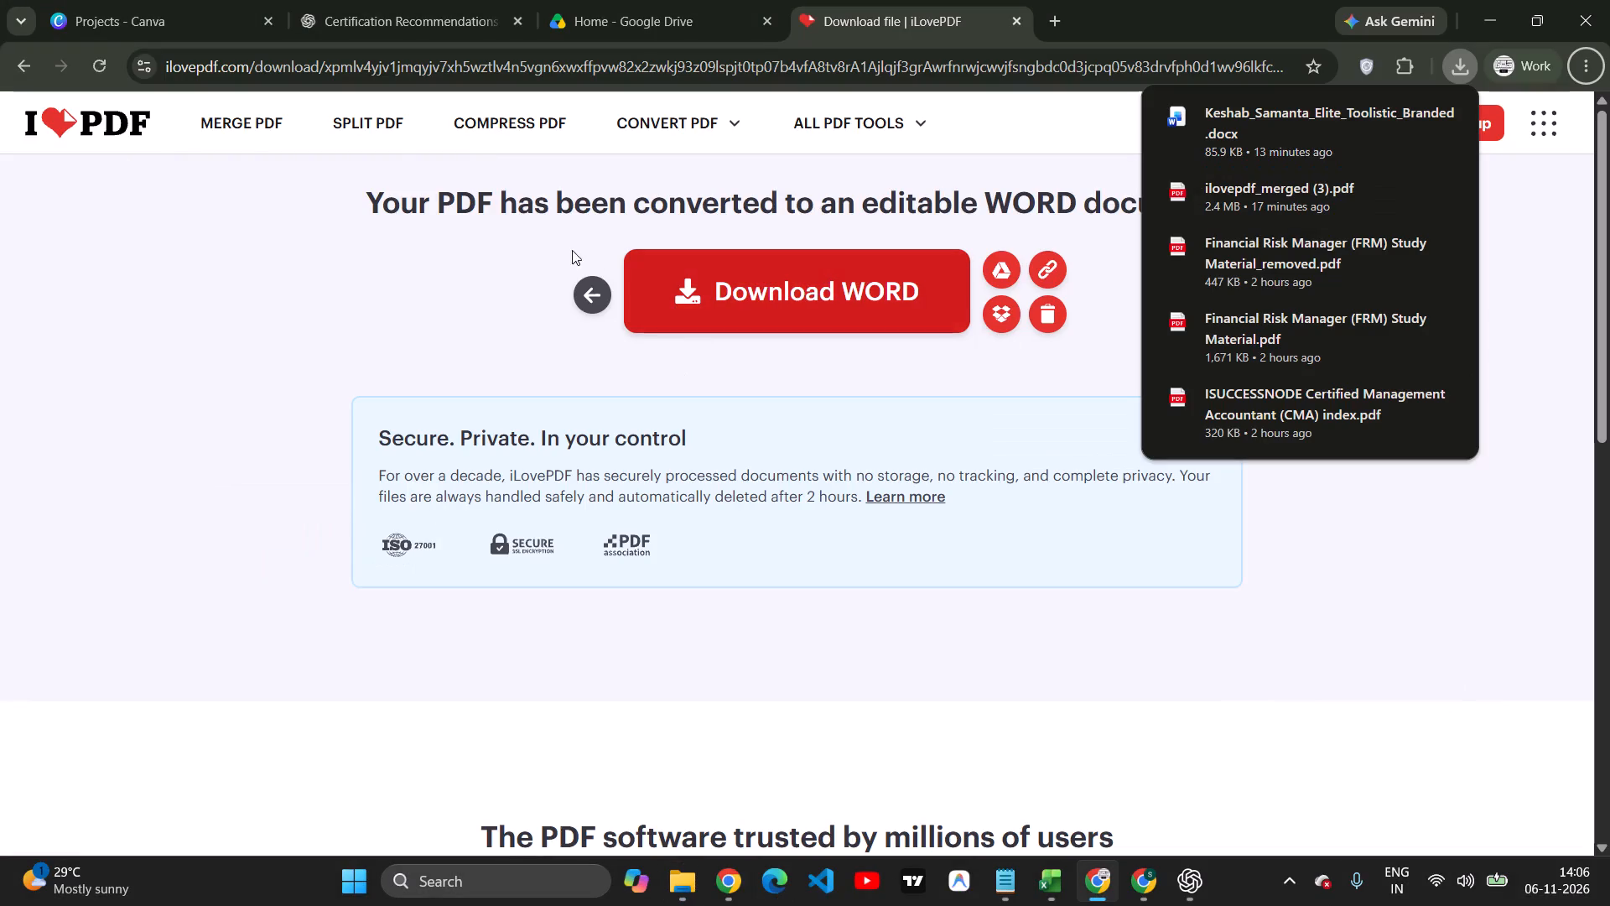
{"action": "left_click", "coordinate": [265, 111]}
{"action": "left_click", "coordinate": [262, 137]}
{"action": "left_click", "coordinate": [259, 121]}
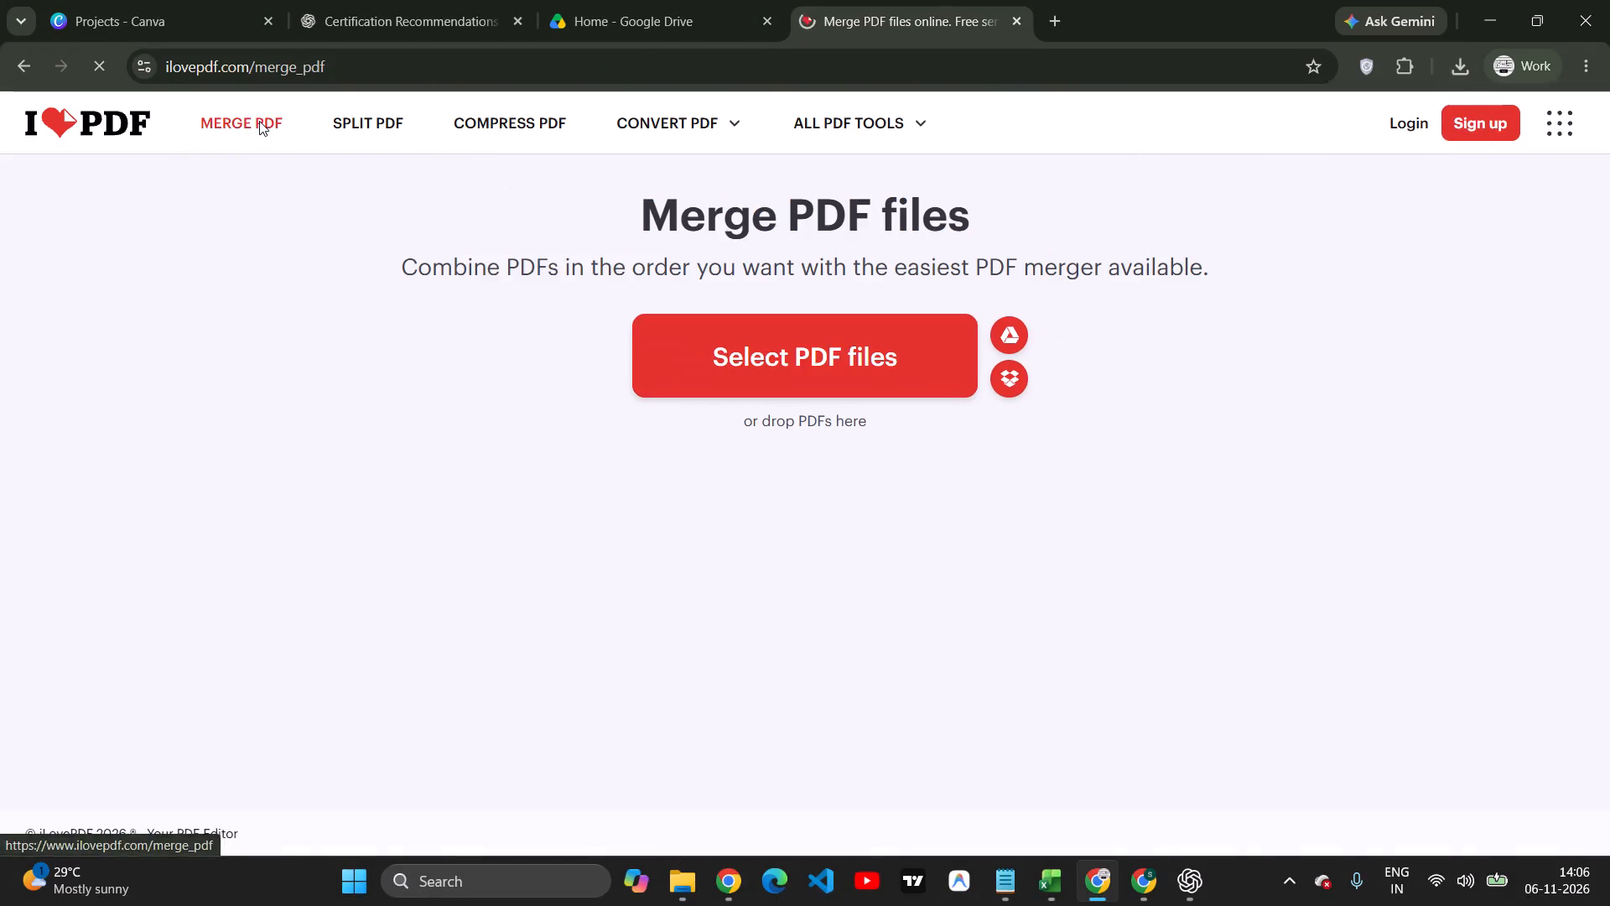
{"action": "left_click", "coordinate": [778, 354]}
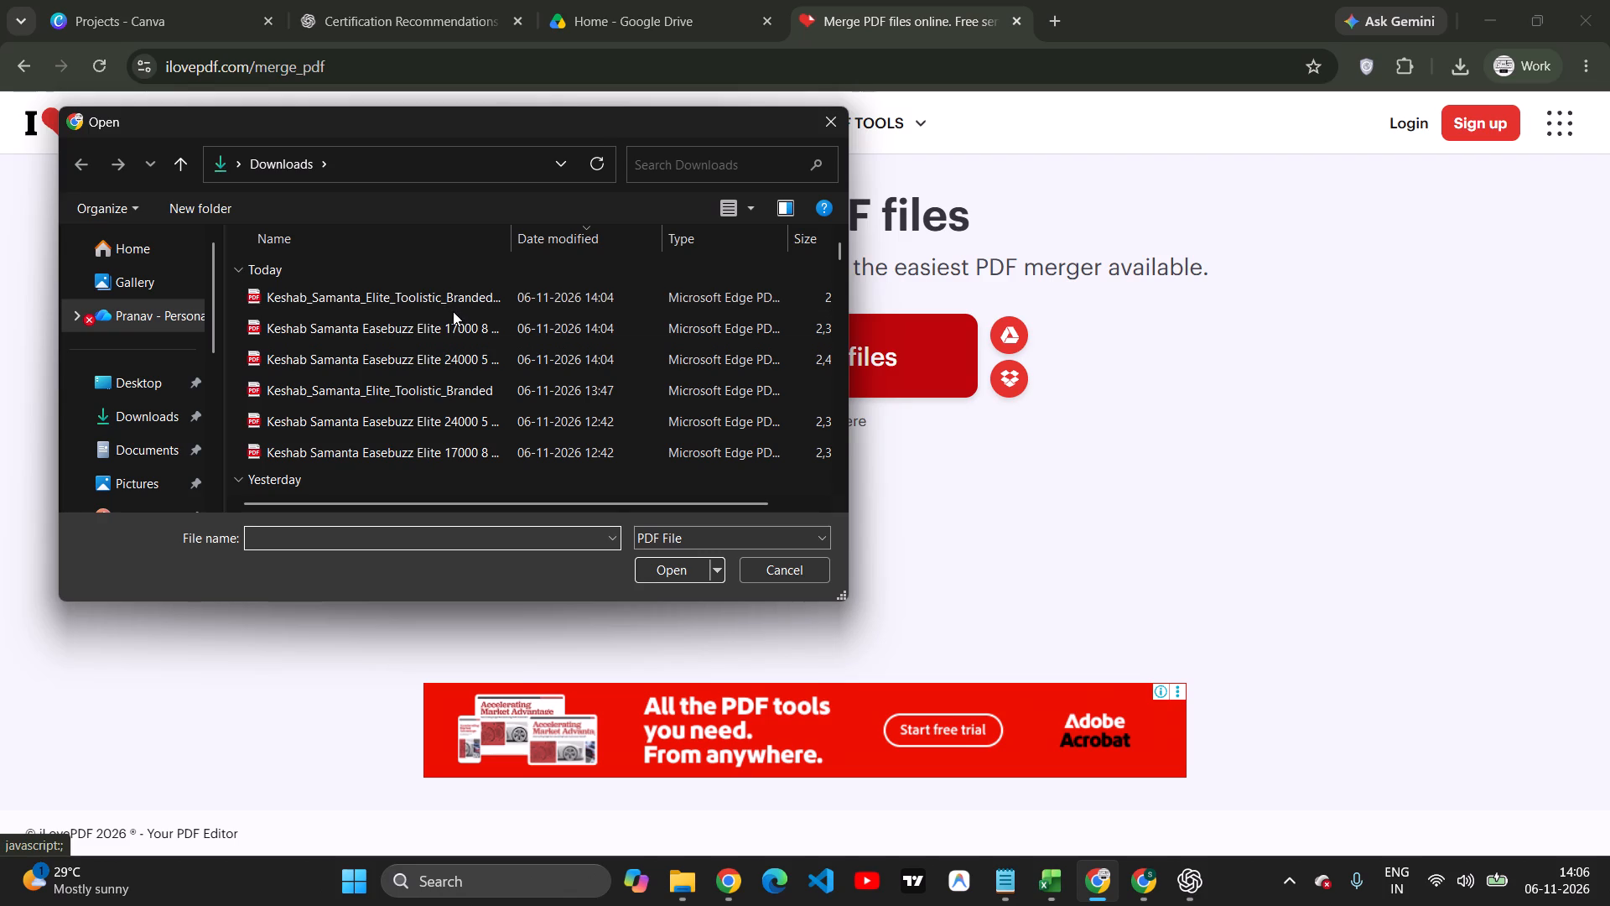
{"action": "left_click", "coordinate": [449, 292], "text": "ctrl"}
{"action": "left_click", "coordinate": [454, 324], "text": "ctrl"}
{"action": "left_click", "coordinate": [678, 567]}
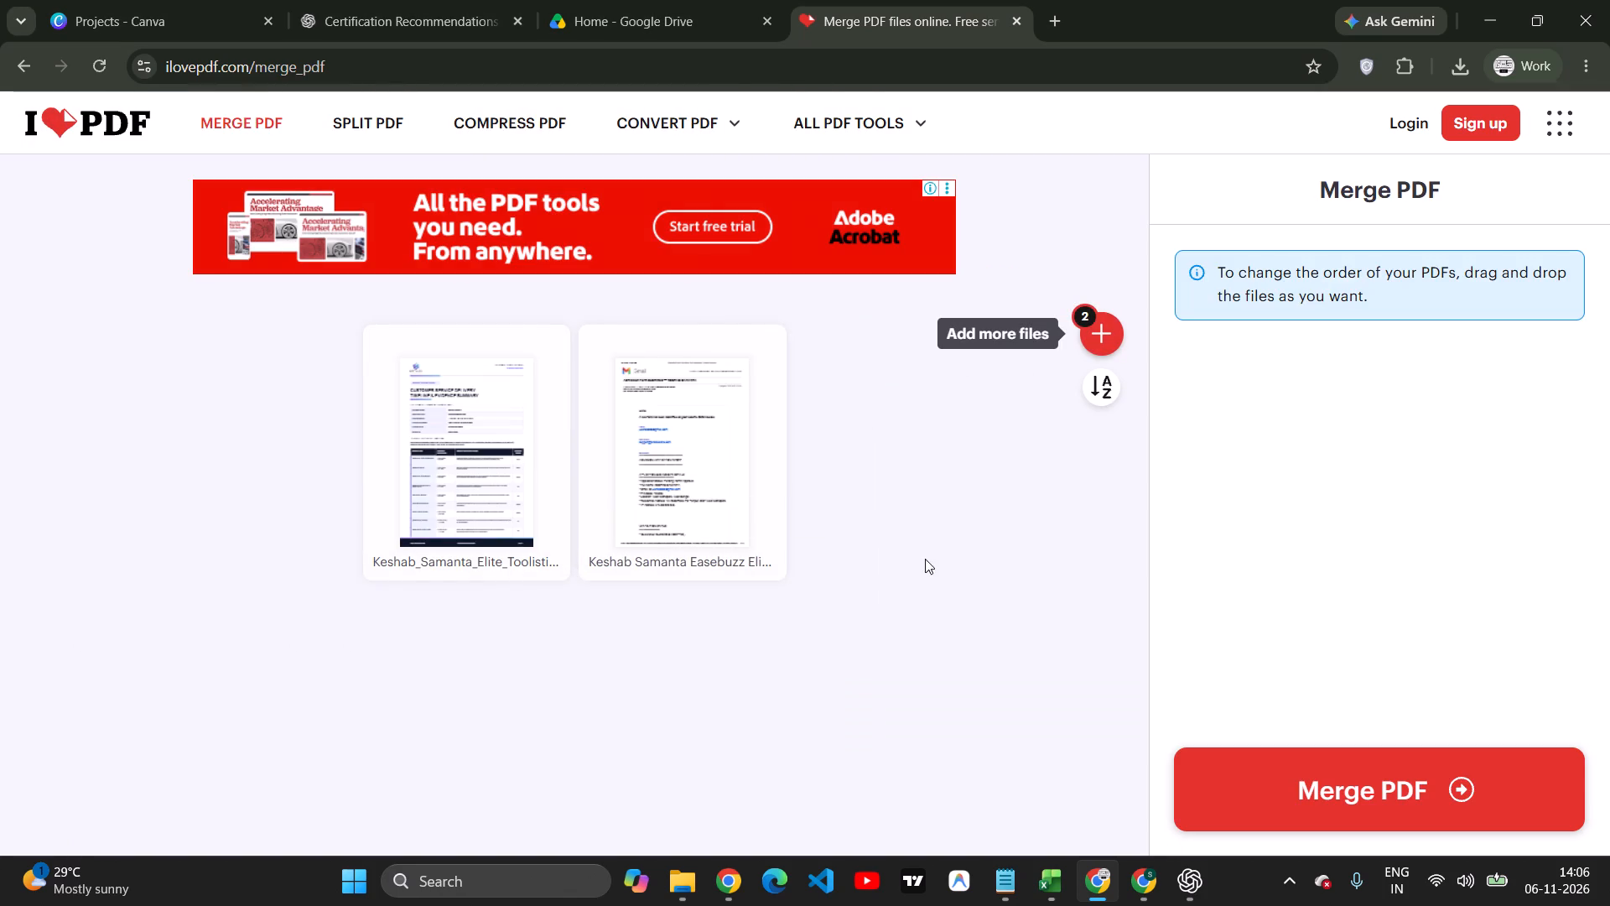
{"action": "left_click", "coordinate": [1374, 786]}
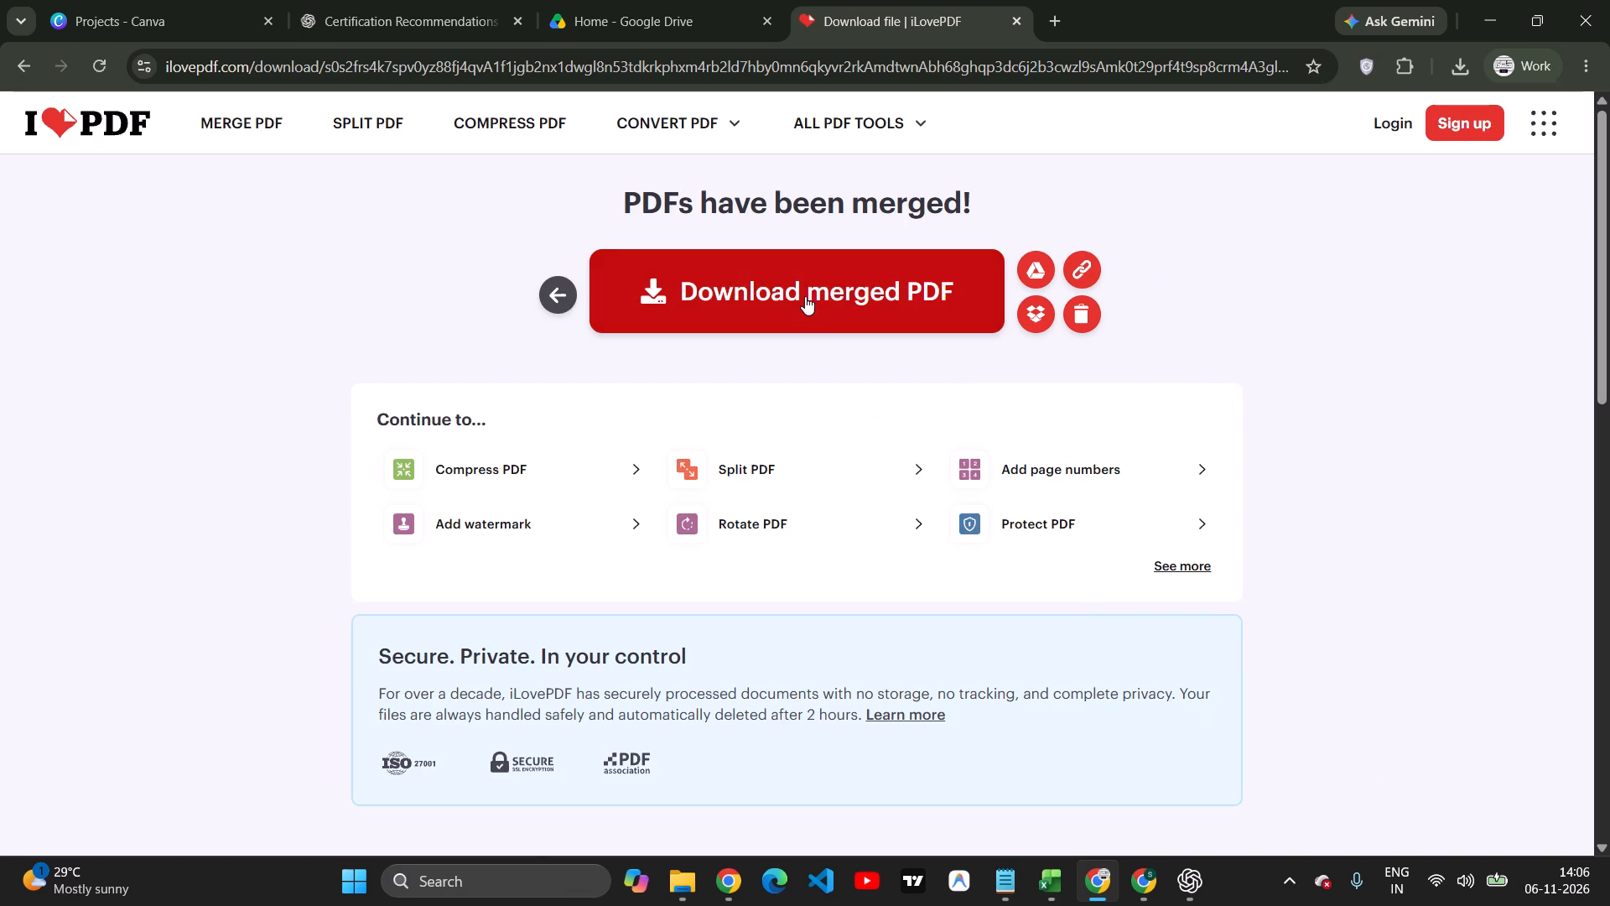
{"action": "left_click", "coordinate": [805, 296]}
{"action": "left_click", "coordinate": [575, 303]}
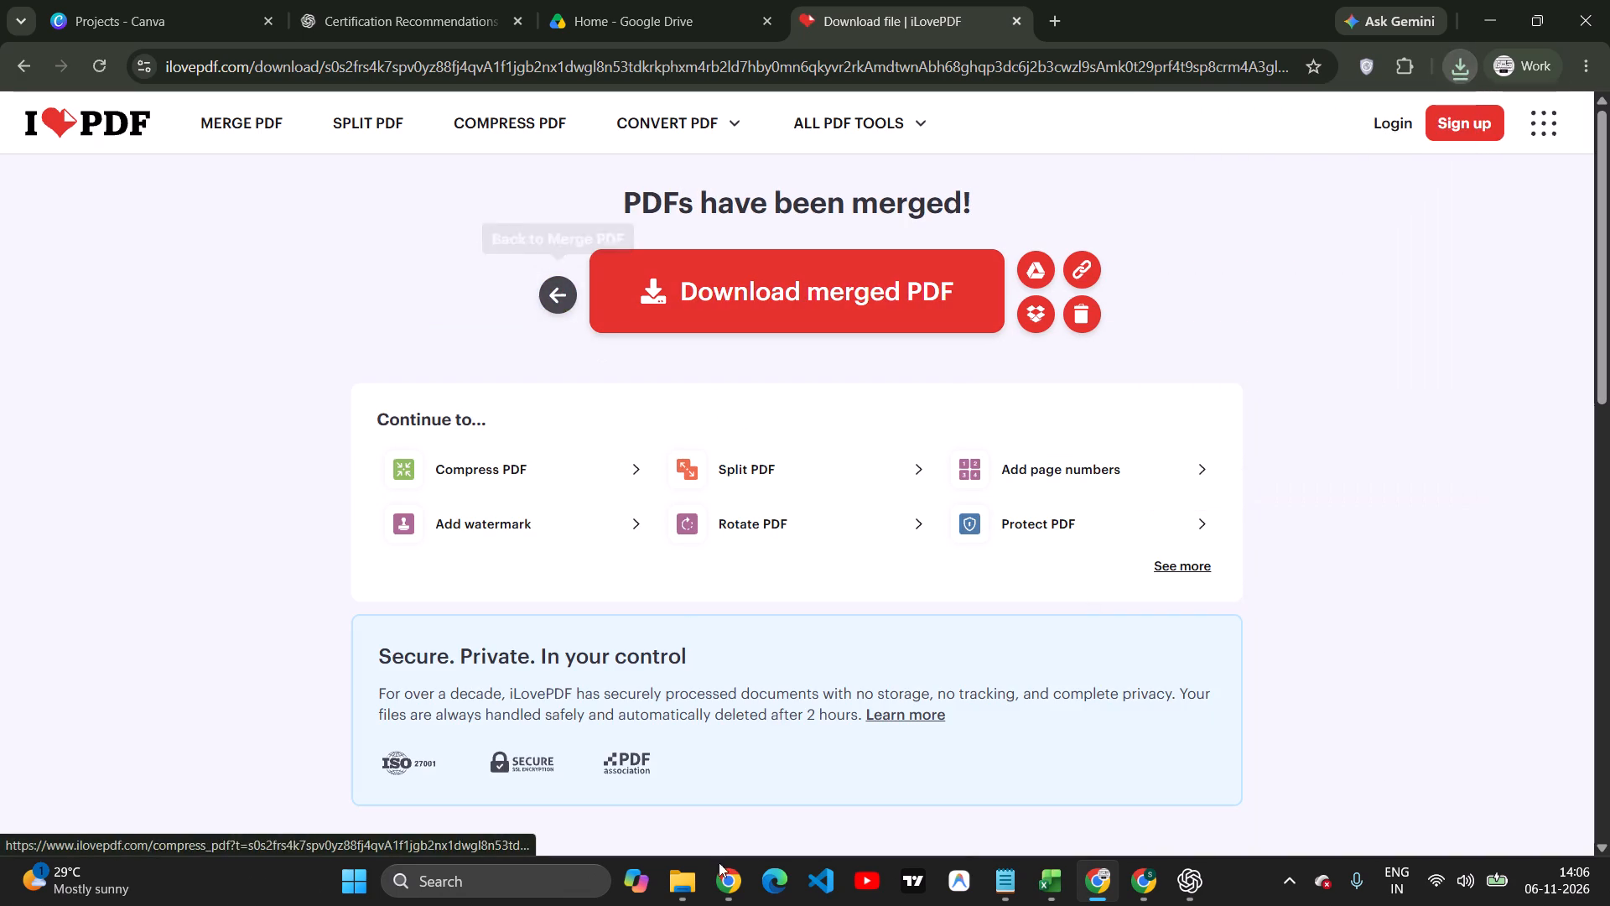
In Downloads, rename the merged PDF using the 17000 evidence file's name, replacing its trailing "(1) (2)" so it ends in "17000 8 Aug 26".
{"action": "left_click", "coordinate": [688, 882]}
{"action": "left_click", "coordinate": [163, 54]}
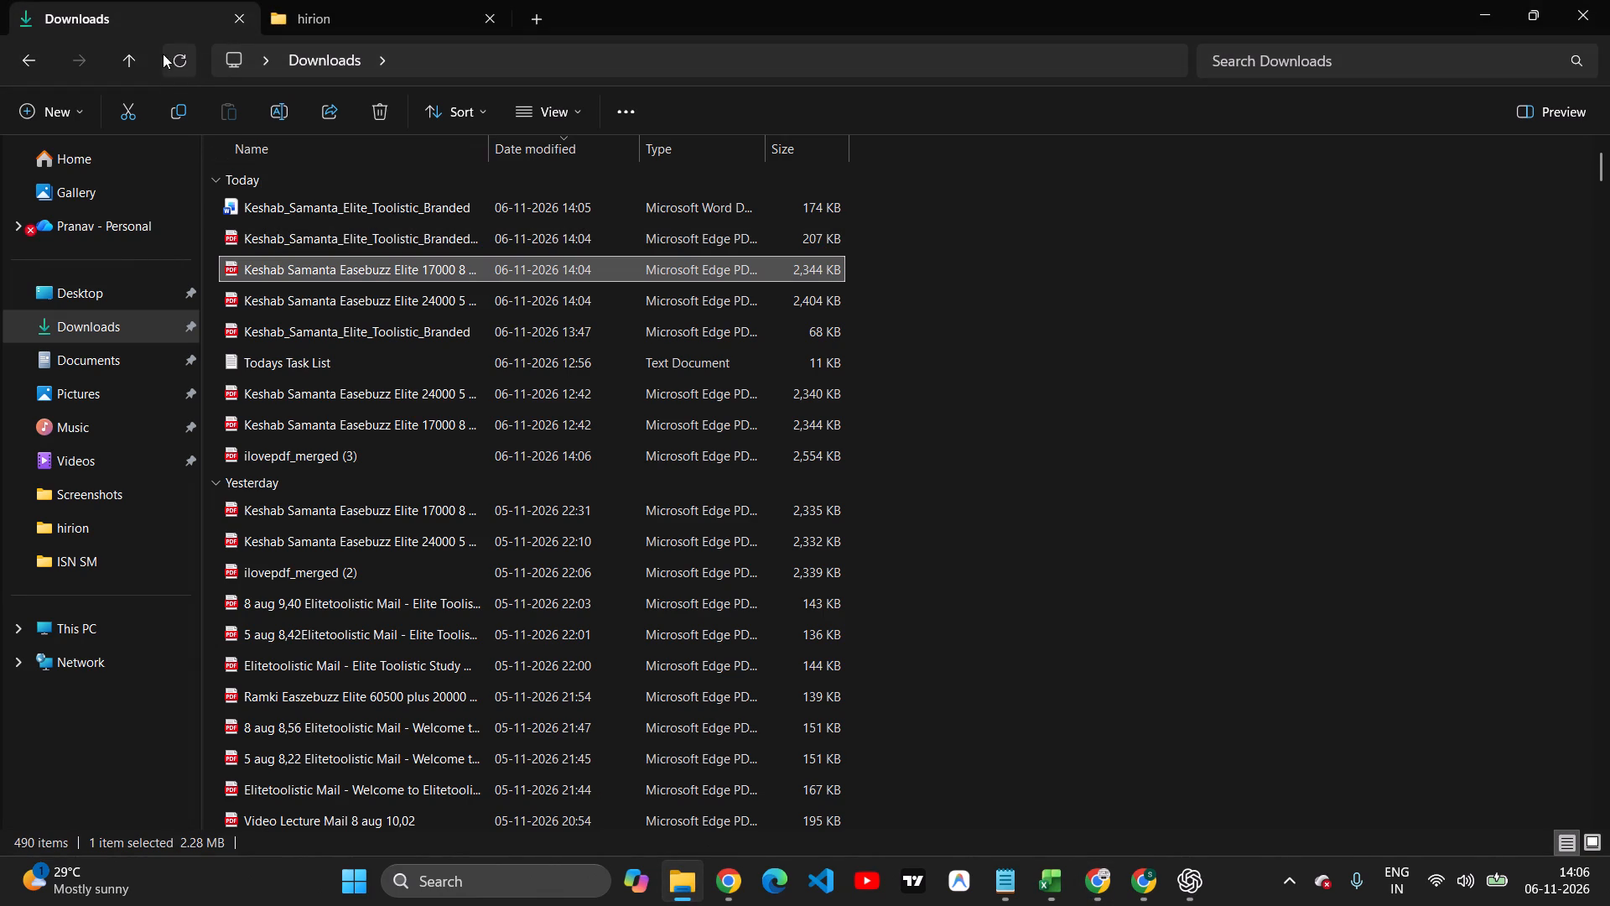
{"action": "left_click", "coordinate": [176, 57]}
{"action": "left_click", "coordinate": [451, 300]}
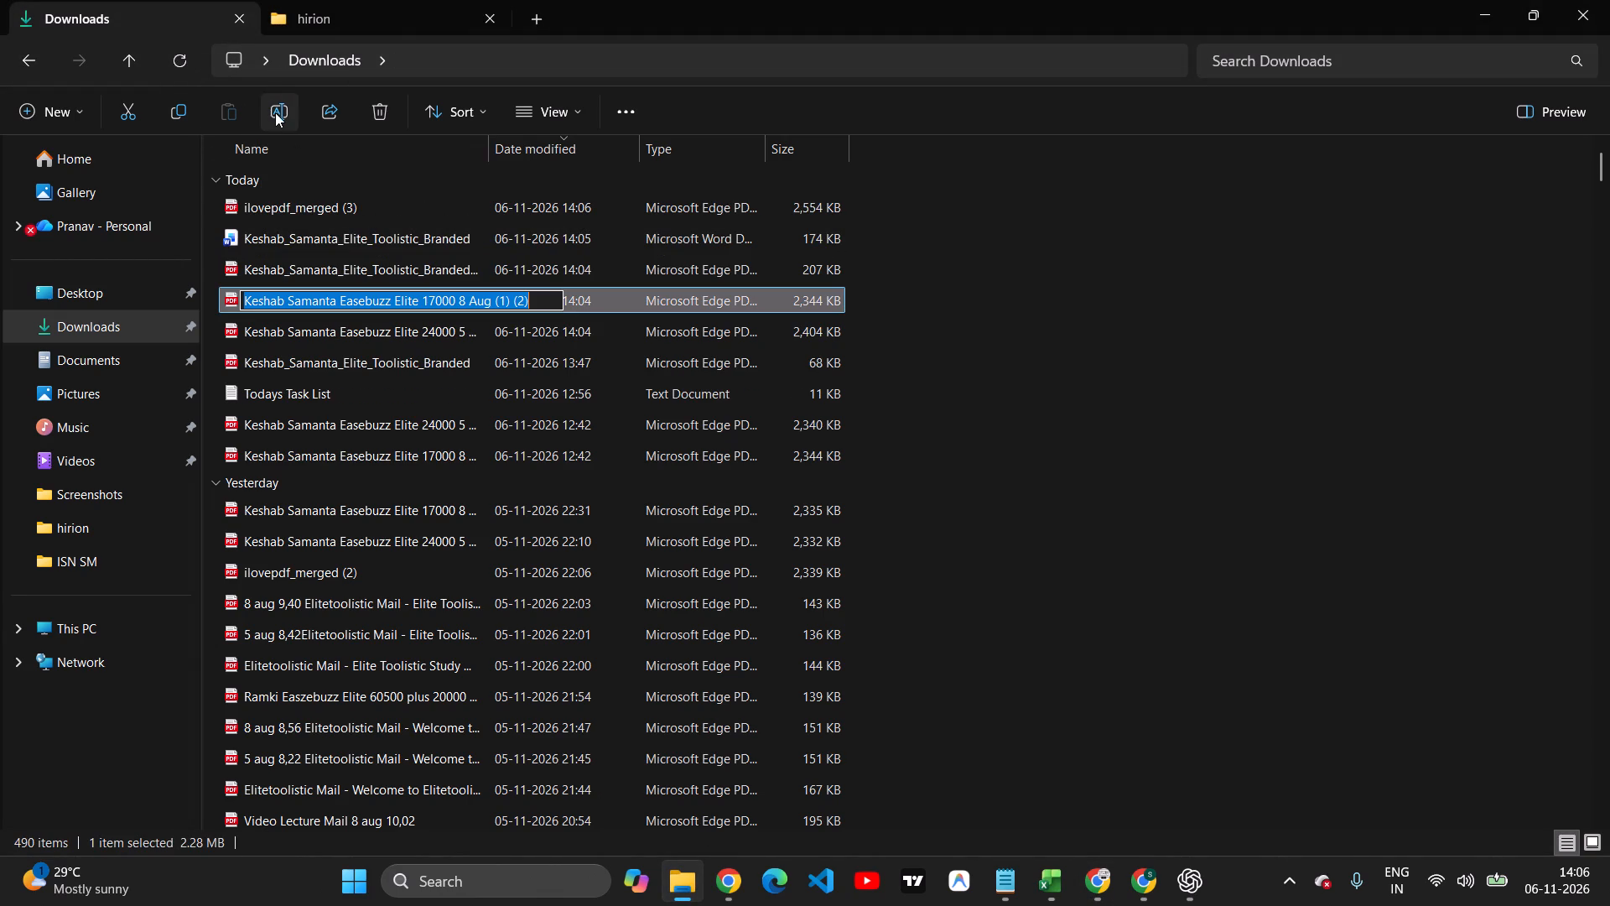
{"action": "left_click", "coordinate": [275, 112]}
{"action": "key", "text": "ctrl+c"}
{"action": "key", "text": "ctrl+c"}
{"action": "key", "text": "ctrl+c"}
{"action": "key", "text": "ctrl+c"}
{"action": "key", "text": "ctrl+c"}
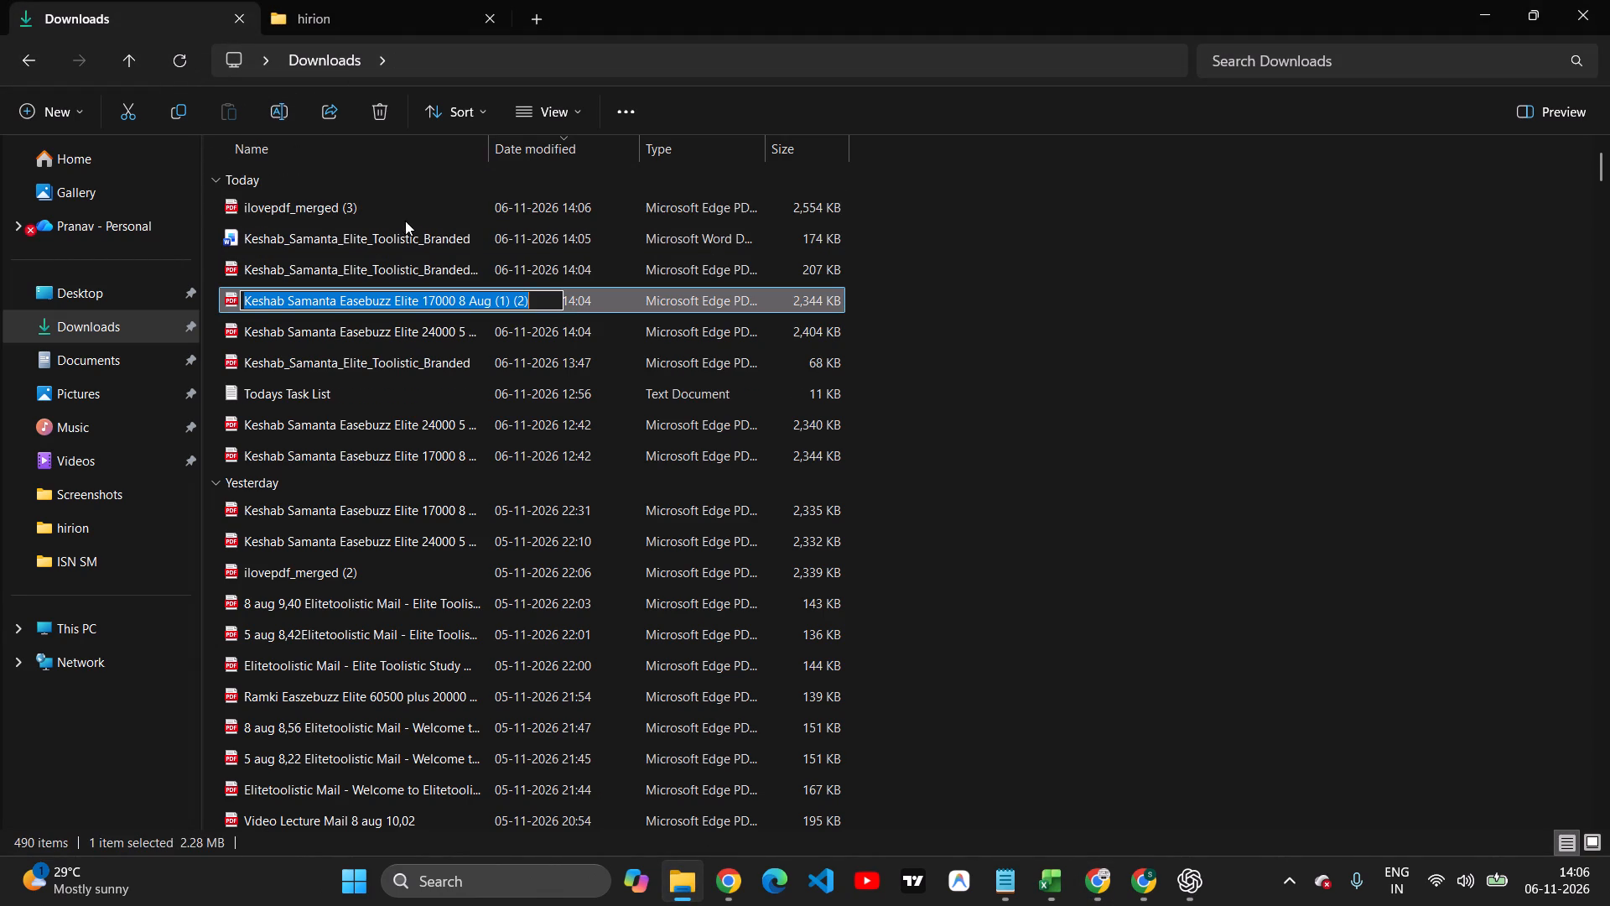
{"action": "left_click", "coordinate": [392, 212]}
{"action": "left_click", "coordinate": [465, 303]}
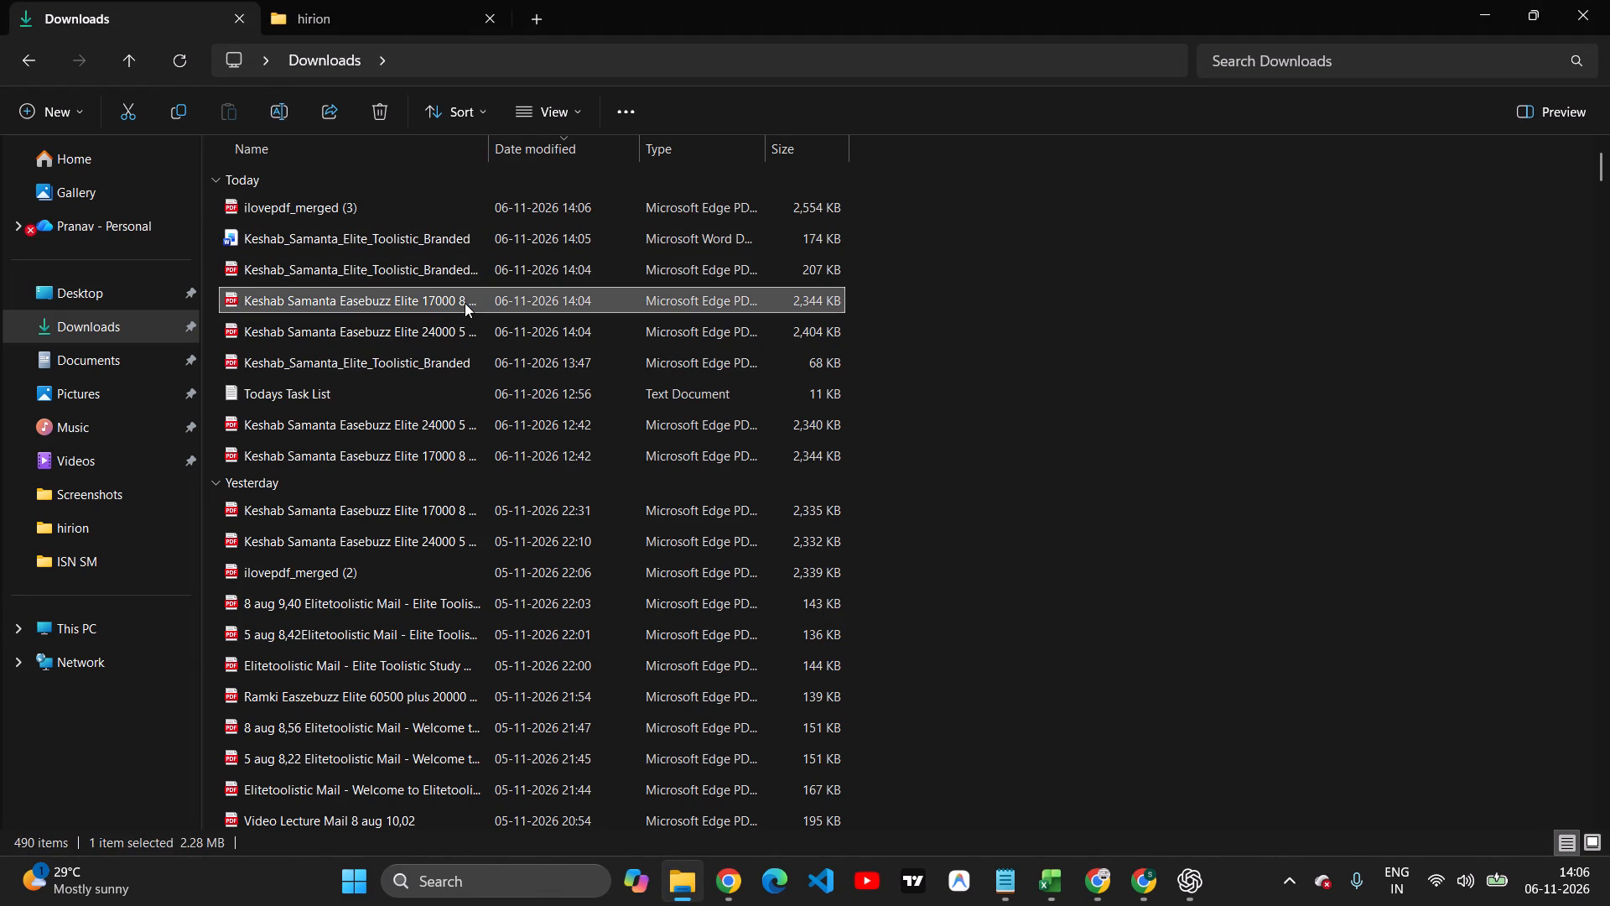
{"action": "left_click", "coordinate": [337, 209]}
{"action": "left_click", "coordinate": [272, 107]}
{"action": "key", "text": "ctrl+v"}
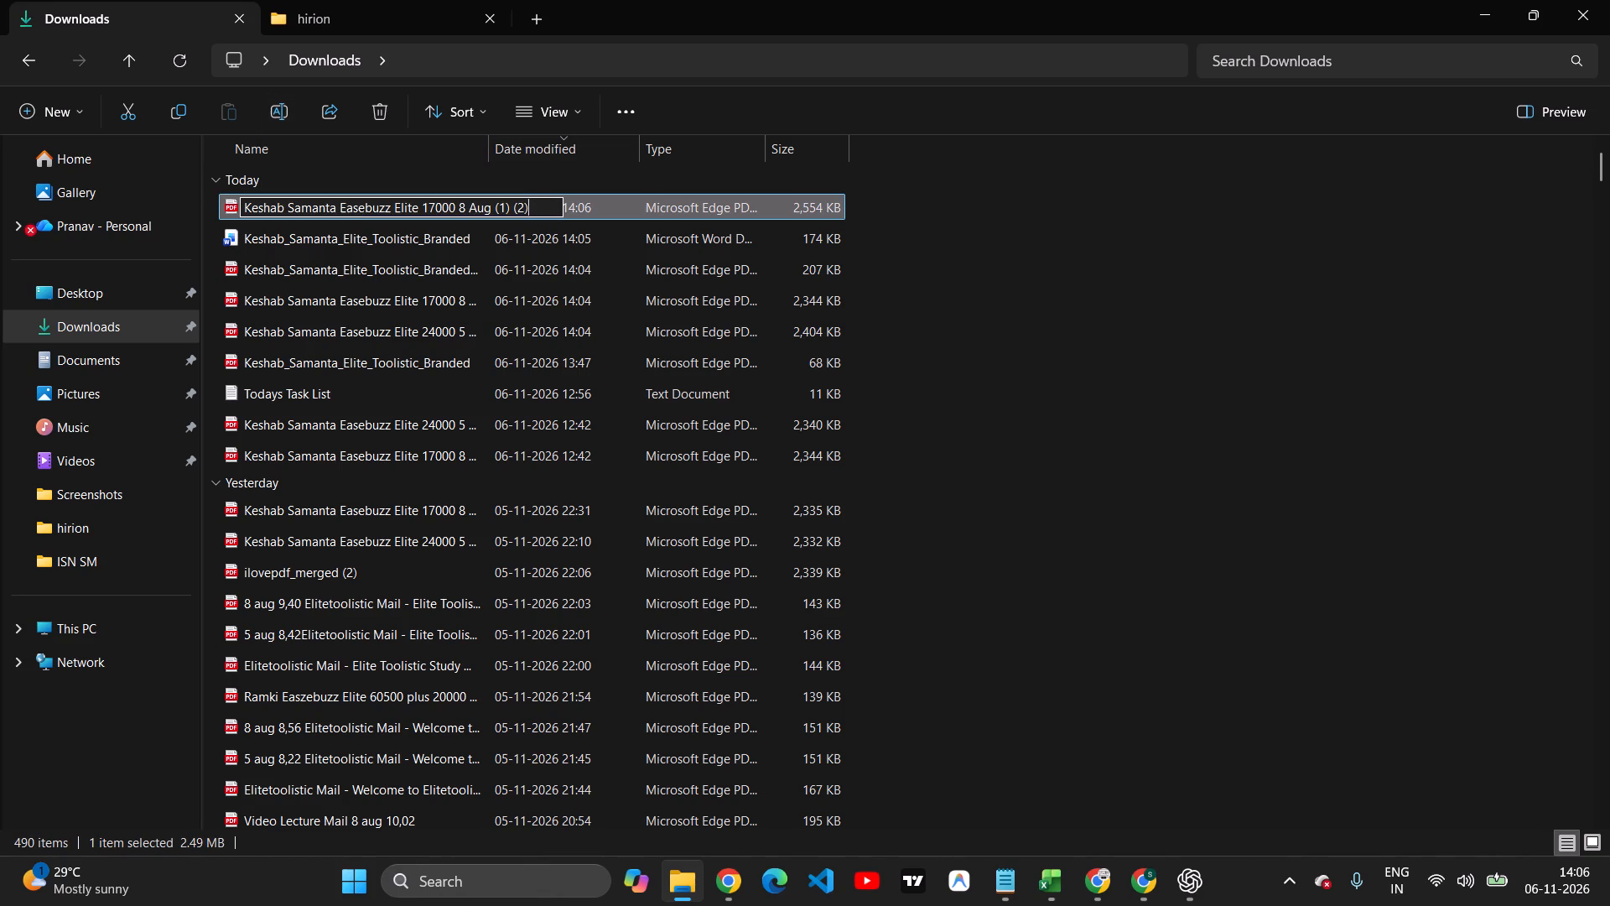
{"action": "key", "text": "BackSpace"}
{"action": "key", "text": "BackSpace"}
{"action": "key", "text": "BackSpace"}
{"action": "key", "text": "BackSpace"}
{"action": "key", "text": "BackSpace"}
{"action": "key", "text": "BackSpace"}
{"action": "key", "text": "BackSpace"}
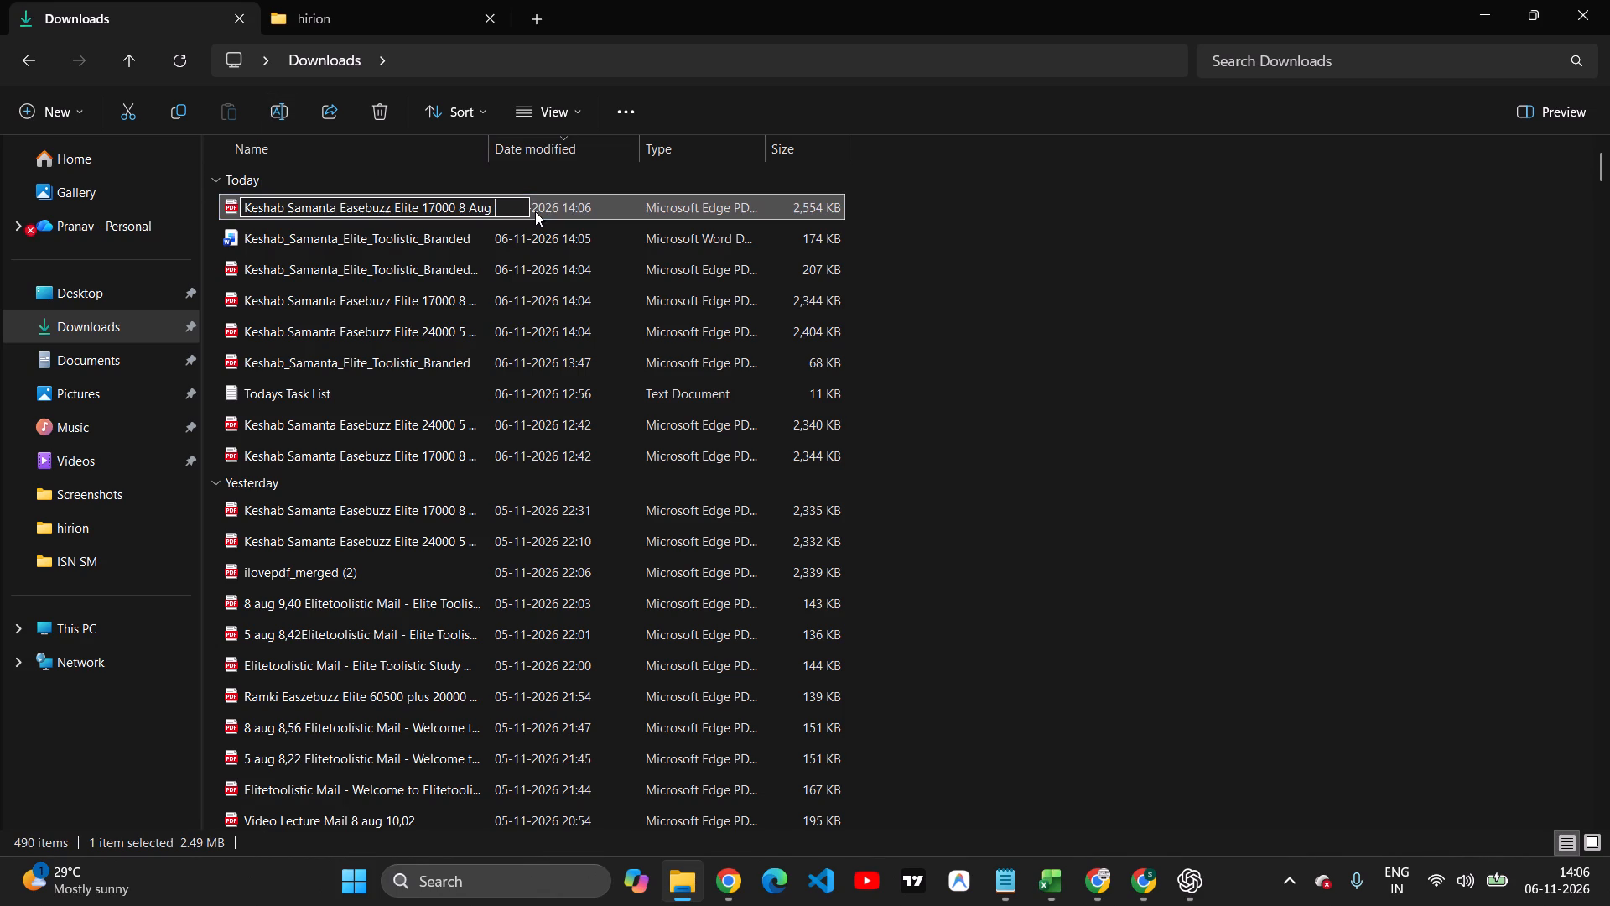
{"action": "type", "text": "20"}
{"action": "key", "text": "BackSpace"}
{"action": "key", "text": "6"}
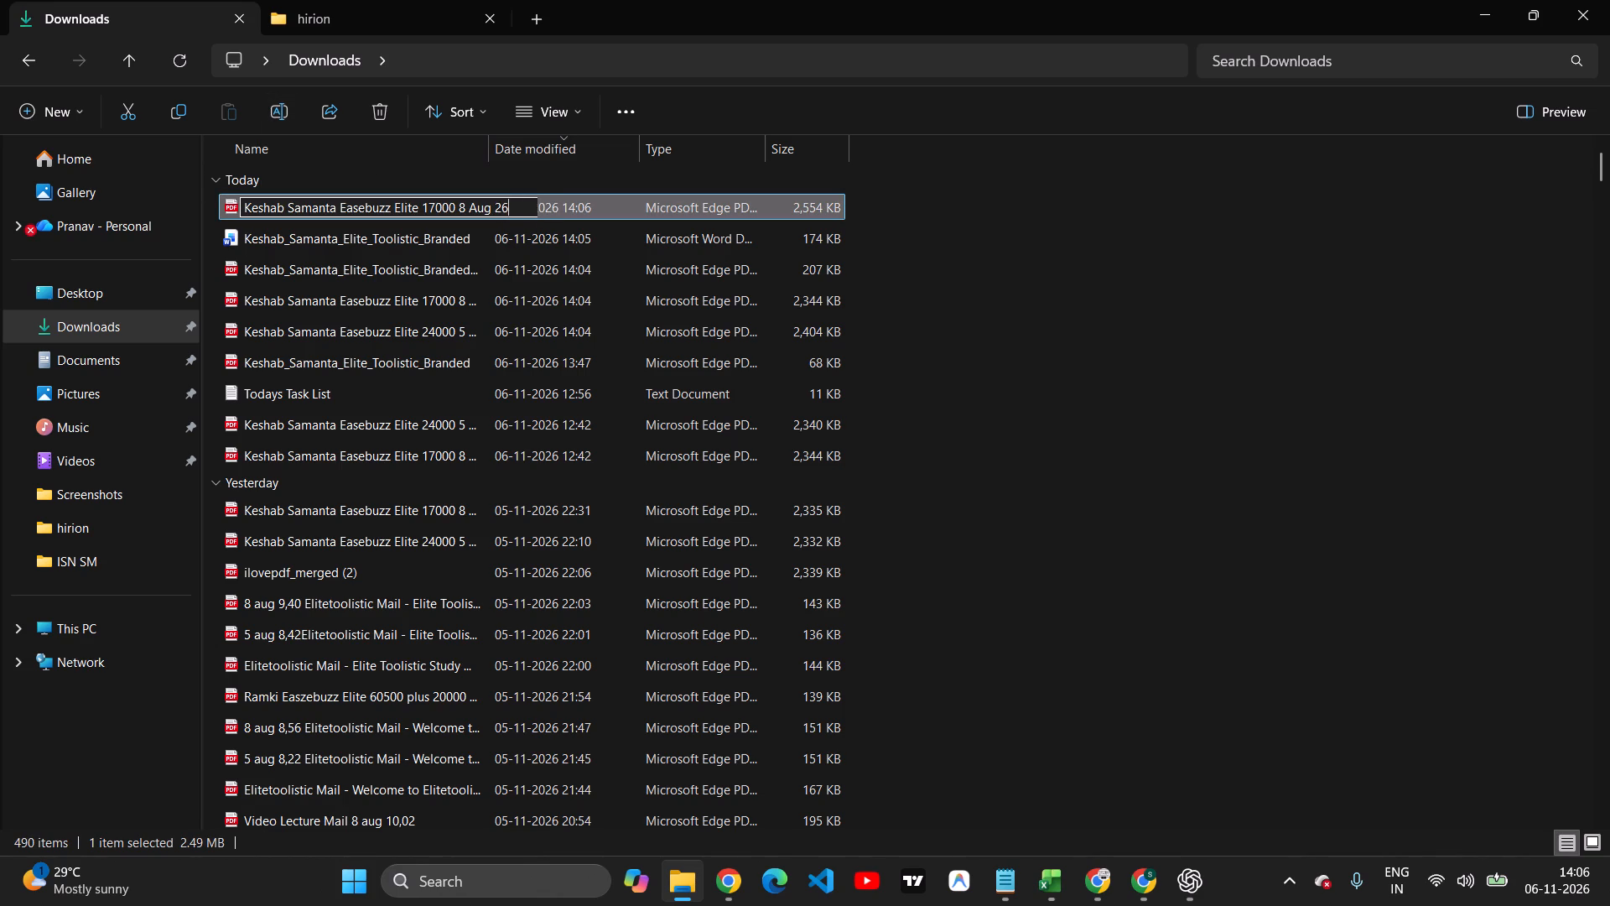
{"action": "left_click", "coordinate": [960, 279]}
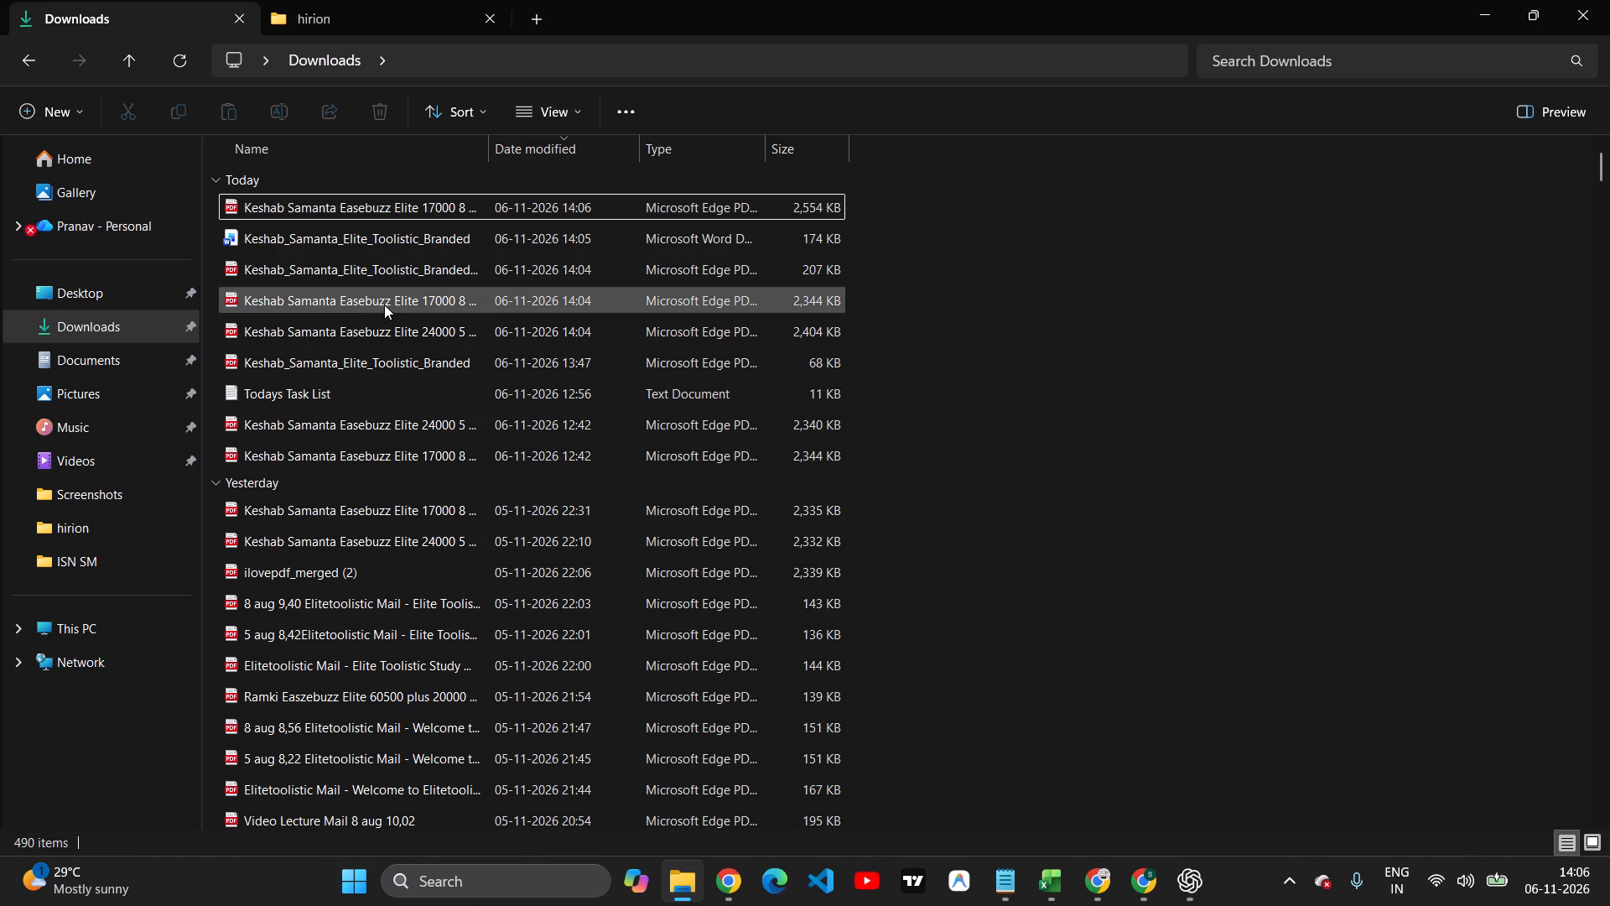
Rename the latest 24000 5 Aug evidence PDF, replacing its trailing bracketed number so the name ends in "24000 5 Aug 26", and refresh Downloads.
{"action": "left_click", "coordinate": [441, 339]}
{"action": "left_click", "coordinate": [285, 110]}
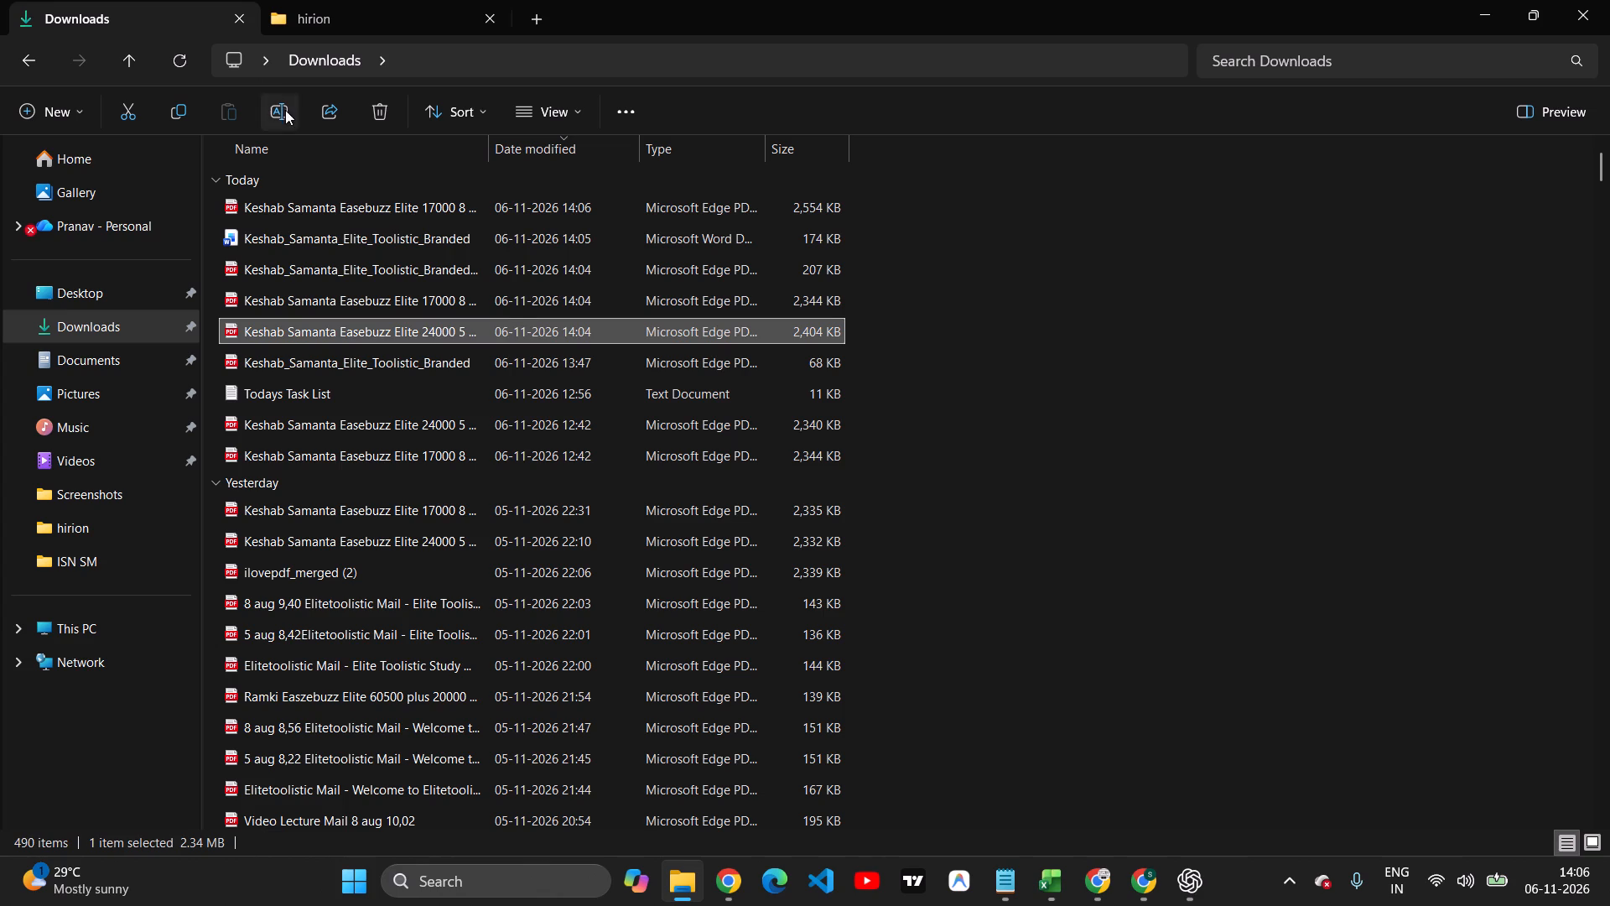
{"action": "left_click", "coordinate": [527, 334]}
{"action": "key", "text": "BackSpace"}
{"action": "key", "text": "BackSpace"}
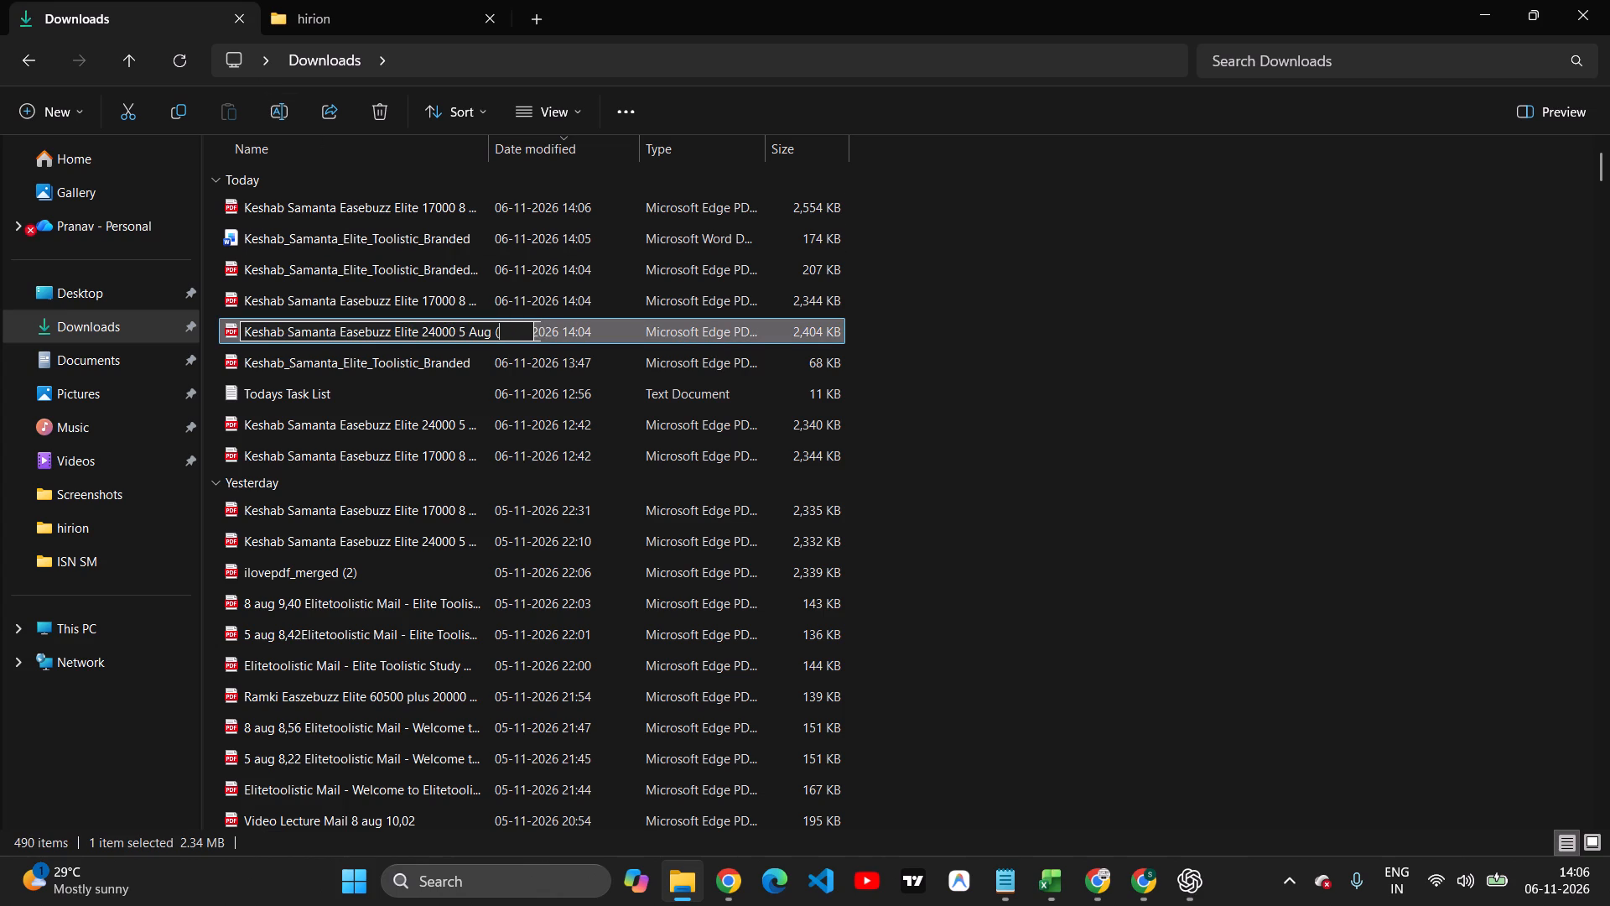
{"action": "key", "text": "BackSpace"}
{"action": "type", "text": "26"}
{"action": "left_click", "coordinate": [1004, 291]}
{"action": "left_click", "coordinate": [179, 70]}
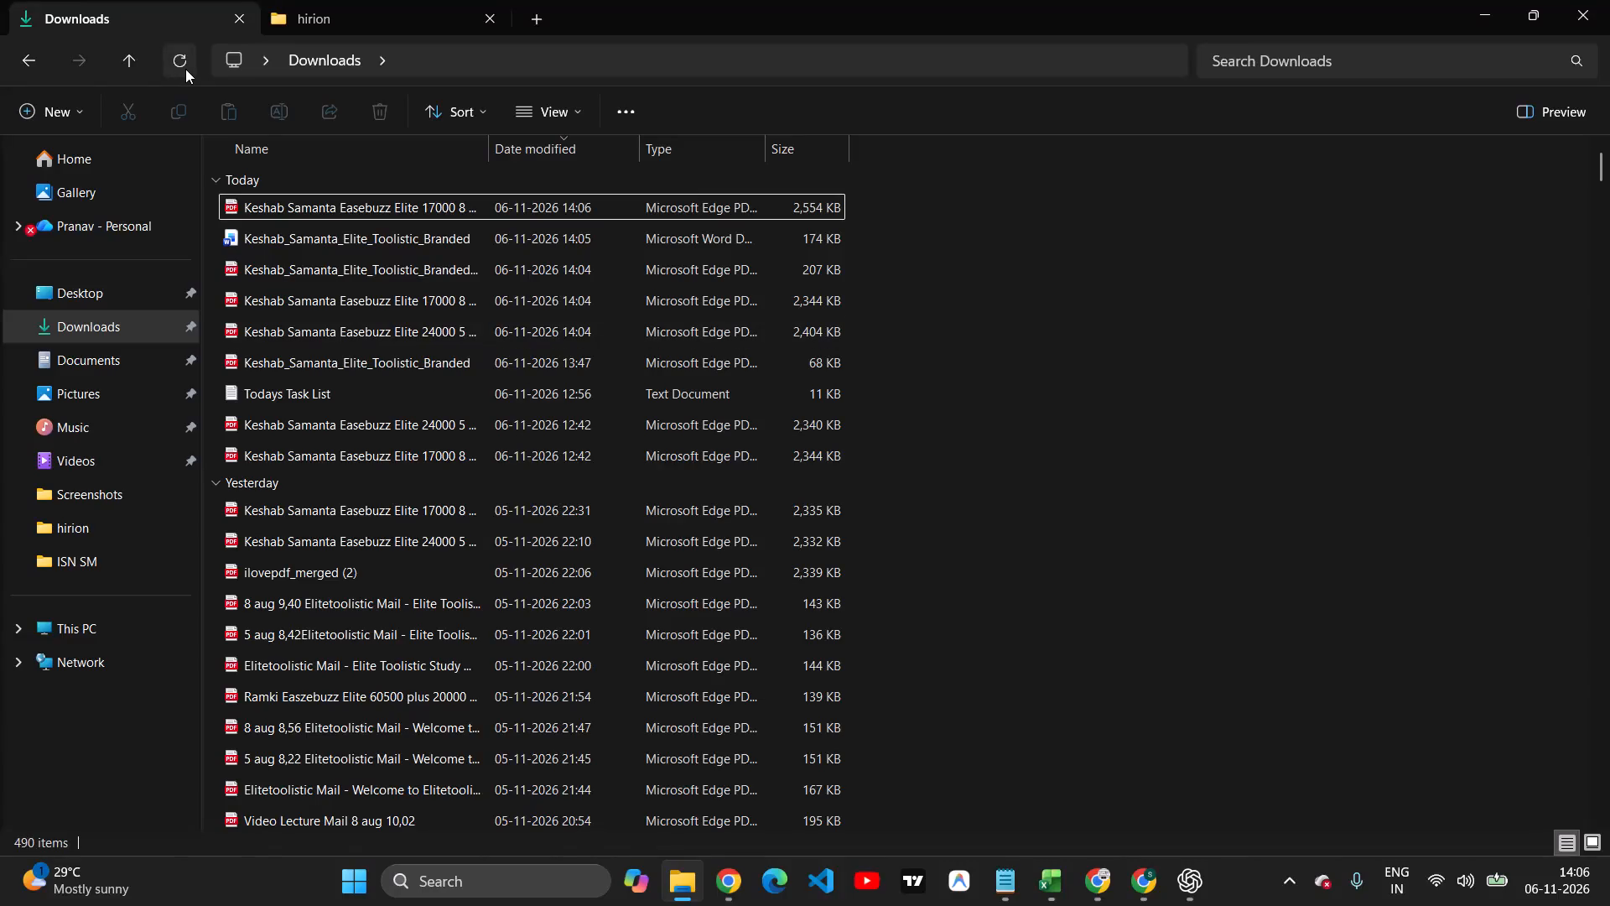
Open the merged "17000 8 Aug 26" PDF, check its transaction details and service delivery timeline, and close it.
{"action": "double_click", "coordinate": [472, 205]}
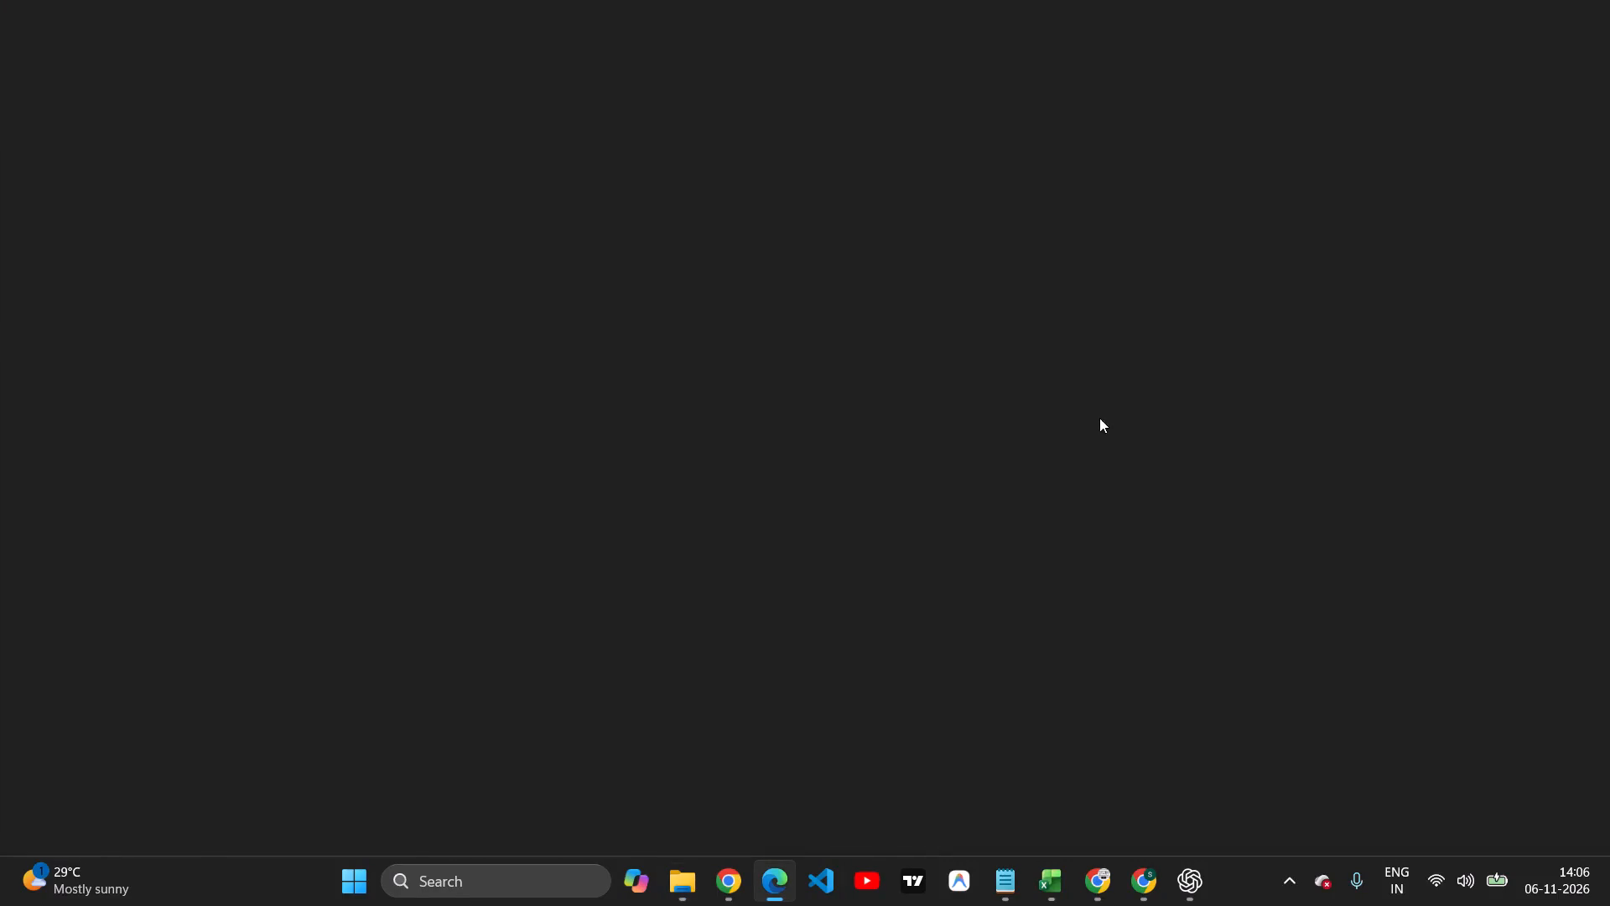
{"action": "scroll", "coordinate": [1091, 447], "scroll_direction": "down", "scroll_amount": 2}
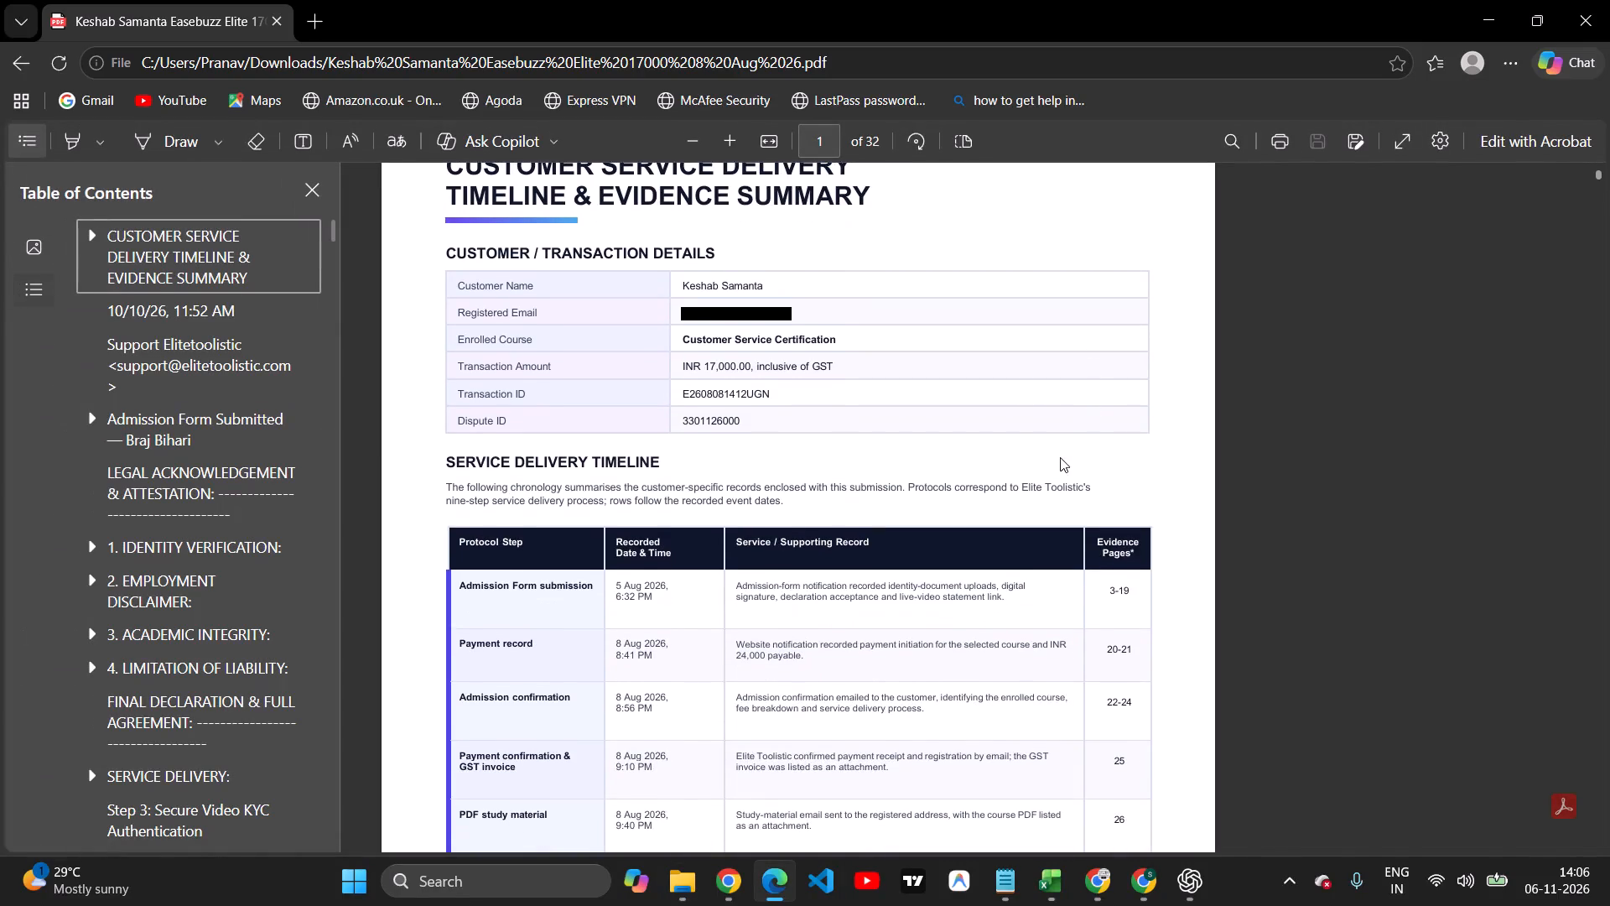
{"action": "scroll", "coordinate": [825, 527], "scroll_direction": "down", "scroll_amount": 1}
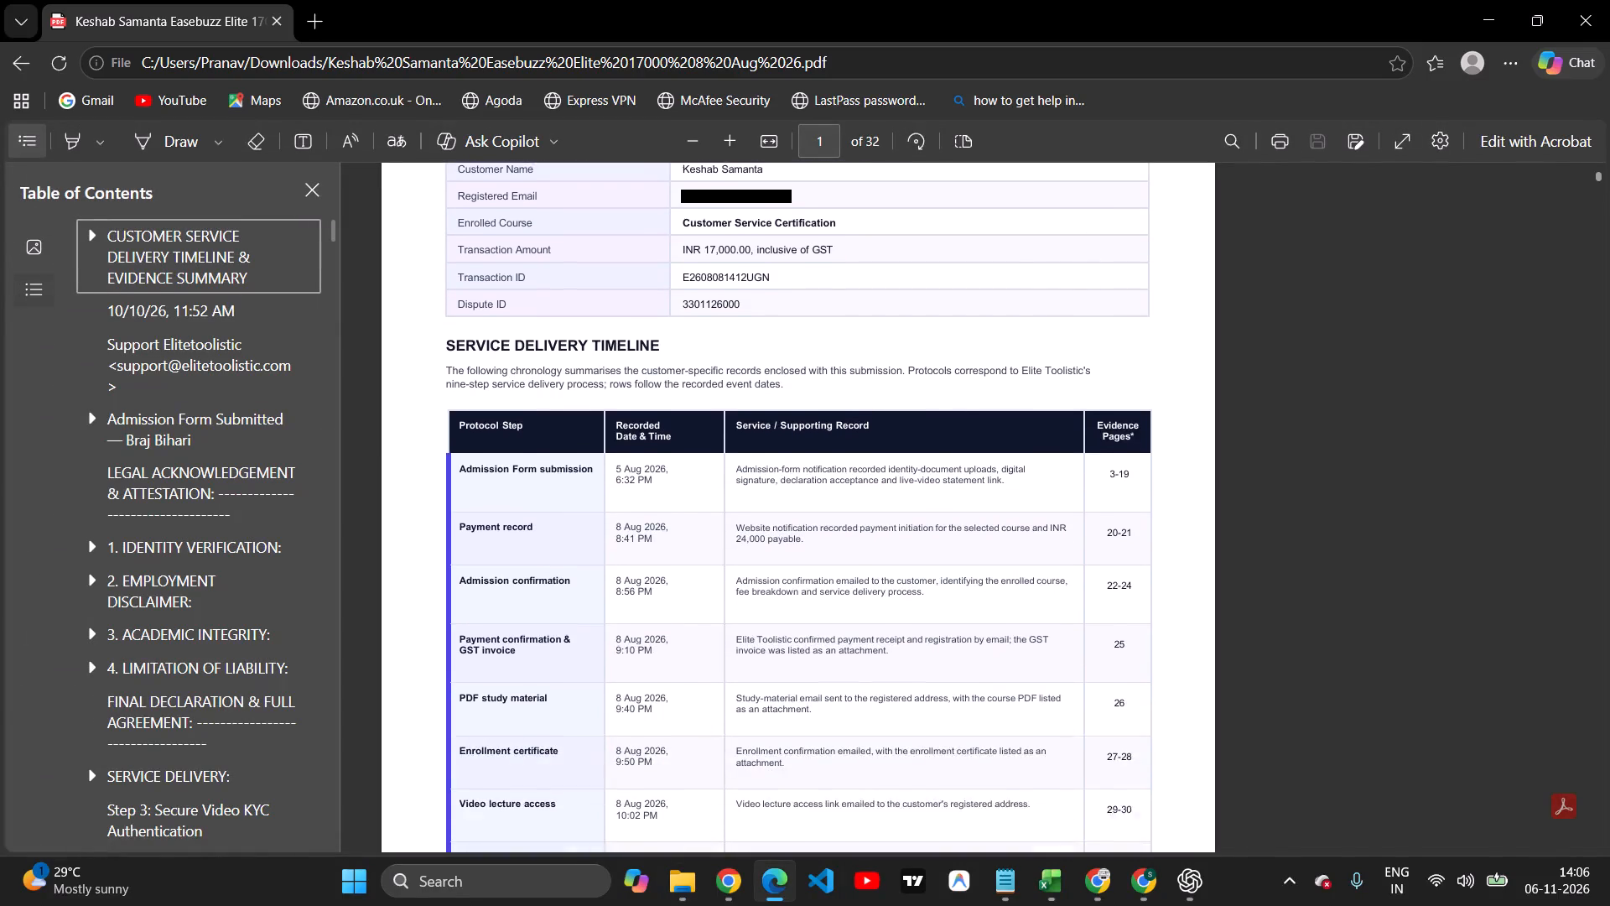
{"action": "scroll", "coordinate": [624, 553], "scroll_direction": "down", "scroll_amount": 1}
{"action": "scroll", "coordinate": [548, 575], "scroll_direction": "down", "scroll_amount": 1}
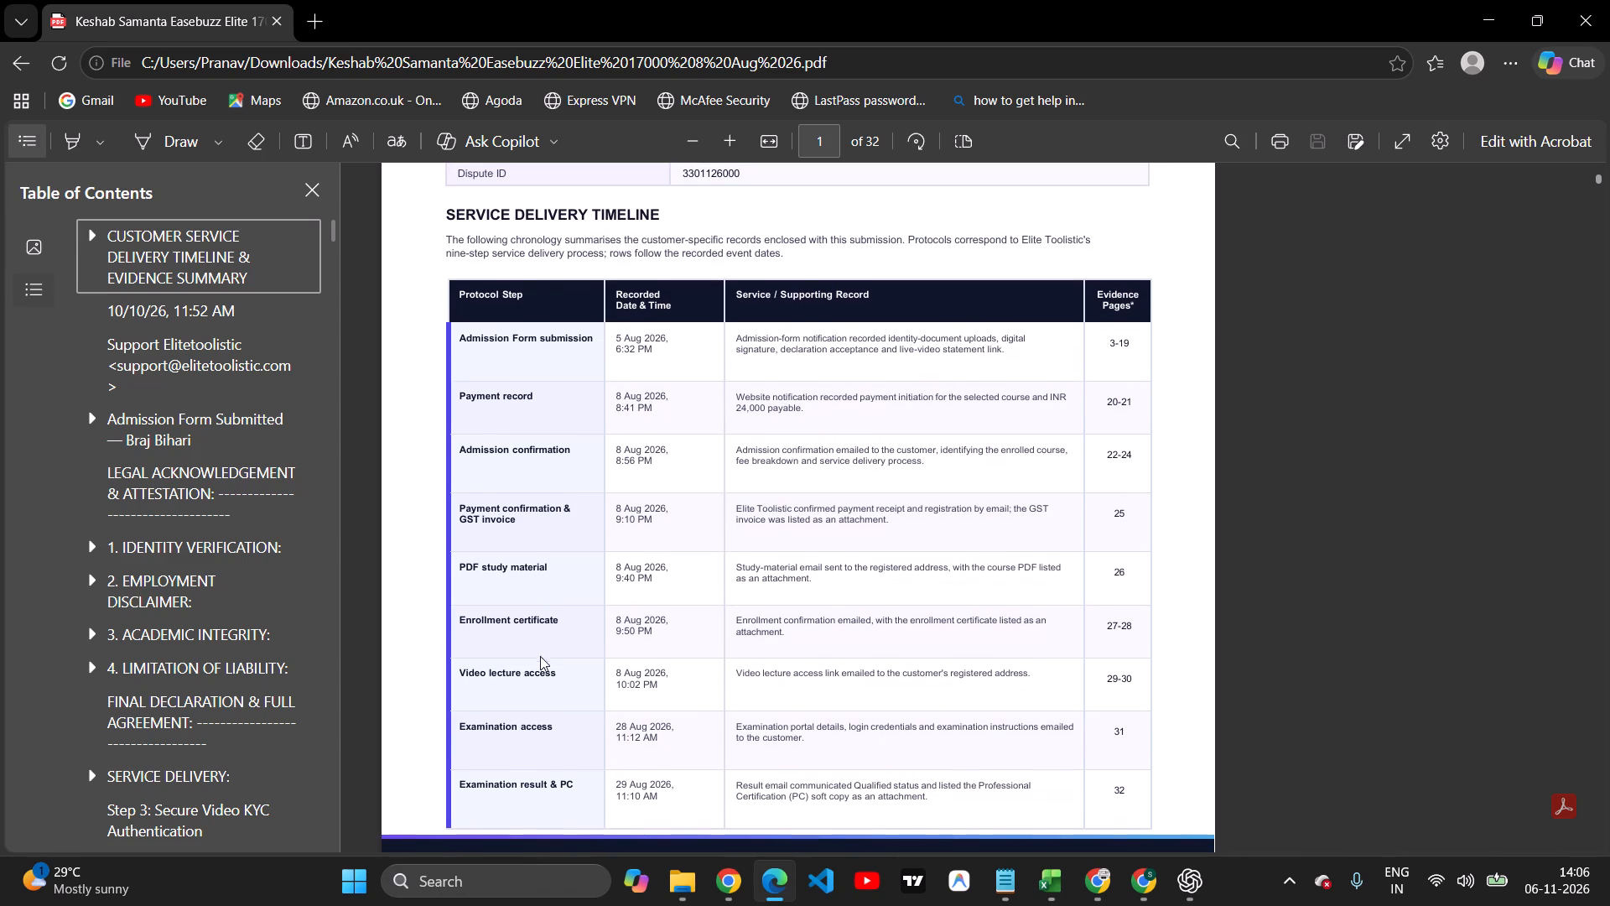
{"action": "scroll", "coordinate": [540, 656], "scroll_direction": "down", "scroll_amount": 1}
{"action": "scroll", "coordinate": [506, 341], "scroll_direction": "down", "scroll_amount": 1}
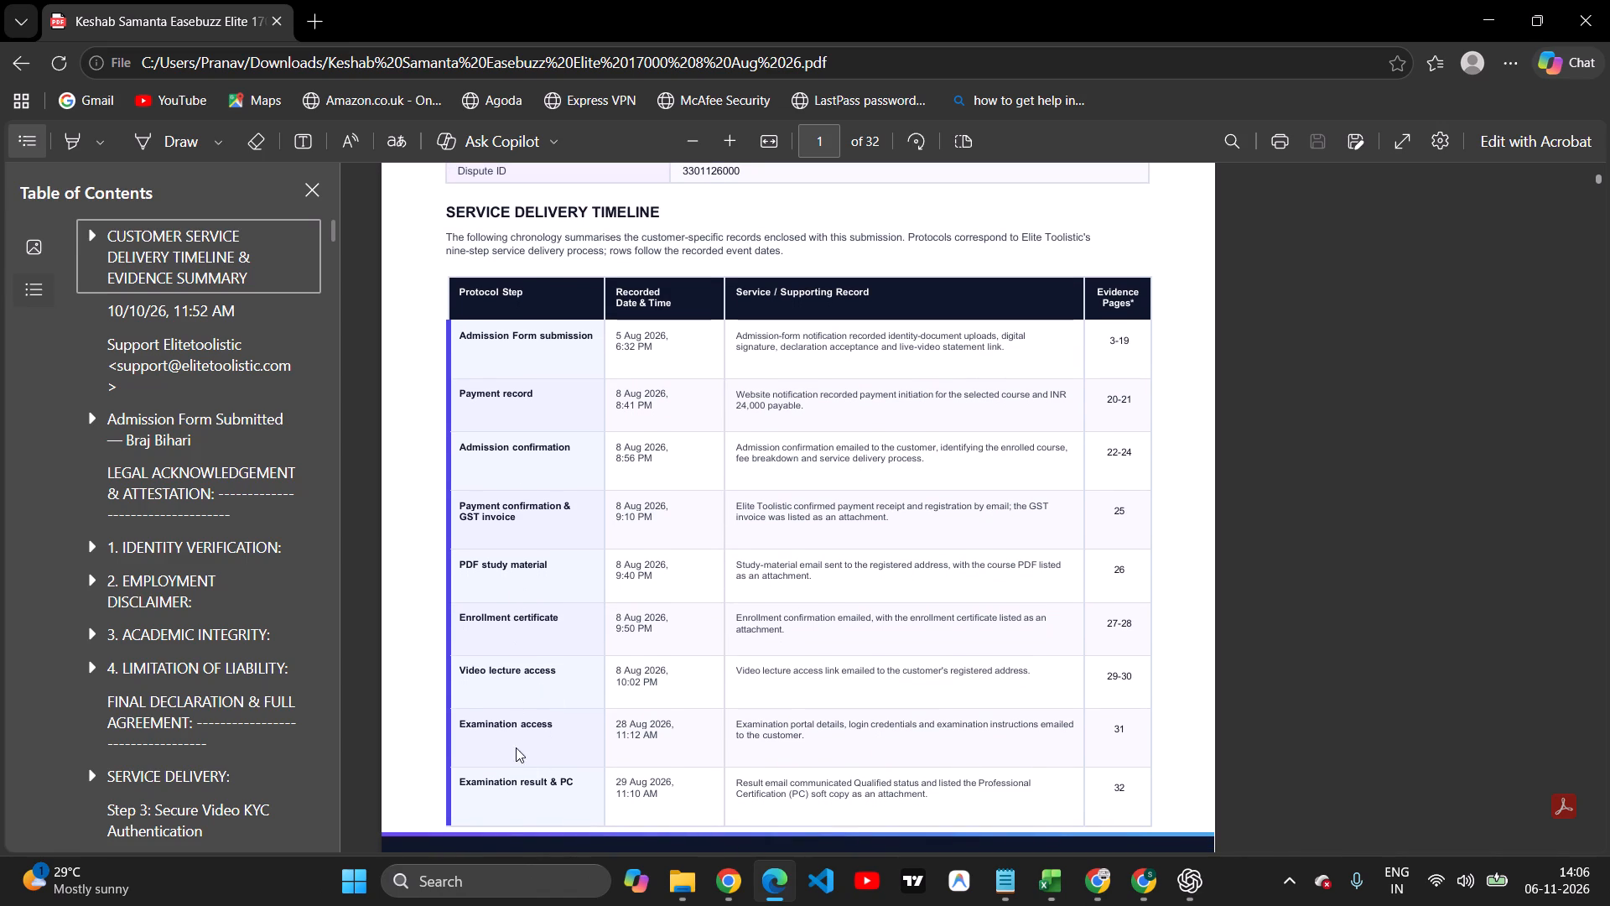
{"action": "left_click", "coordinate": [1571, 19]}
Switch to Zoho Cliq and share the "17000 8 Aug 26" and "24000 5 Aug 26" PDFs from Downloads in the #Backend Team channel.
{"action": "key", "text": "alt+Tab"}
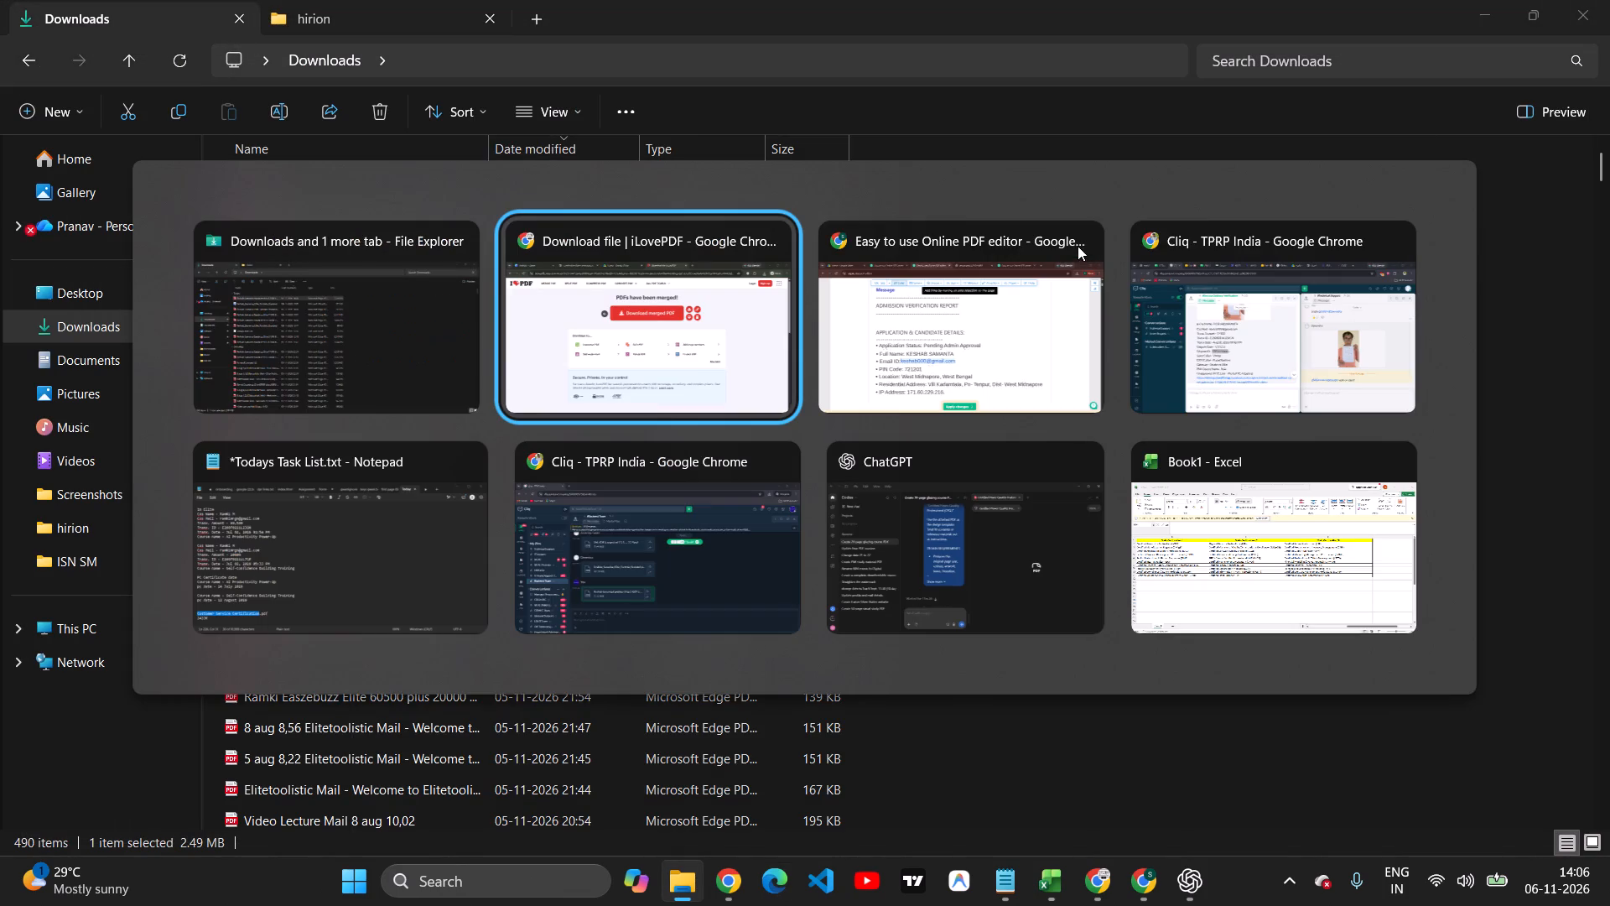
{"action": "left_click", "coordinate": [736, 551], "text": "alt"}
{"action": "scroll", "coordinate": [724, 507], "scroll_direction": "down", "scroll_amount": 5}
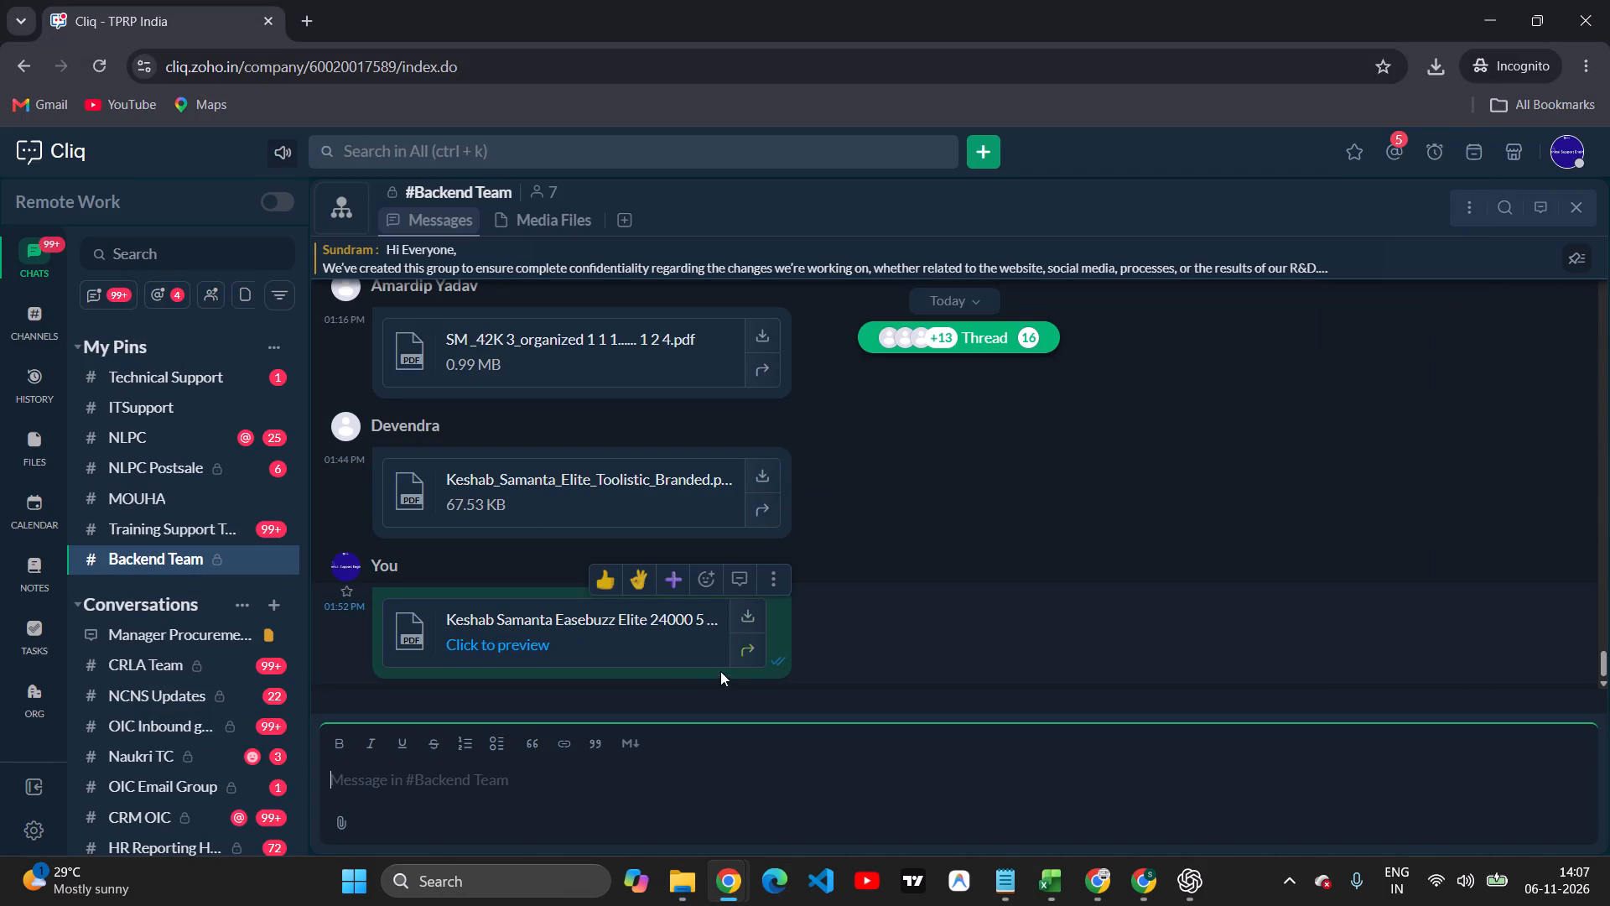
{"action": "left_click", "coordinate": [342, 820]}
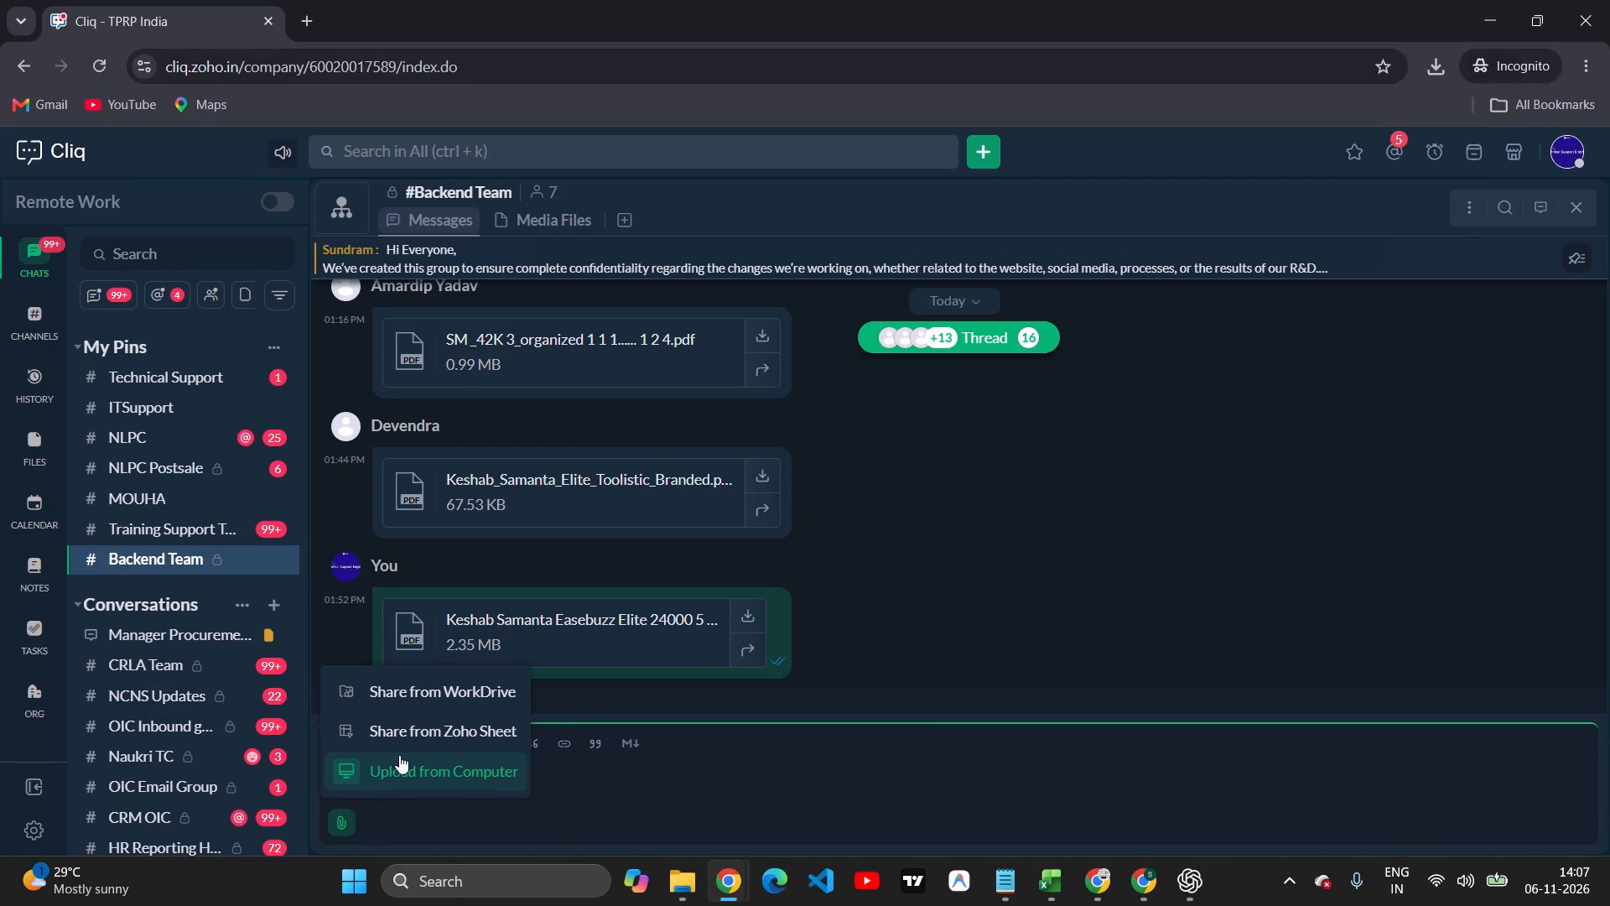
{"action": "left_click", "coordinate": [402, 765]}
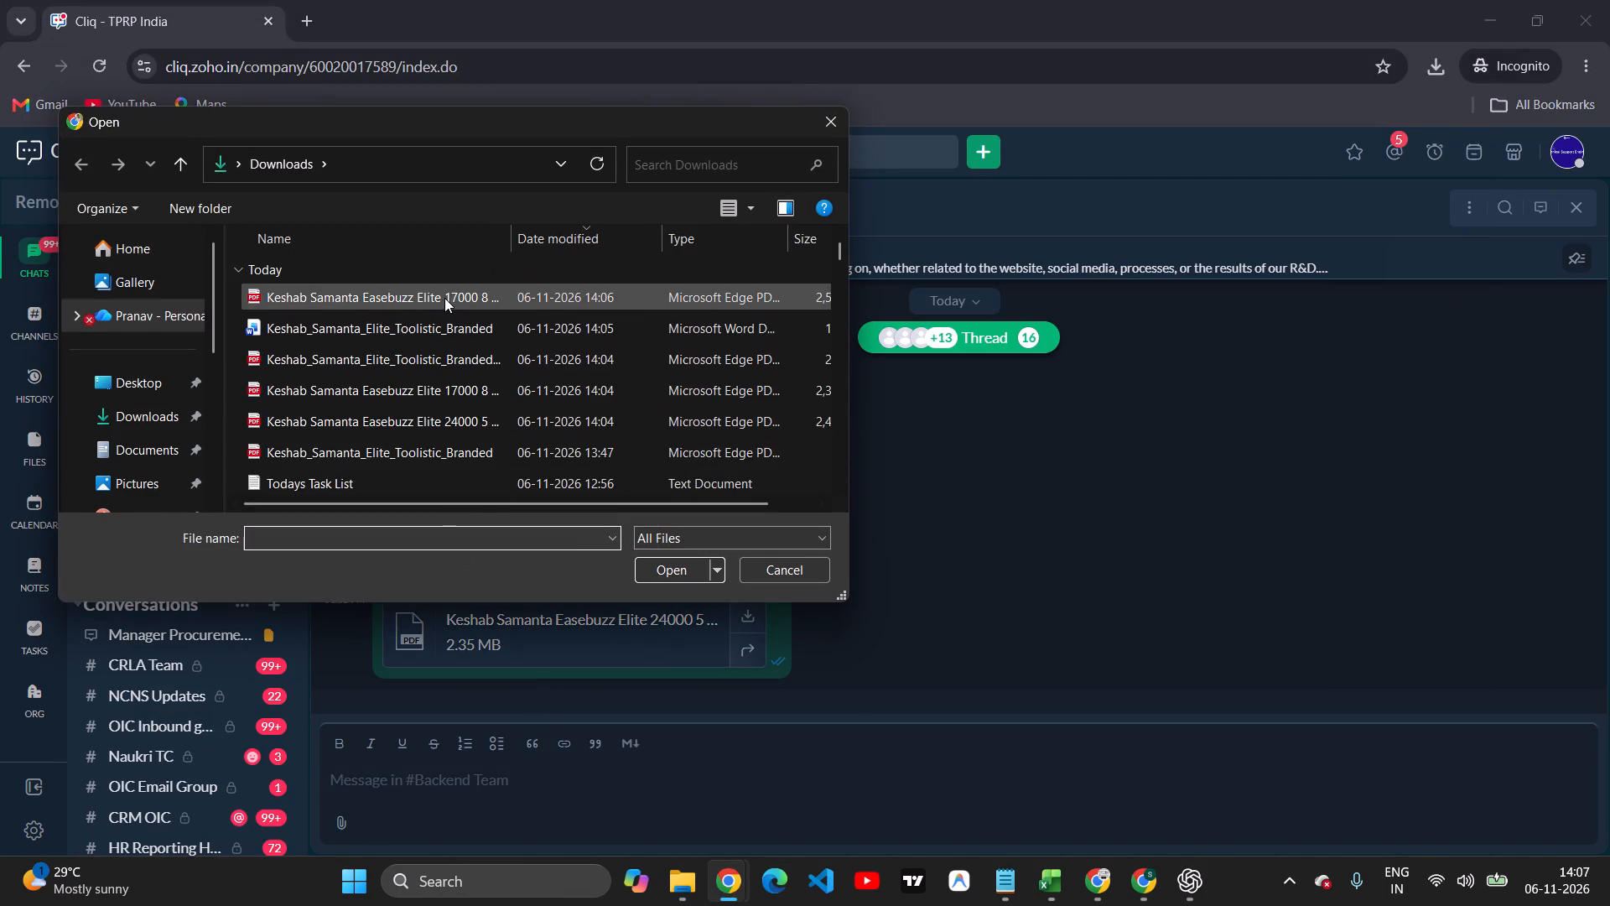
{"action": "left_click", "coordinate": [444, 297], "text": "ctrl"}
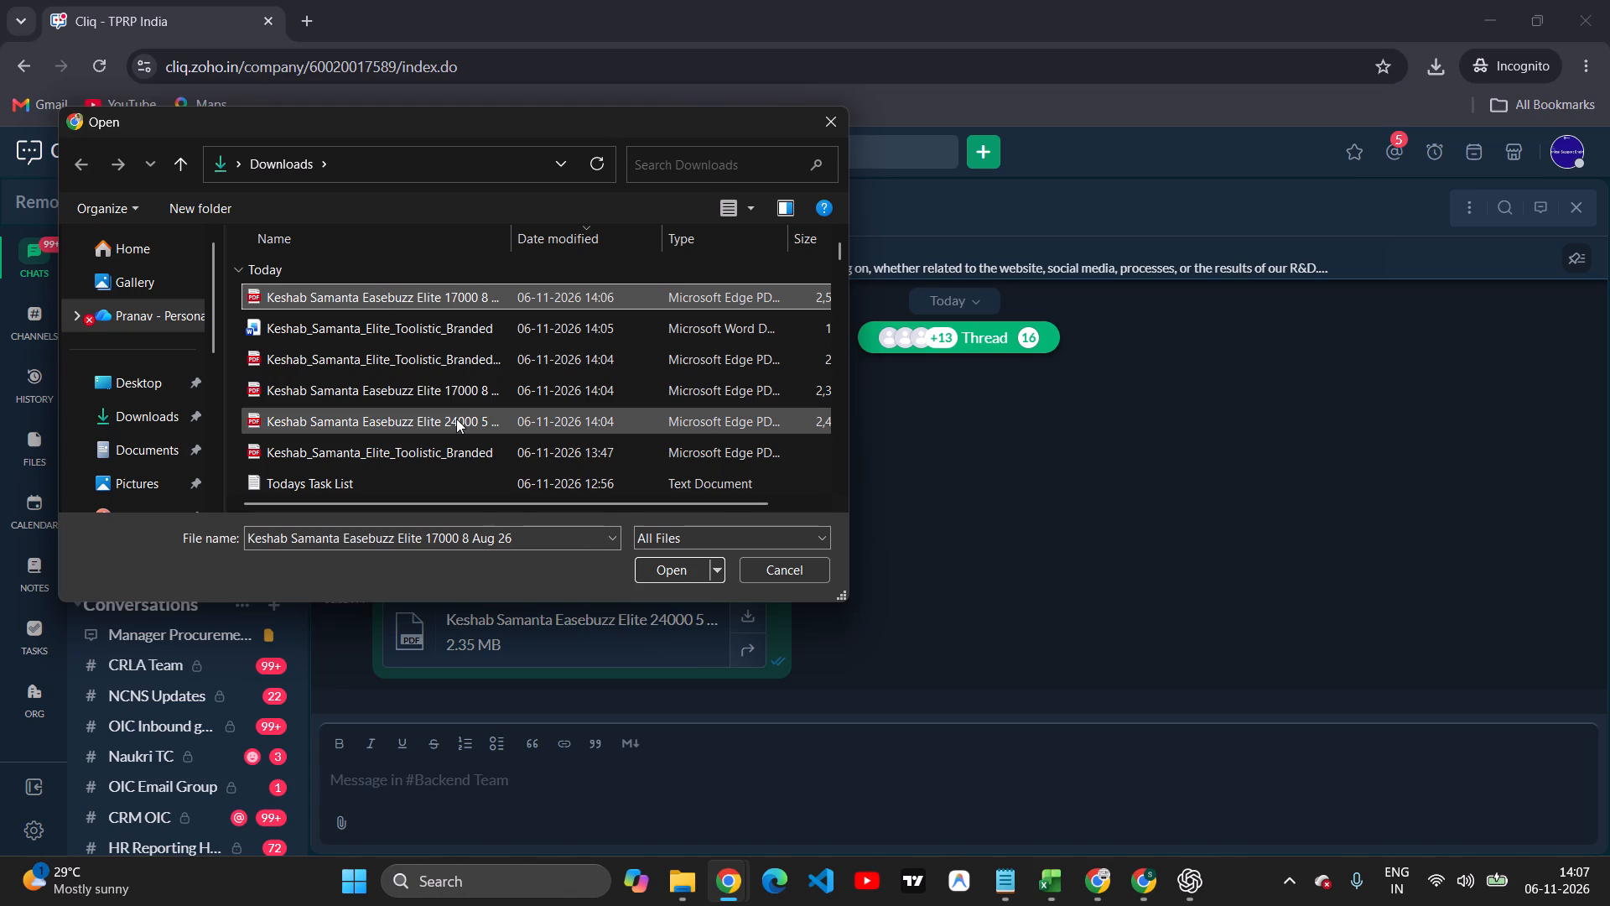
{"action": "left_click", "coordinate": [456, 419], "text": "ctrl"}
{"action": "left_click", "coordinate": [674, 573]}
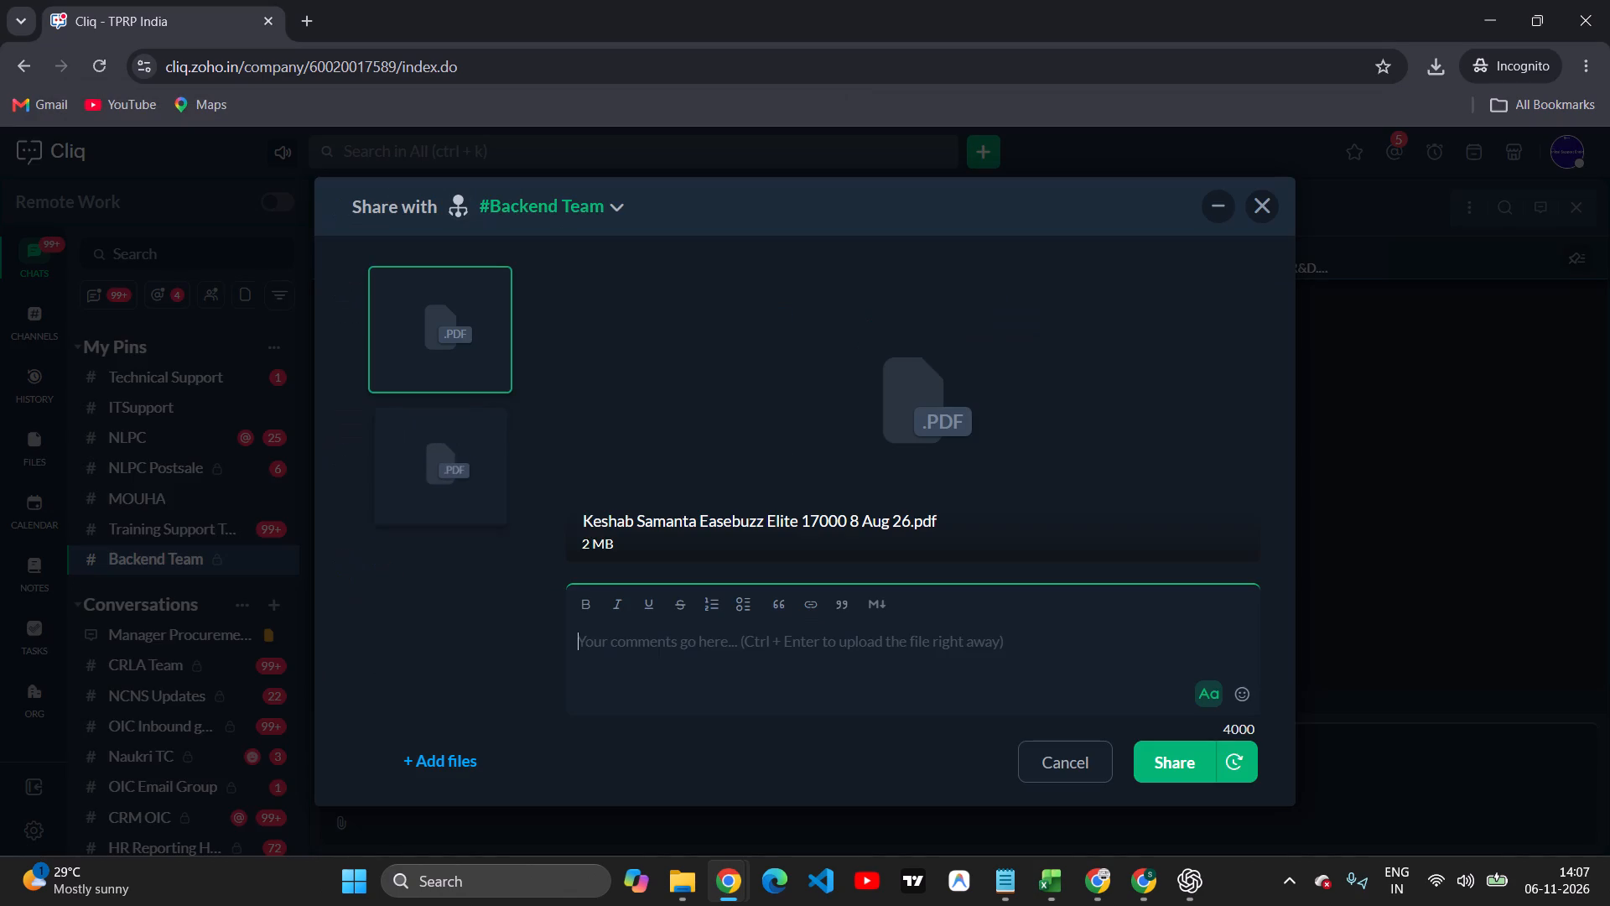
{"action": "left_click", "coordinate": [1175, 764]}
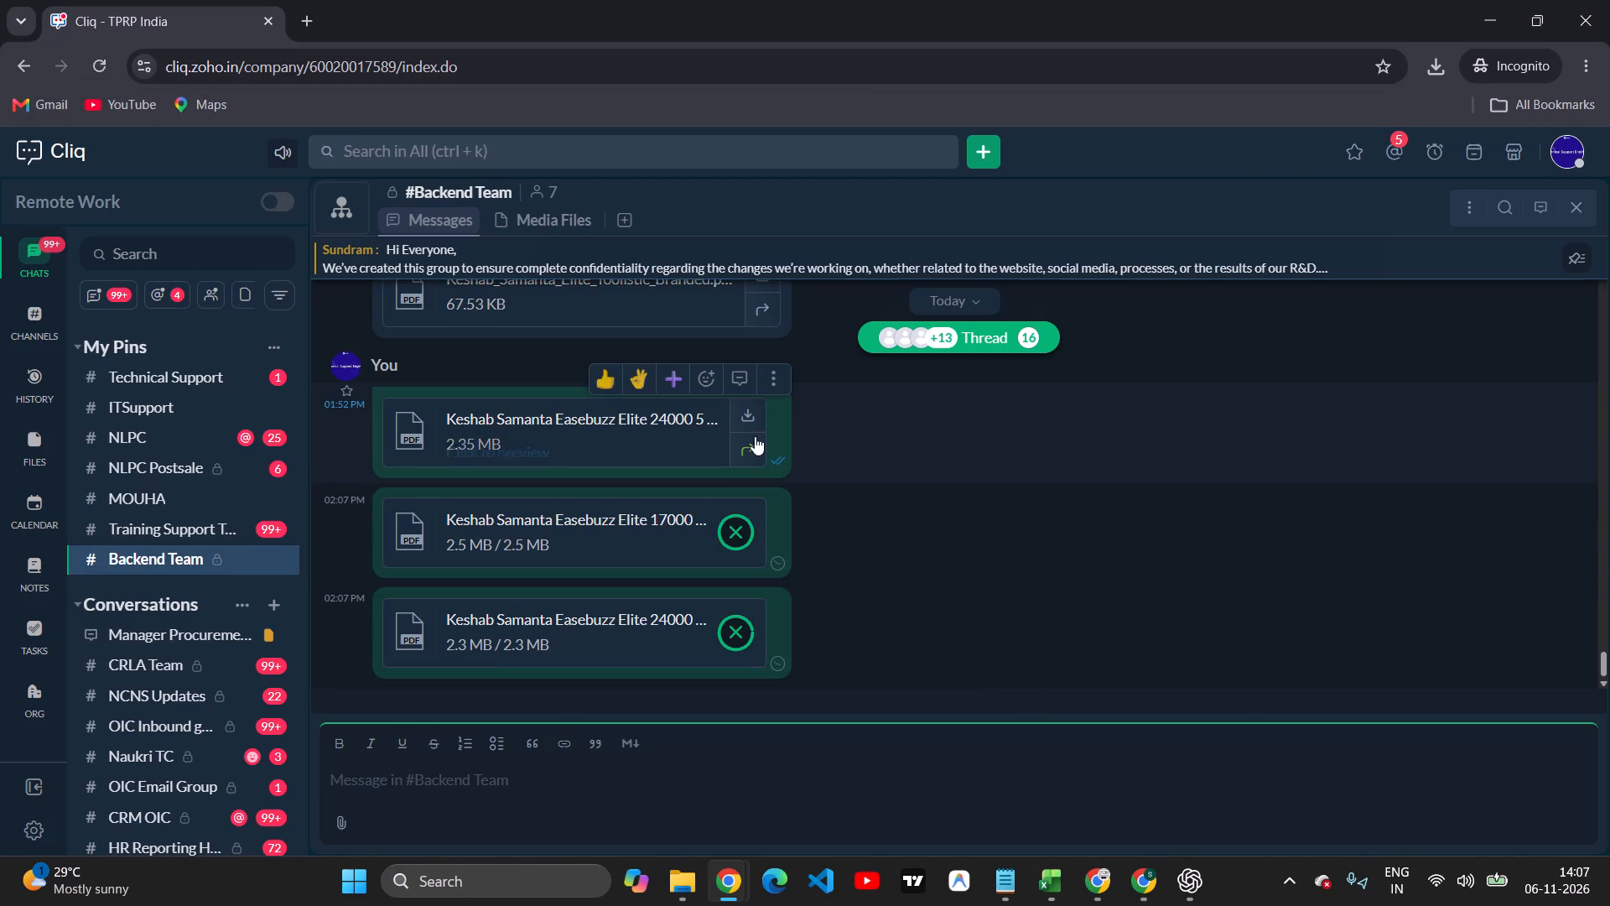
Delete the earlier 01:52 PM message containing the old 24000 5 Aug PDF from the #Backend Team channel.
{"action": "left_click", "coordinate": [776, 383]}
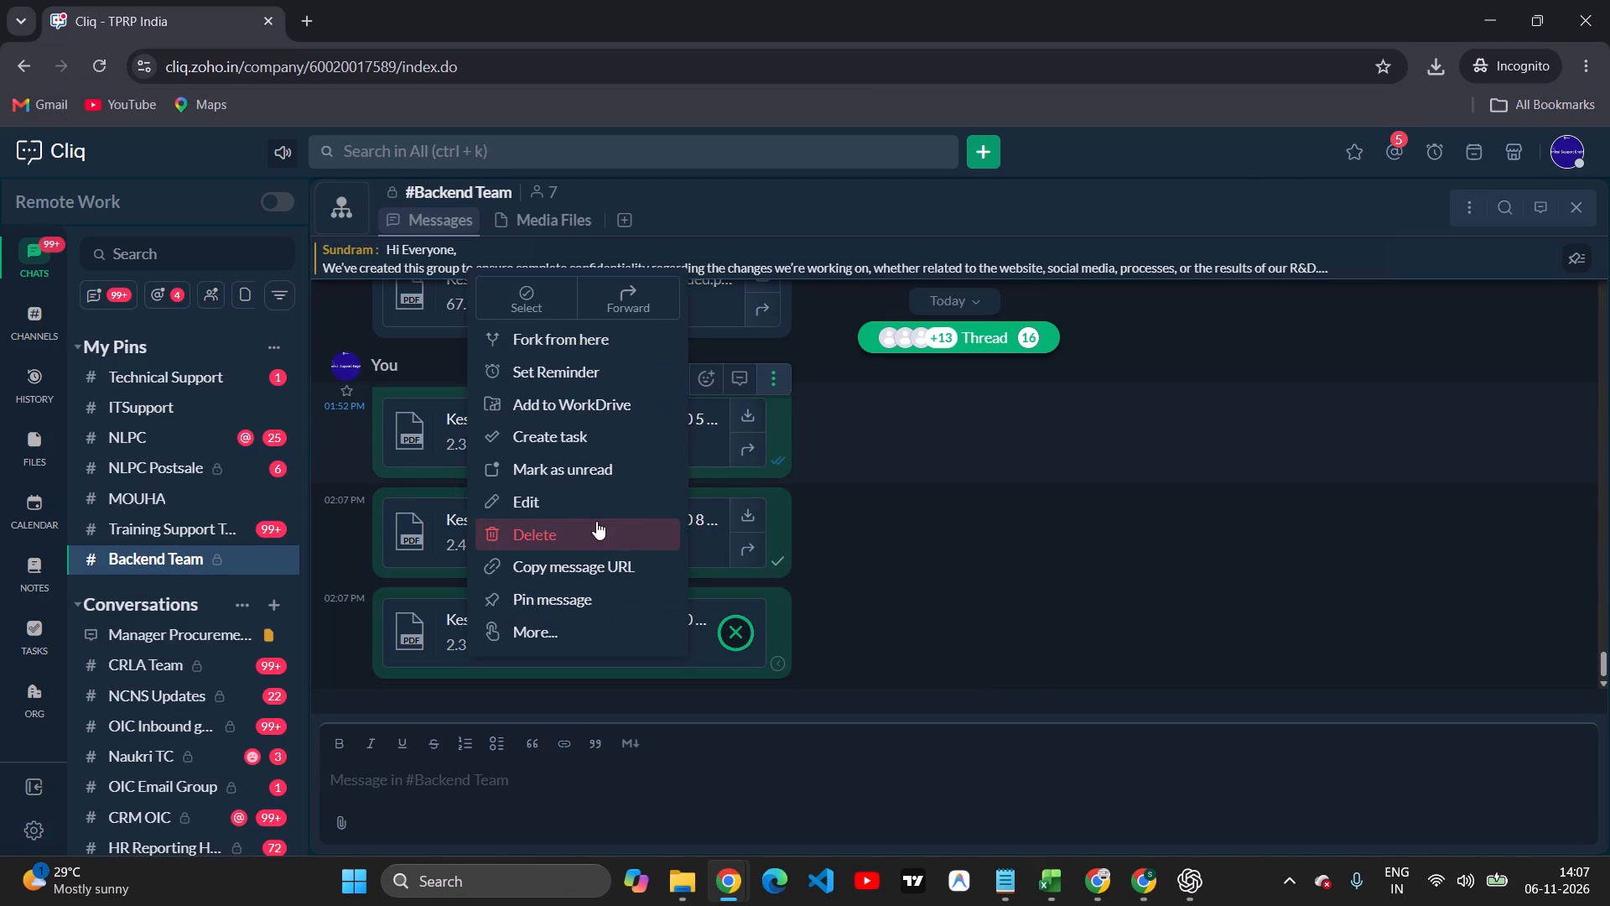
{"action": "left_click", "coordinate": [593, 528]}
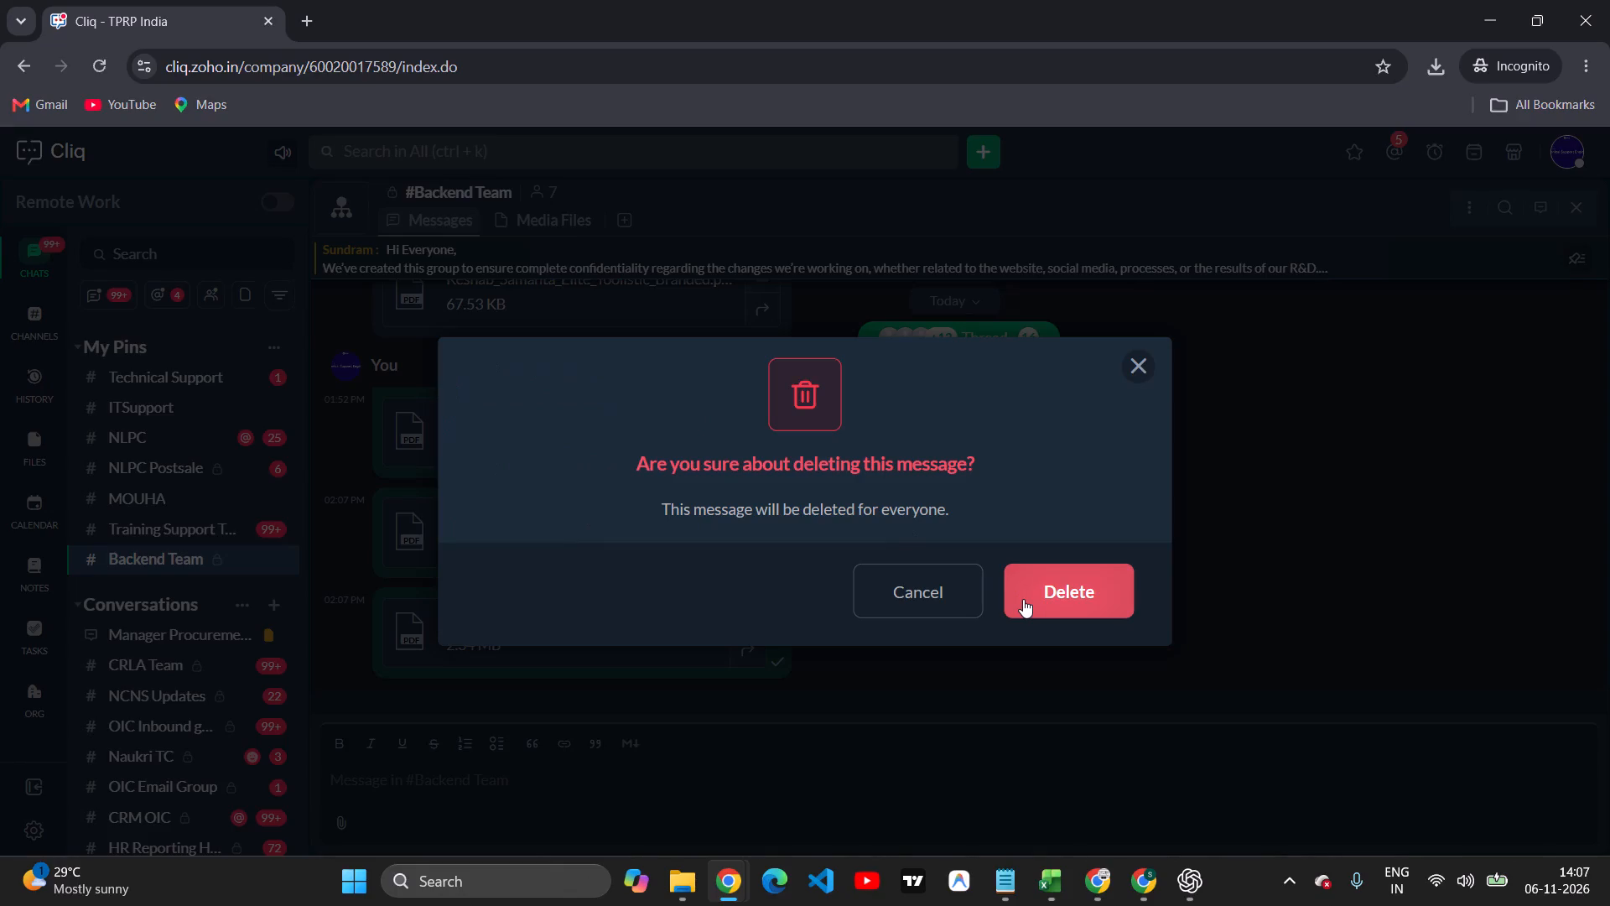
{"action": "left_click", "coordinate": [1023, 599]}
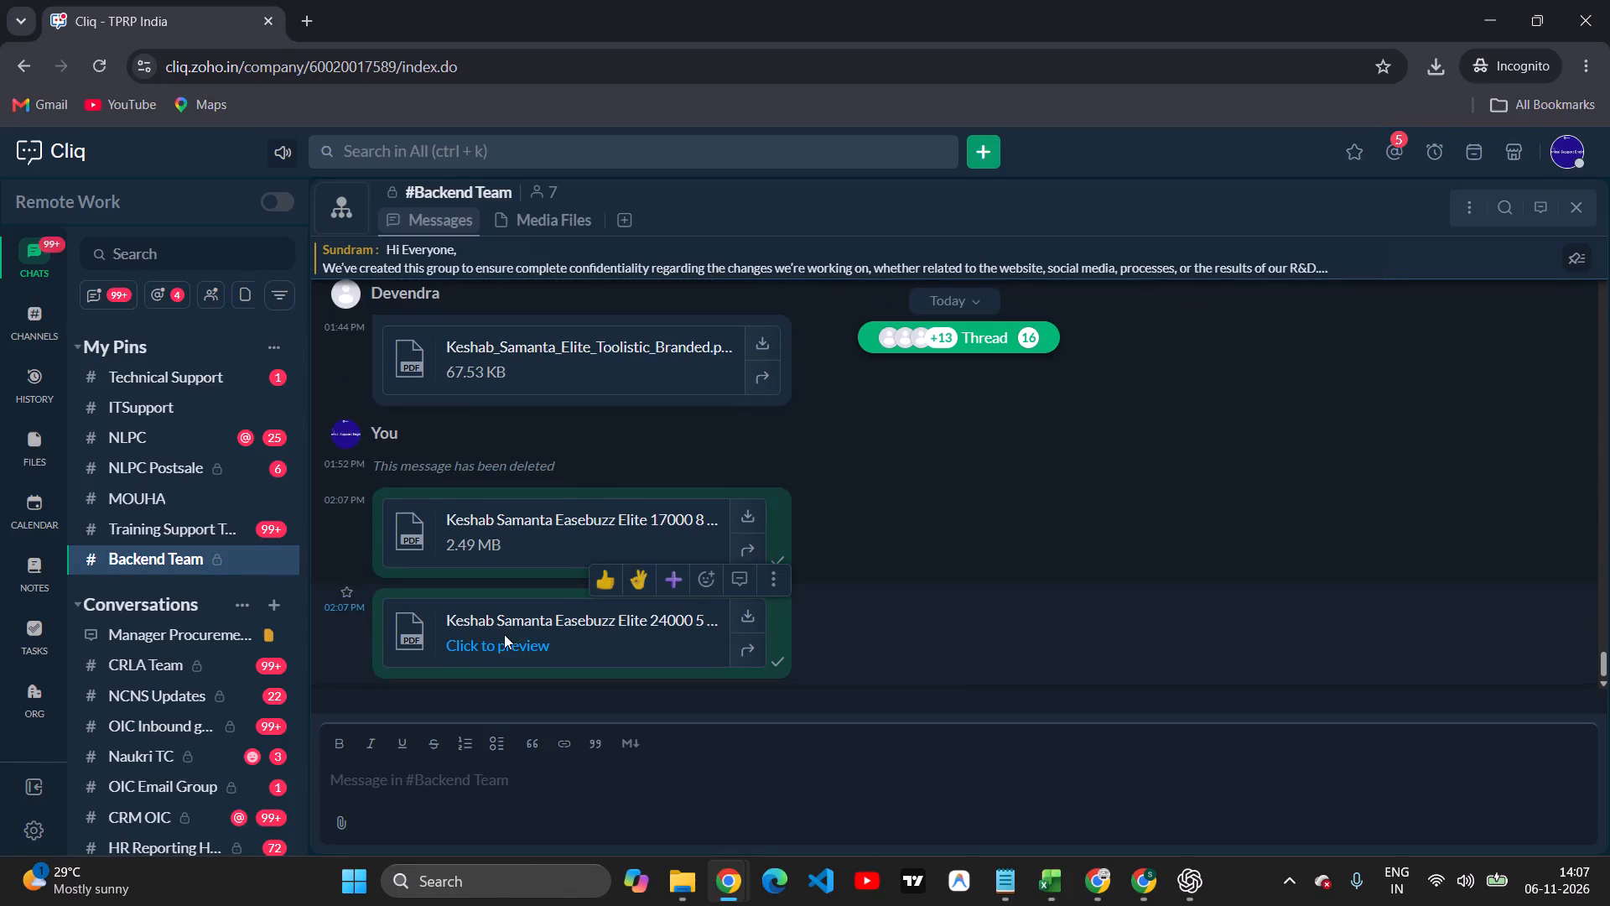
Preview the newly shared "24000 5 Aug 26" PDF, check its summary and evidence pages, and close the preview.
{"action": "left_click", "coordinate": [504, 634]}
{"action": "scroll", "coordinate": [930, 591], "scroll_direction": "down", "scroll_amount": 3}
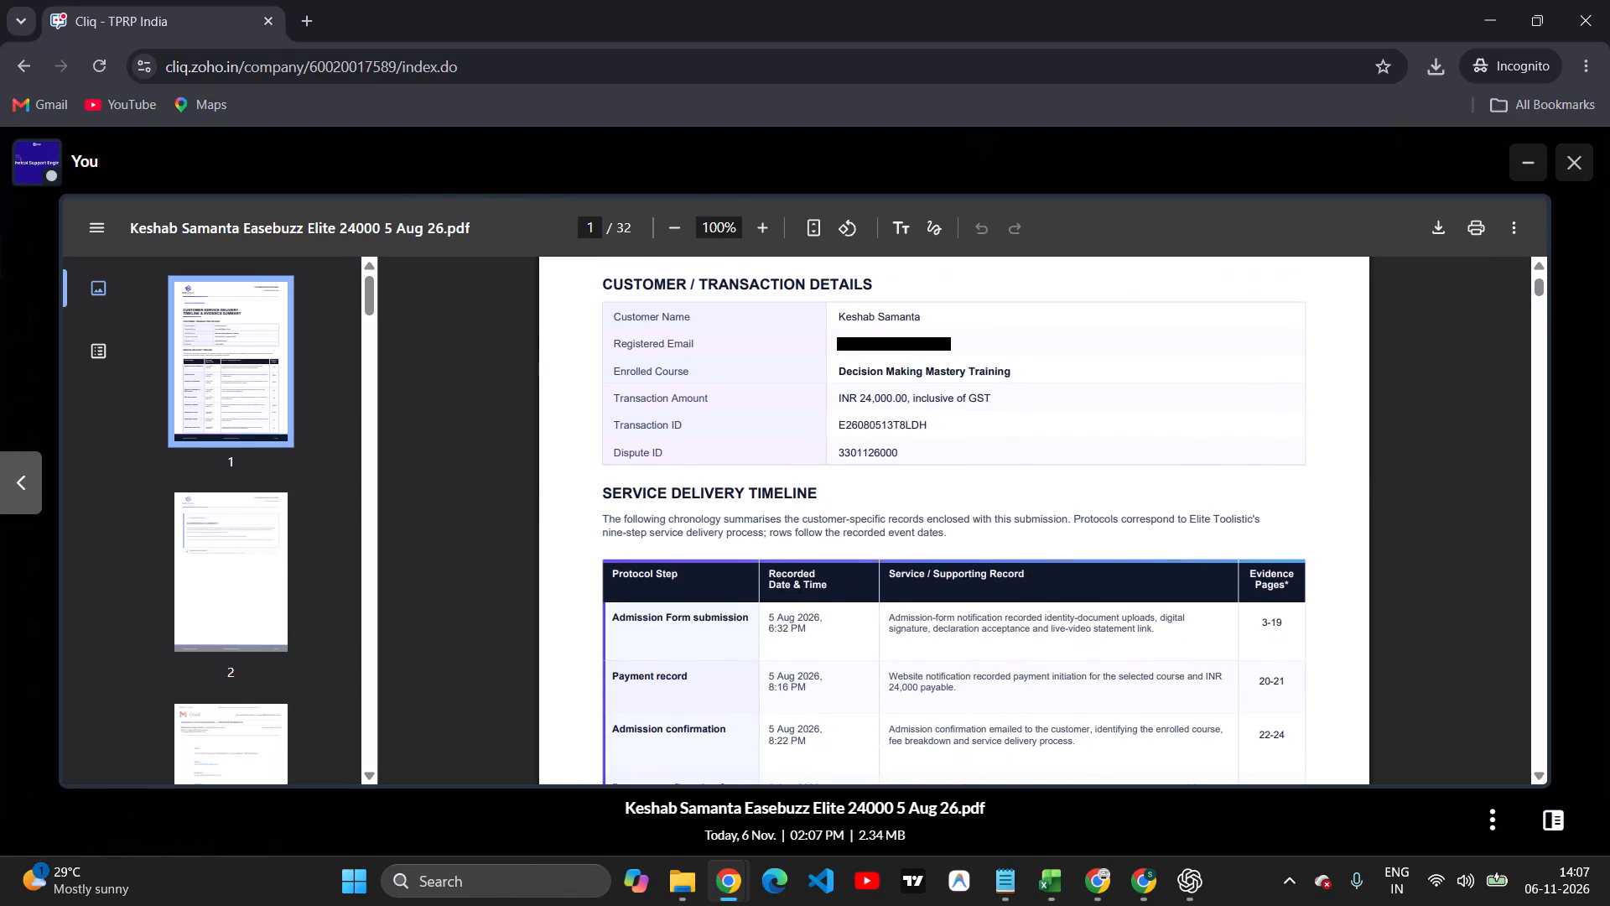
{"action": "scroll", "coordinate": [937, 581], "scroll_direction": "down", "scroll_amount": 1}
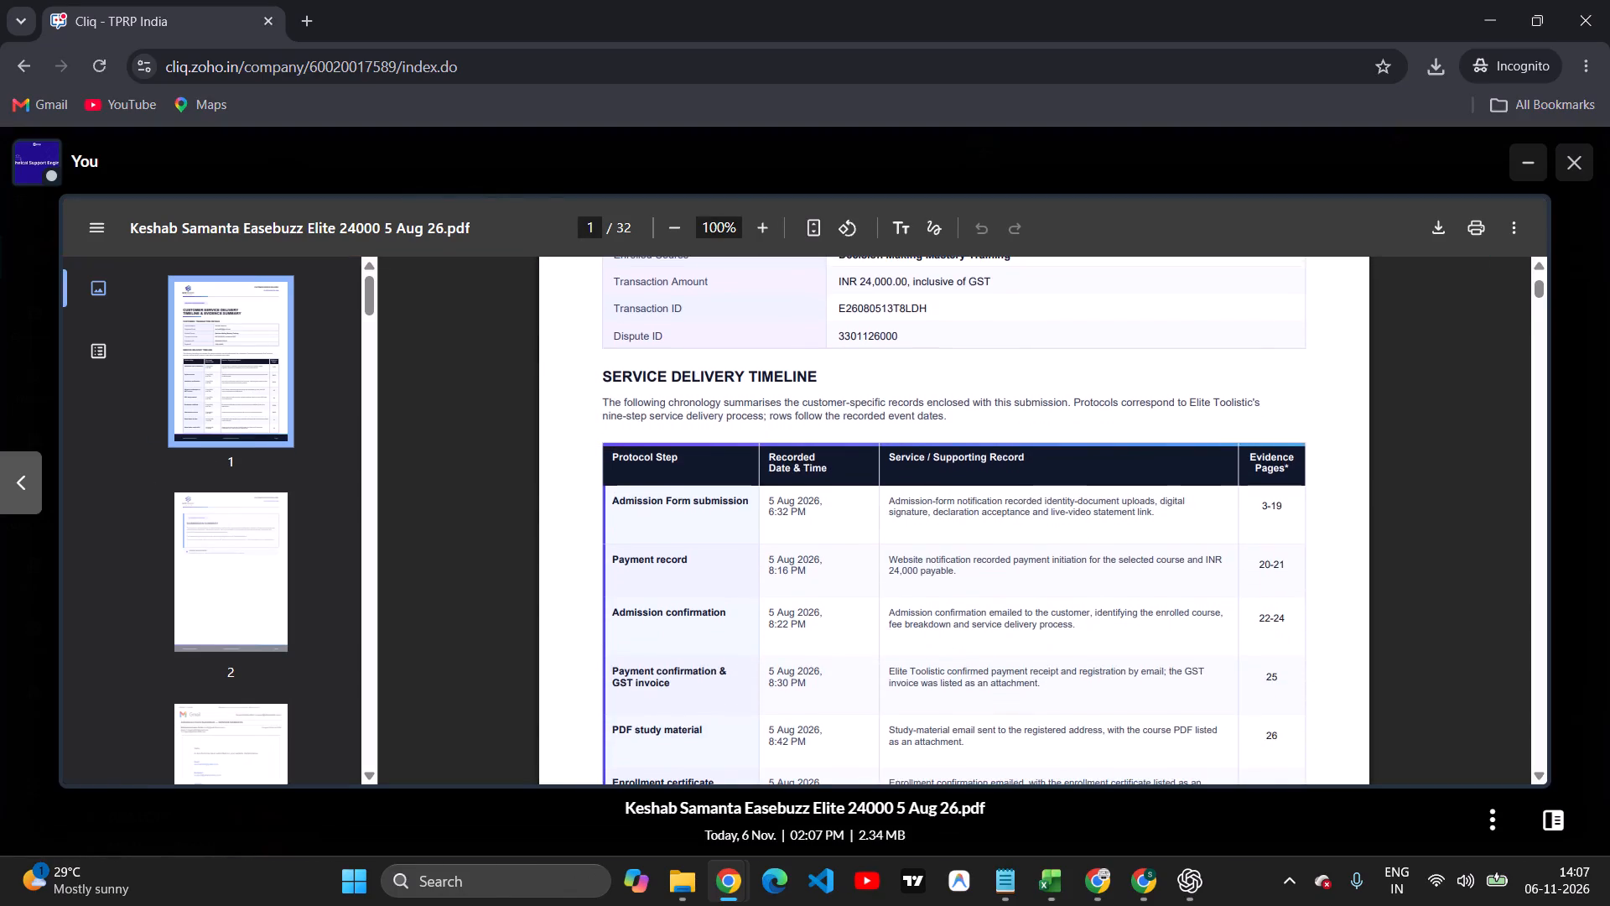
{"action": "scroll", "coordinate": [973, 569], "scroll_direction": "down", "scroll_amount": 9}
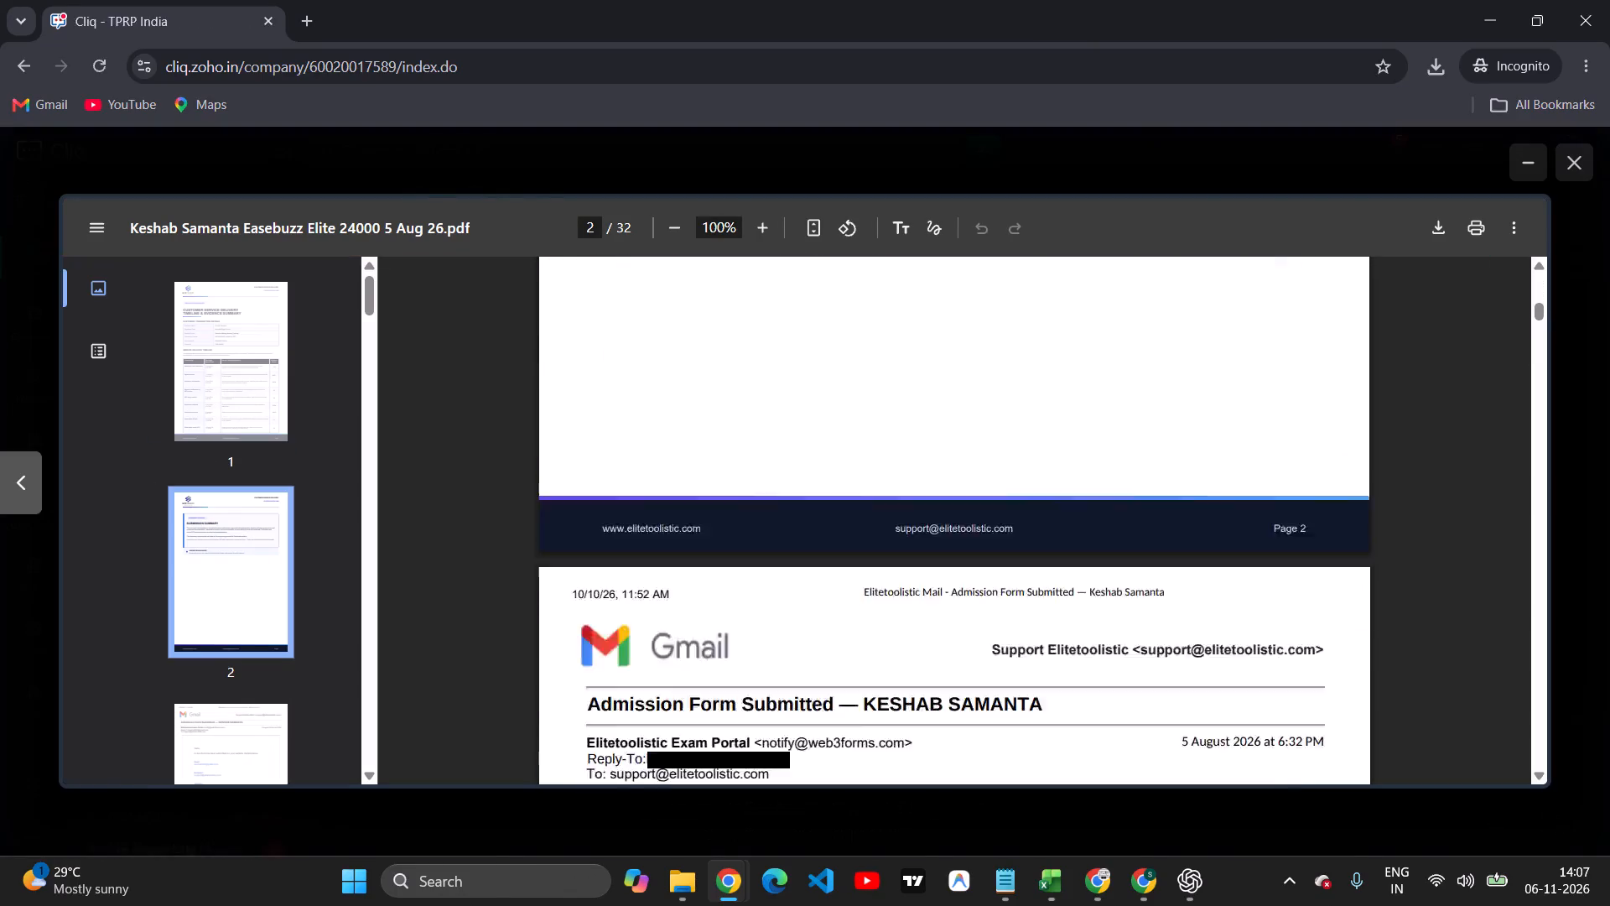
{"action": "scroll", "coordinate": [973, 569], "scroll_direction": "down", "scroll_amount": 13}
{"action": "scroll", "coordinate": [973, 569], "scroll_direction": "down", "scroll_amount": 20}
{"action": "scroll", "coordinate": [973, 569], "scroll_direction": "down", "scroll_amount": 6}
{"action": "left_click", "coordinate": [1581, 156]}
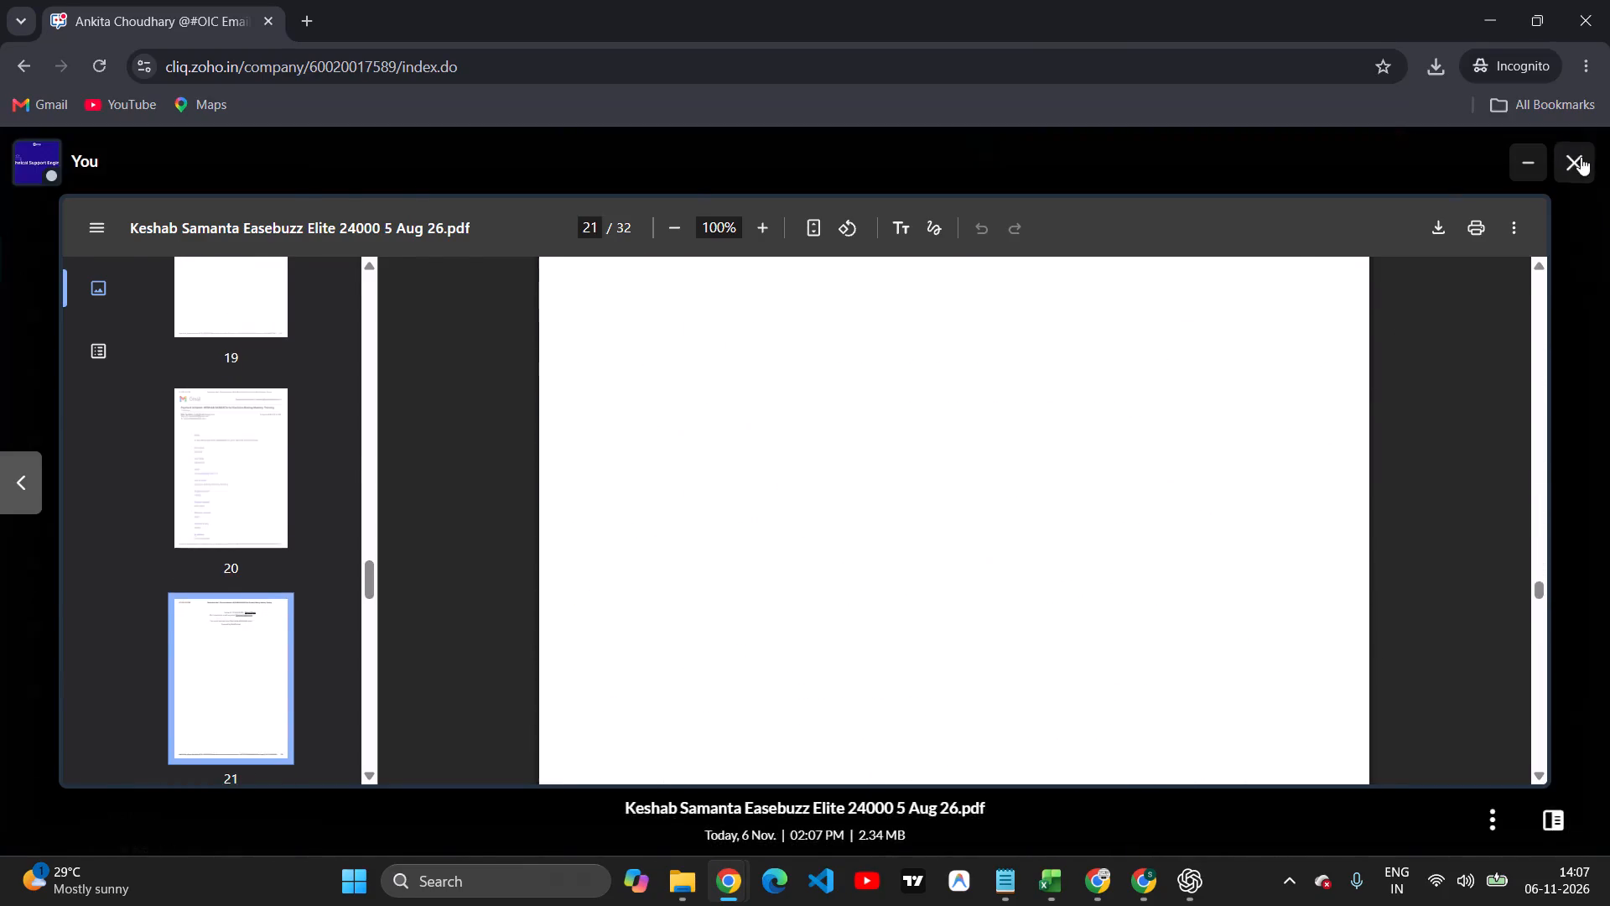
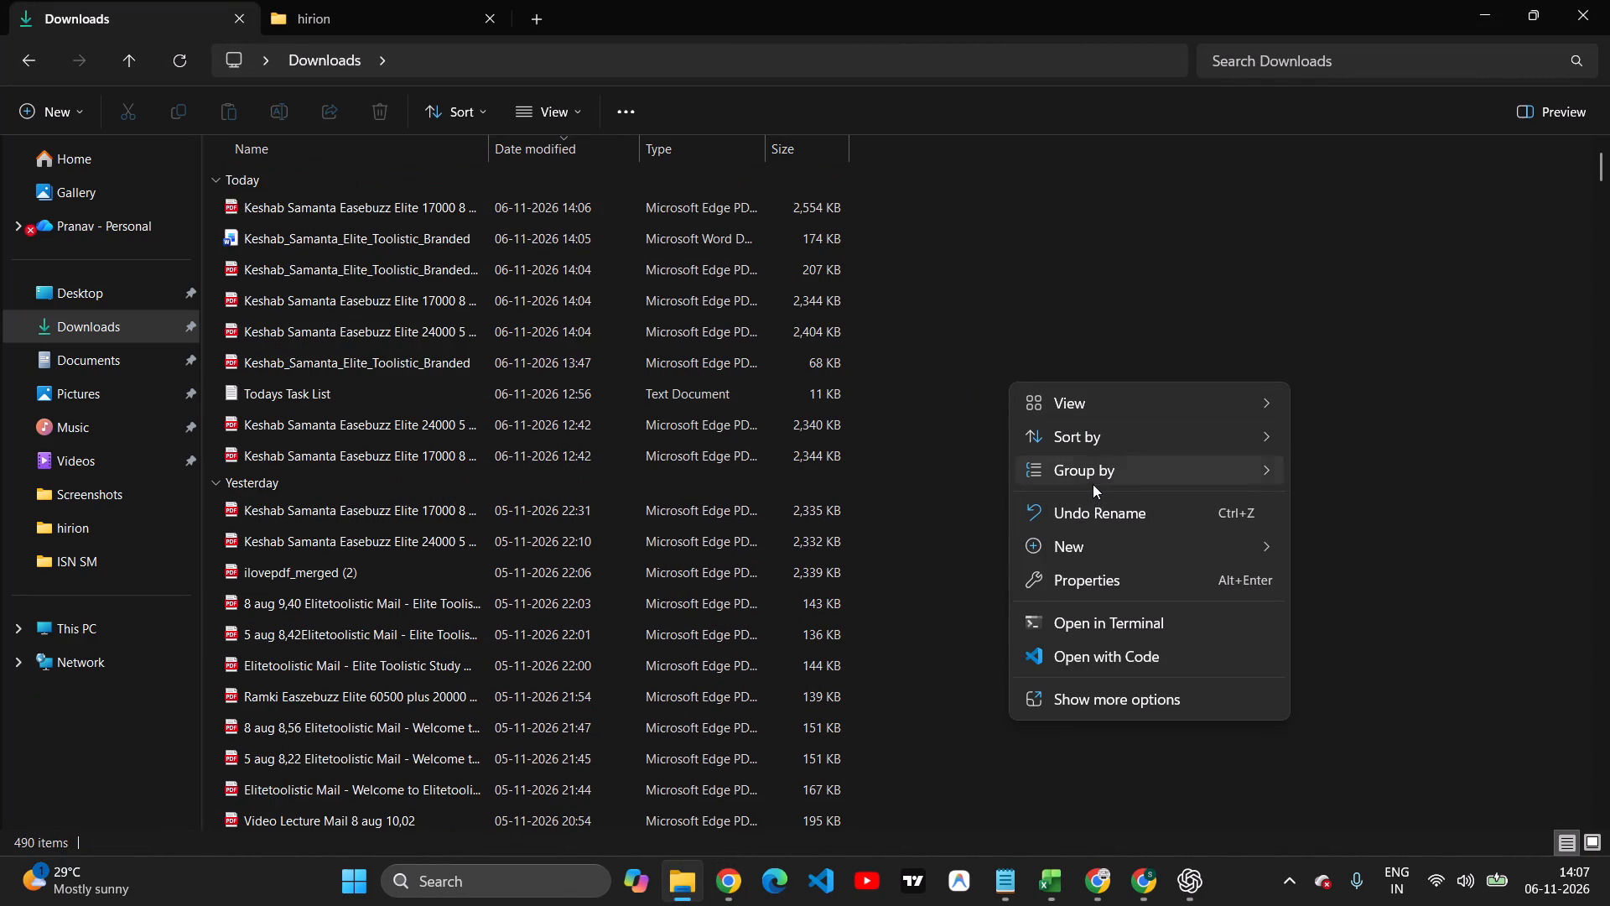
Bring up the types of new item that can be created in the Downloads folder.
{"action": "left_click", "coordinate": [1107, 544]}
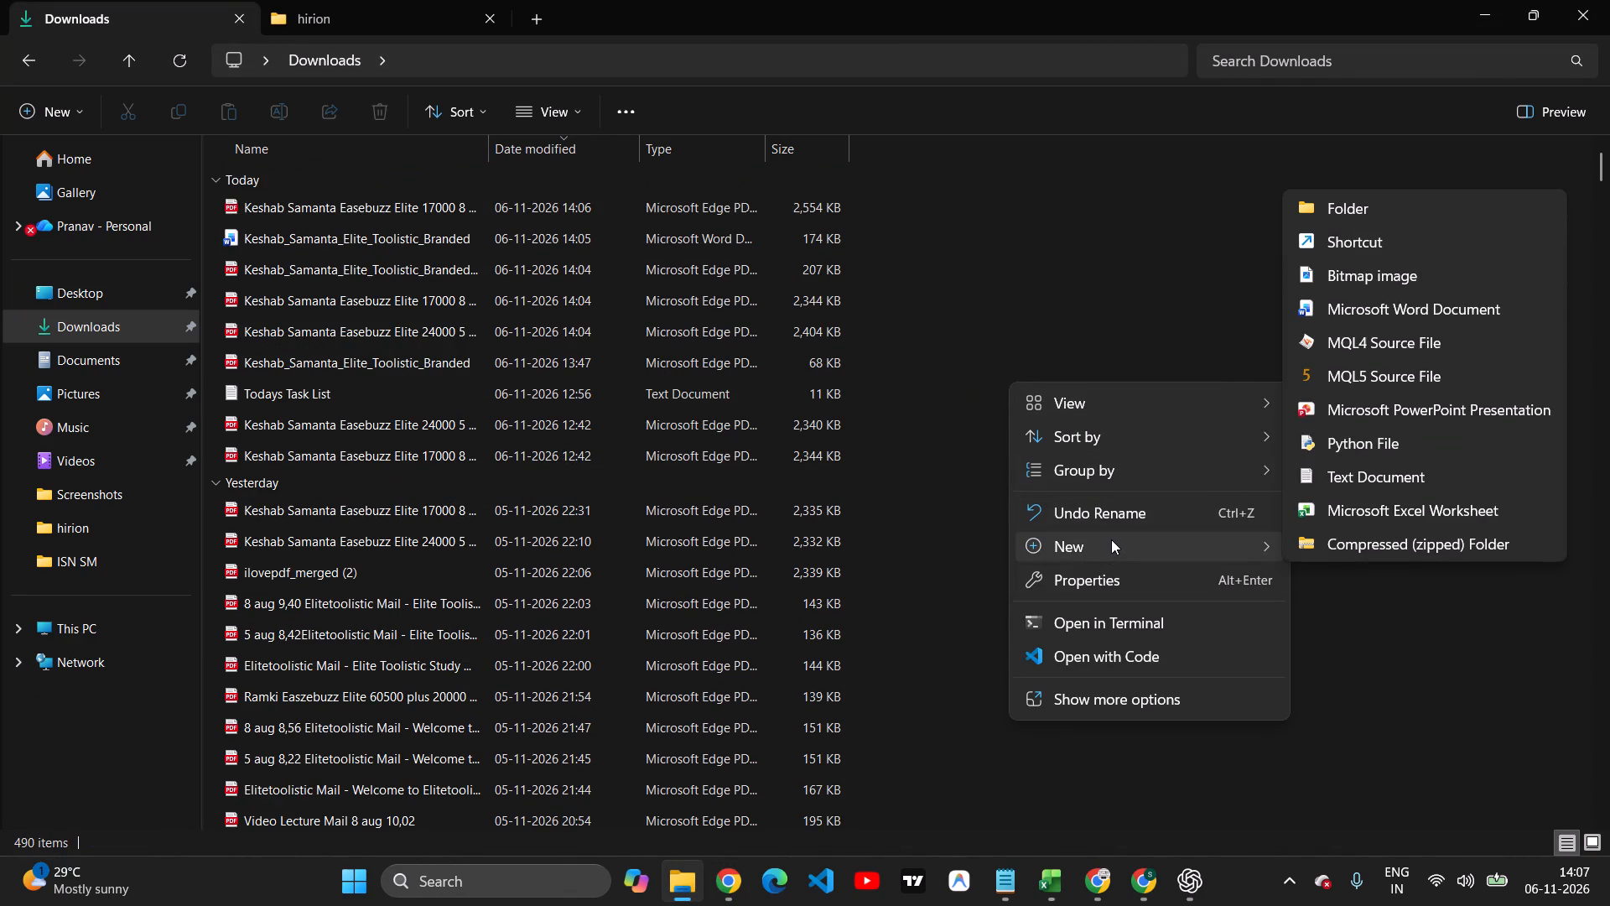
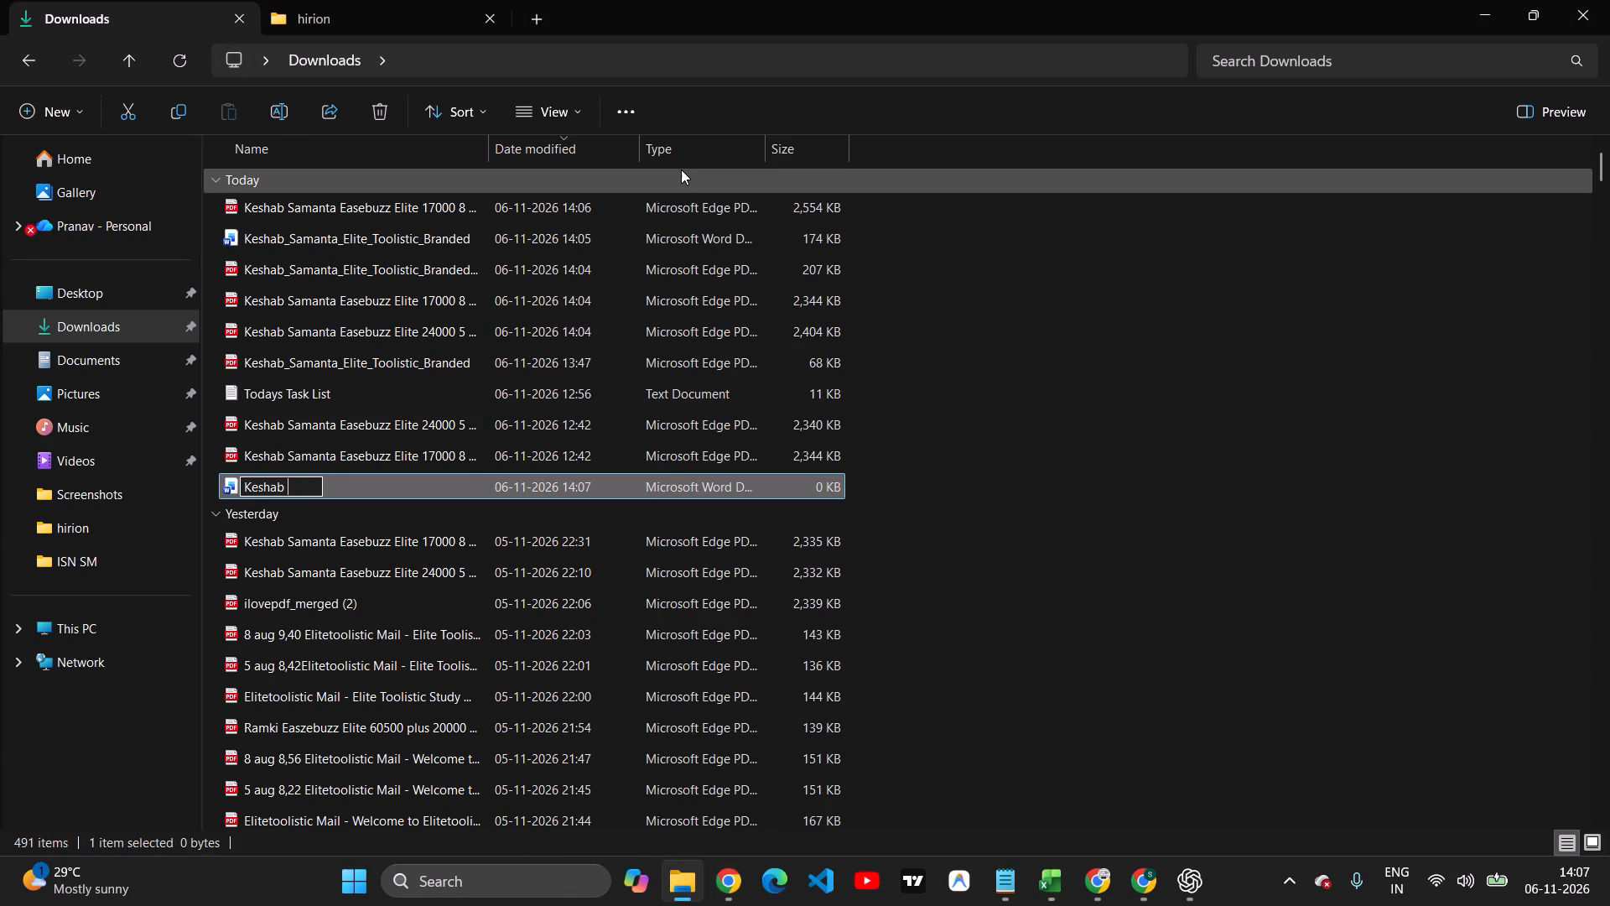
Name the new Word document in Downloads with the customer's name followed by KYC and open it.
{"action": "type", "text": "Sama"}
{"action": "type", "text": "nta KYC"}
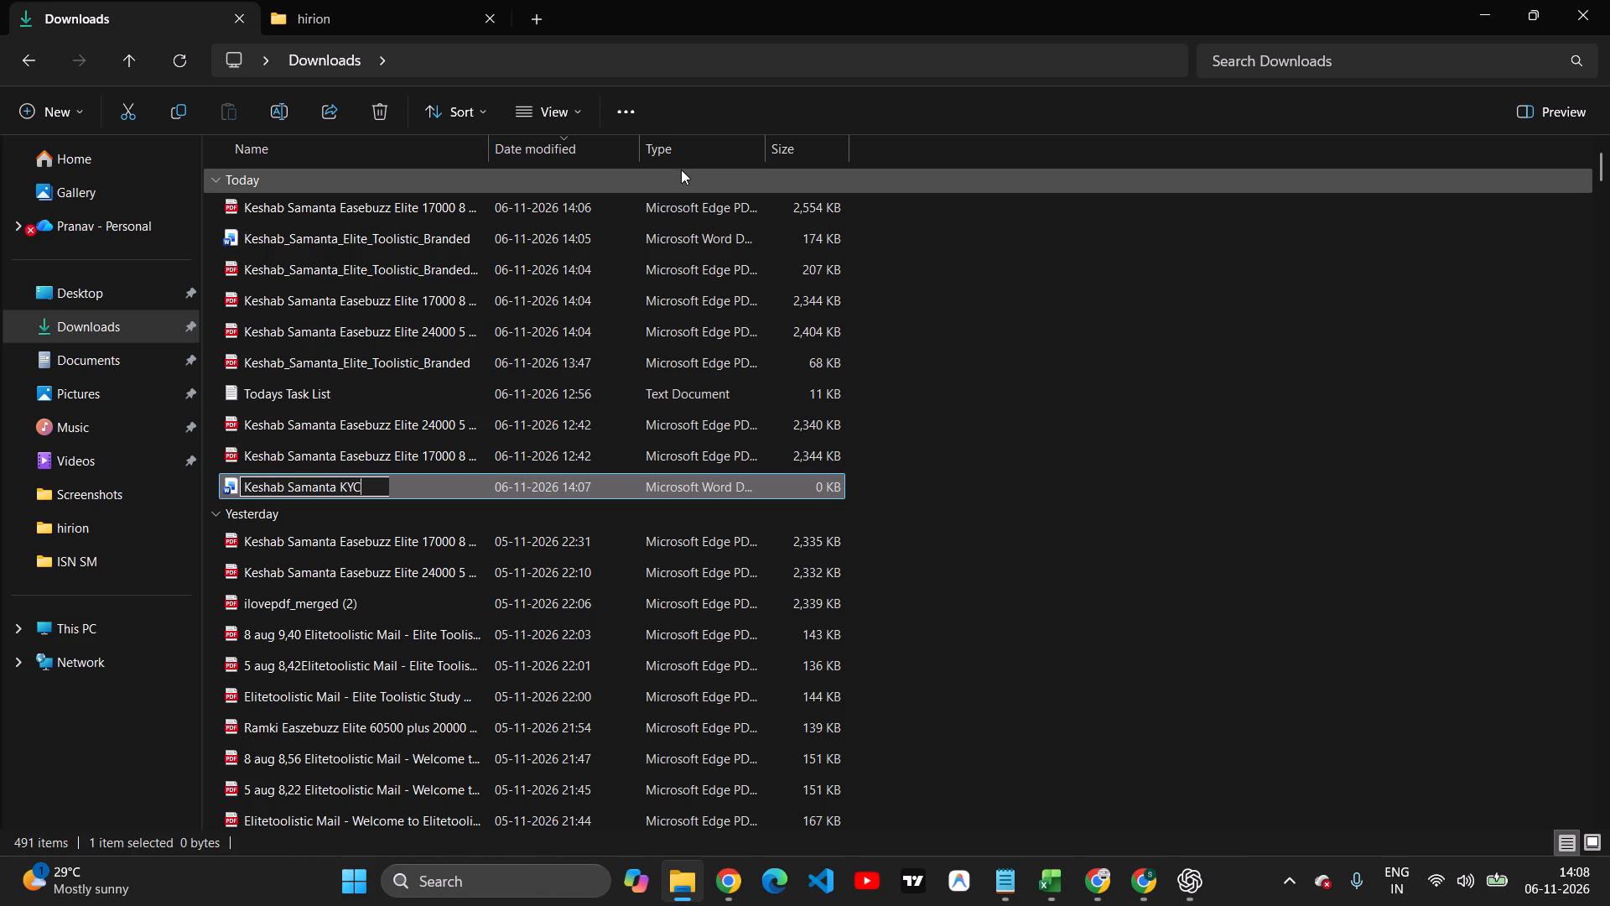
{"action": "left_click", "coordinate": [1120, 300]}
{"action": "double_click", "coordinate": [402, 481]}
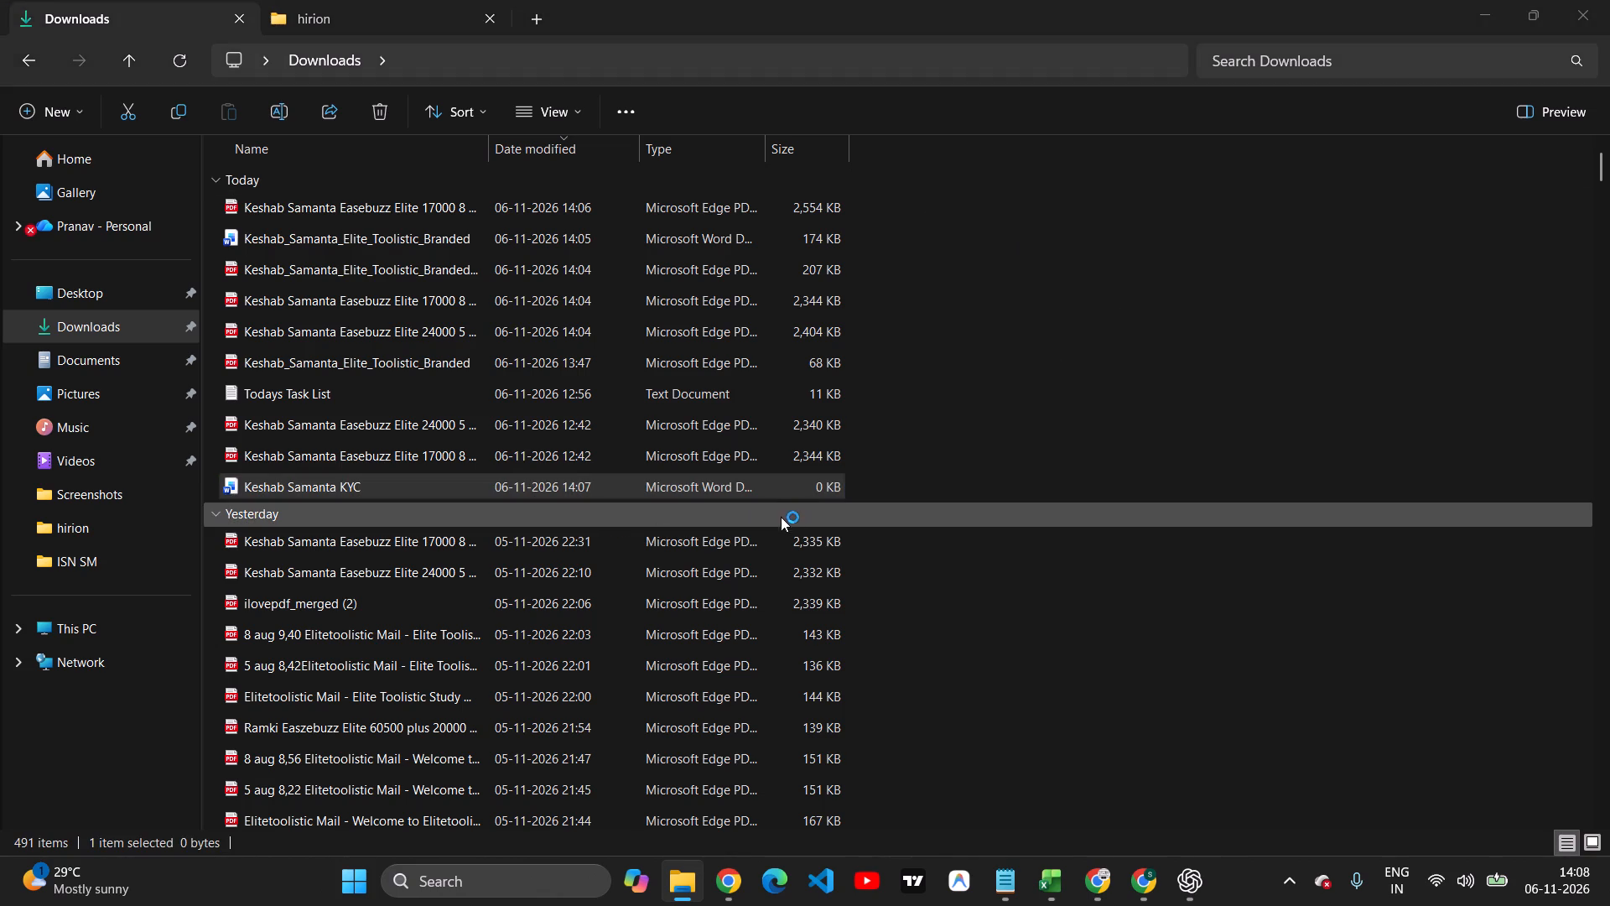
Switch to the Sejda PDF editor and go through the admission form PDF to find its Supporting Evidence section.
{"action": "key", "text": "alt+Tab"}
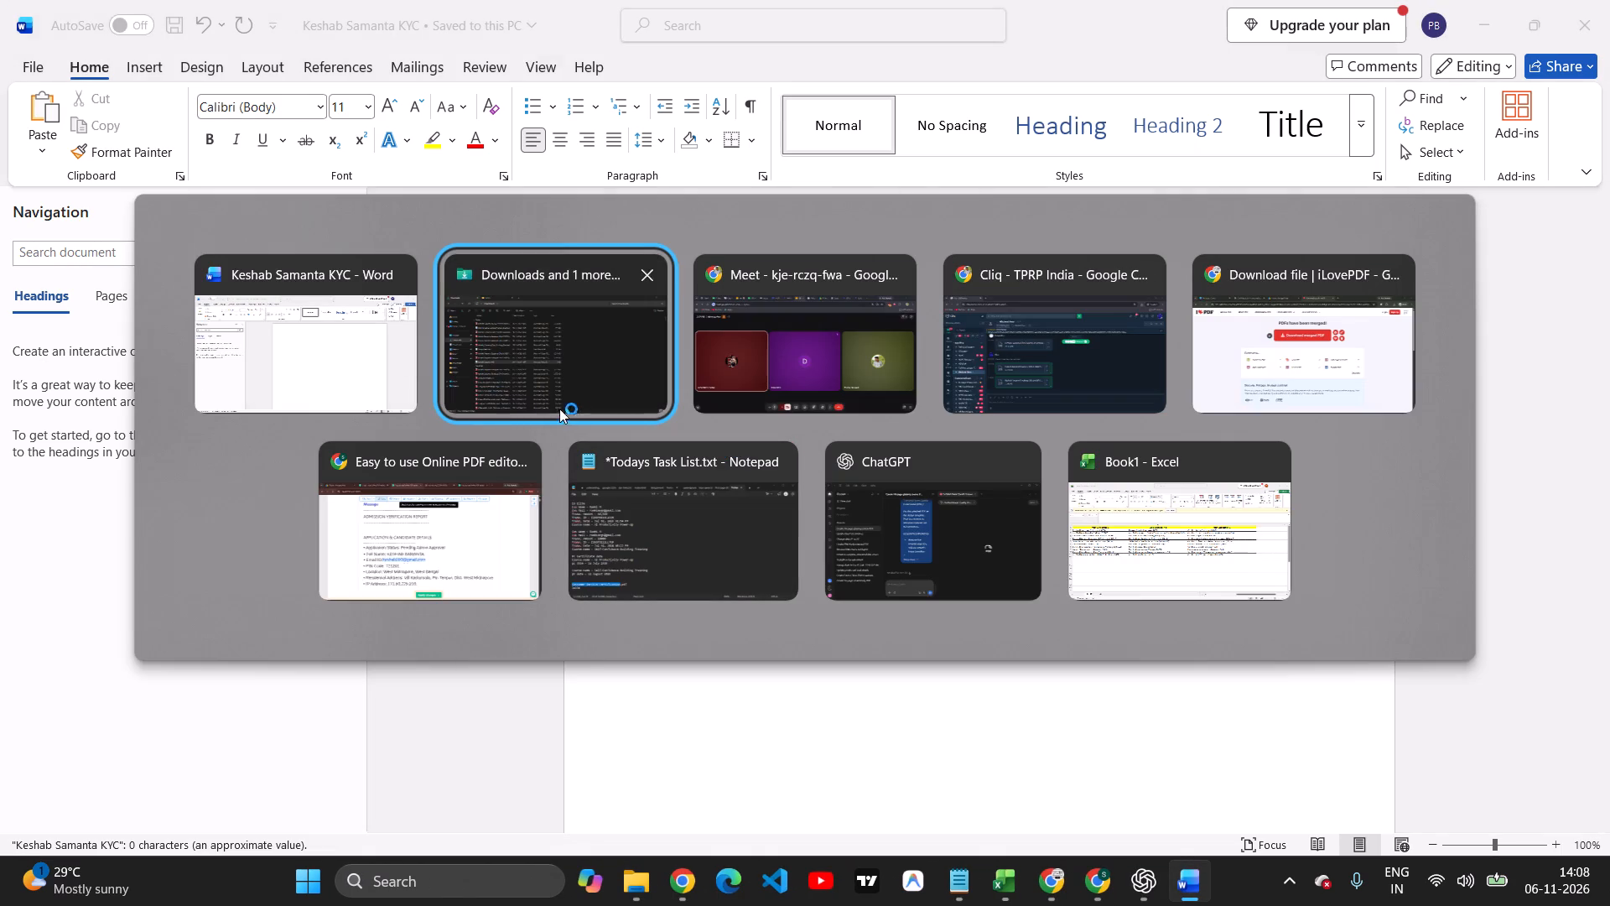
{"action": "left_click", "coordinate": [455, 513], "text": "alt"}
{"action": "scroll", "coordinate": [831, 486], "scroll_direction": "down", "scroll_amount": 5}
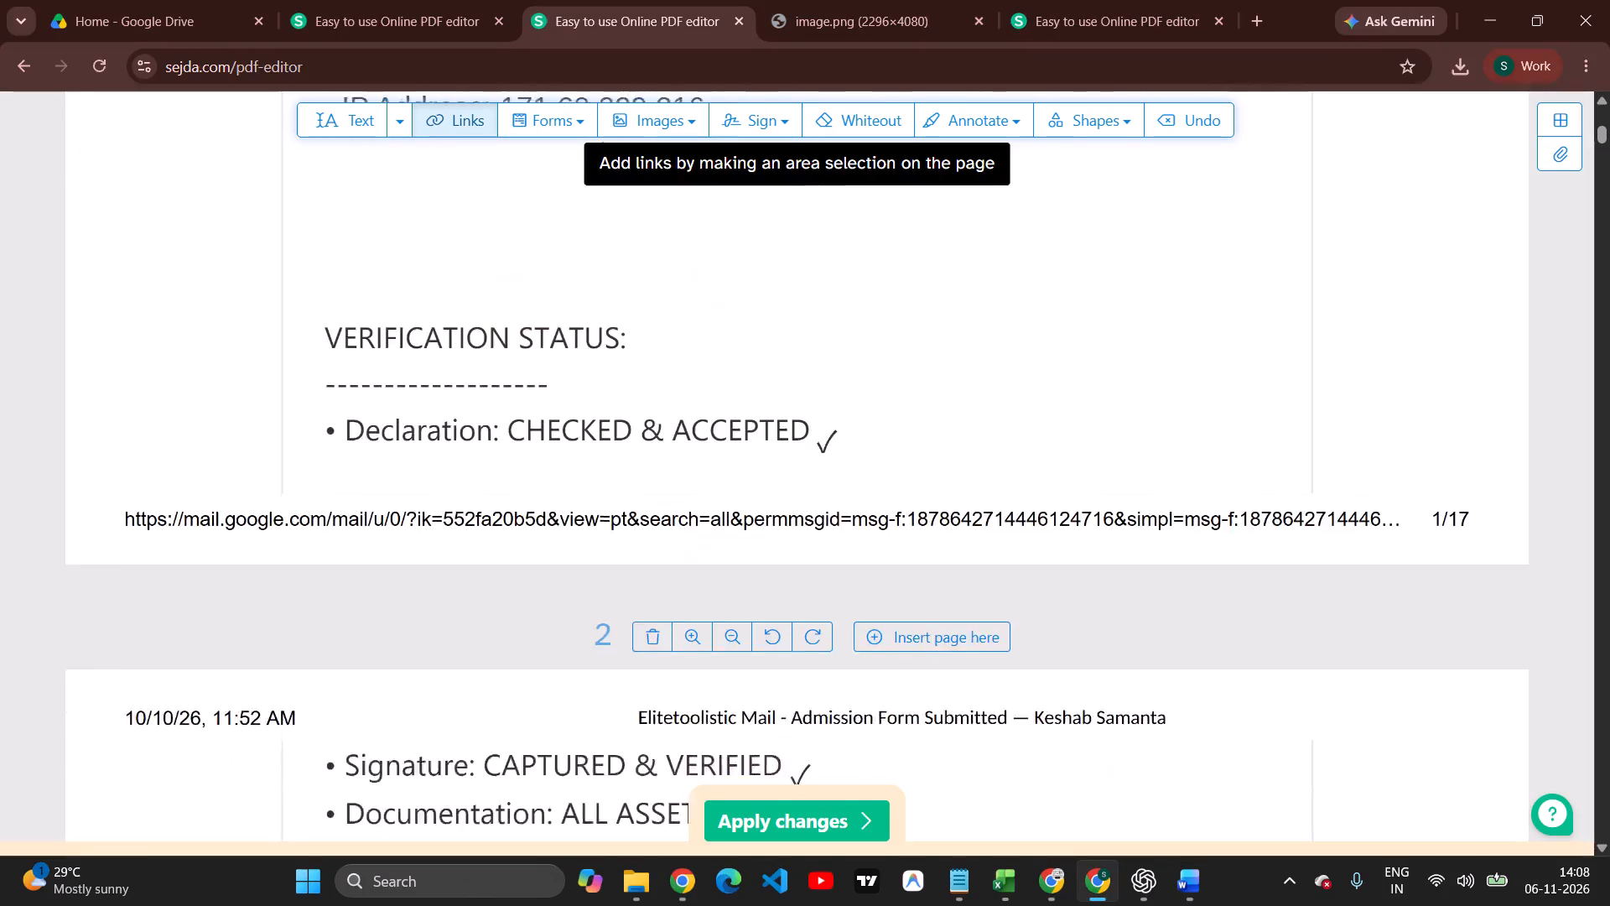
{"action": "scroll", "coordinate": [848, 453], "scroll_direction": "down", "scroll_amount": 11}
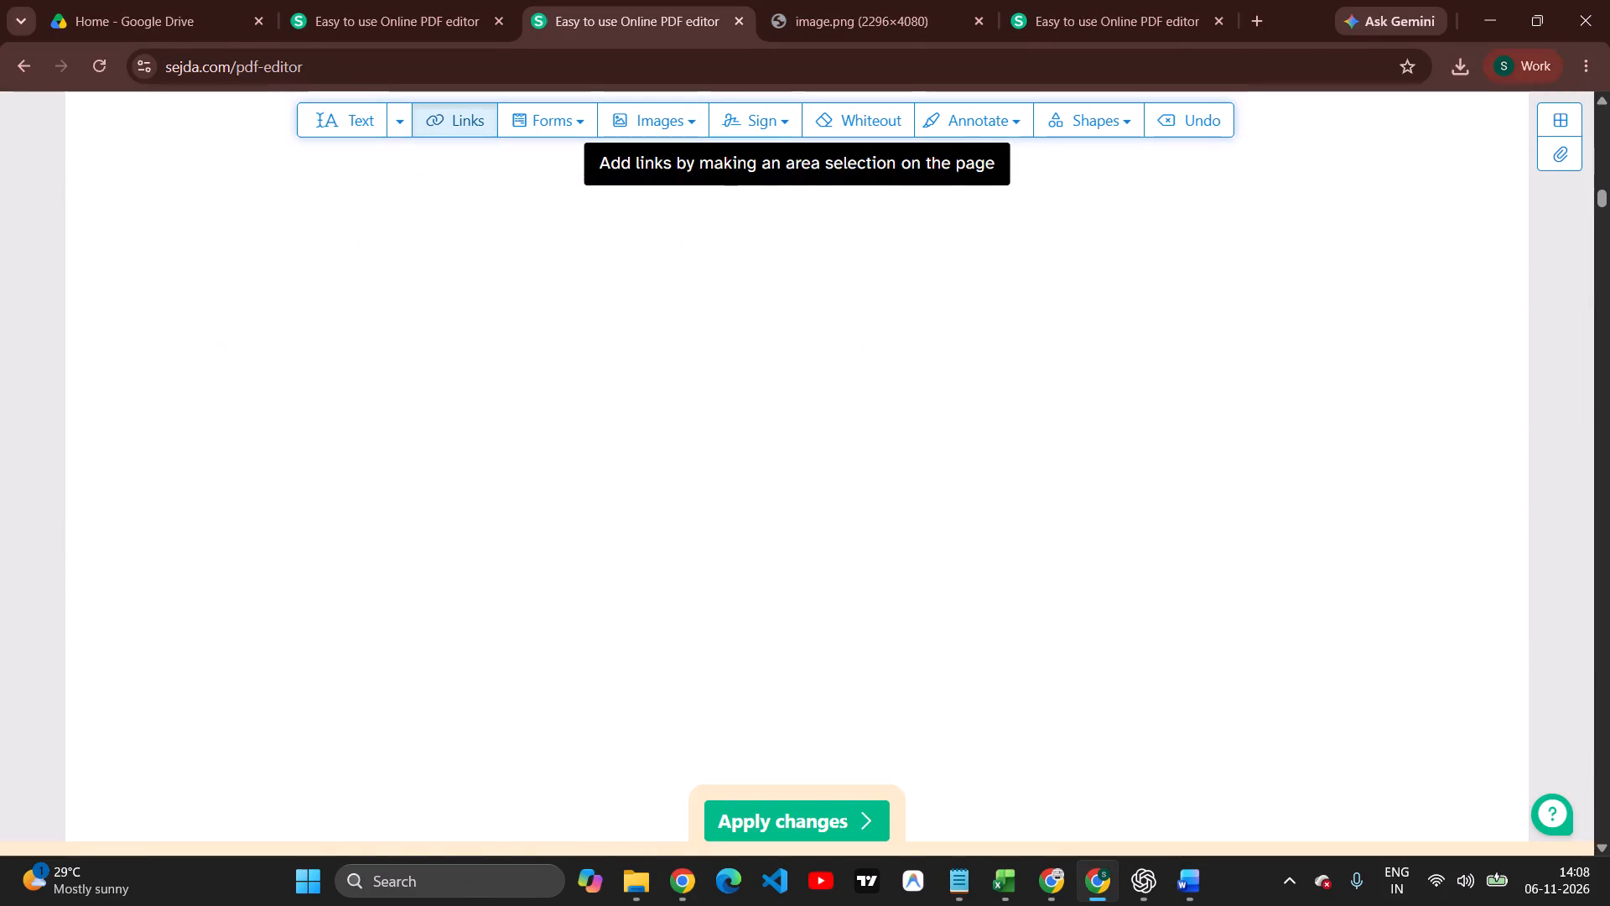
{"action": "scroll", "coordinate": [853, 433], "scroll_direction": "down", "scroll_amount": 15}
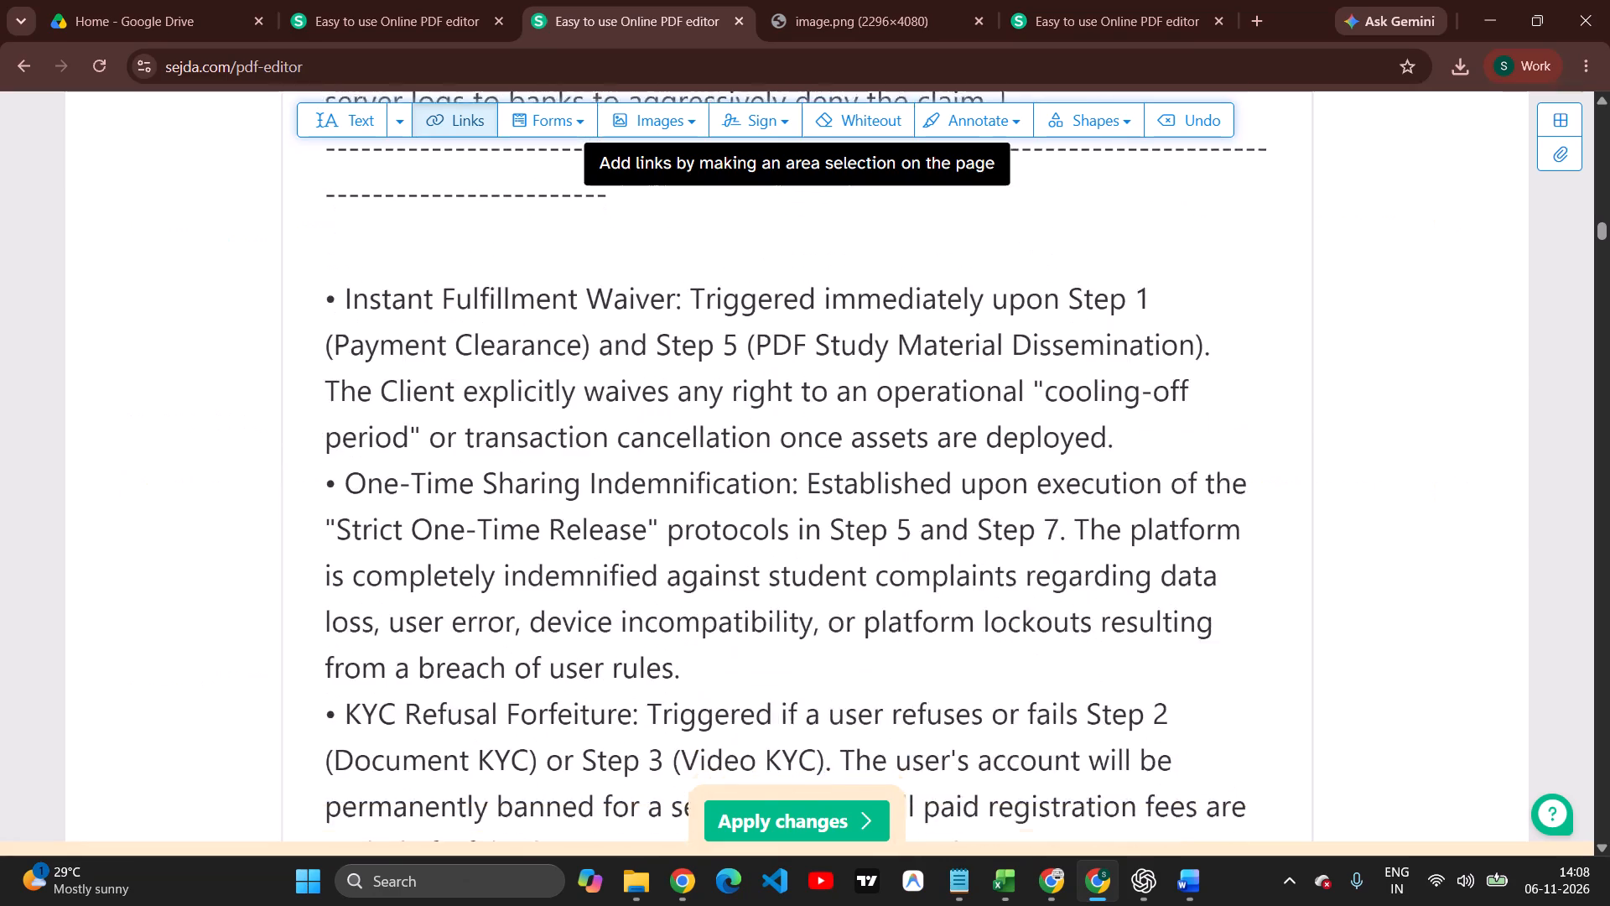
{"action": "scroll", "coordinate": [854, 416], "scroll_direction": "down", "scroll_amount": 6}
{"action": "scroll", "coordinate": [778, 449], "scroll_direction": "down", "scroll_amount": 5}
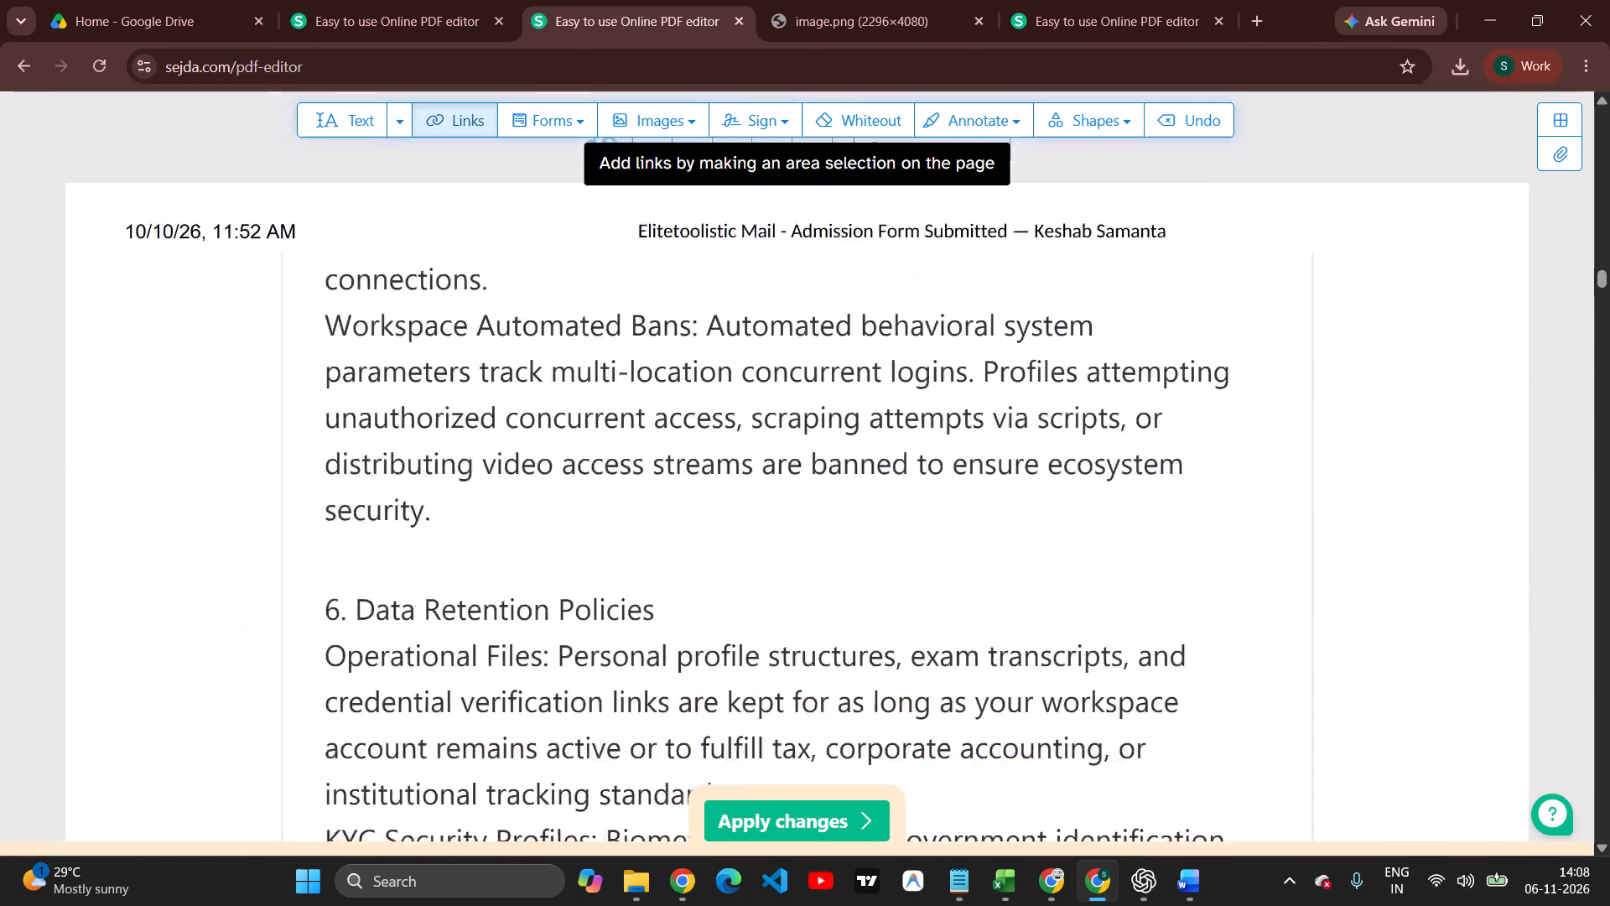
{"action": "scroll", "coordinate": [778, 449], "scroll_direction": "down", "scroll_amount": 13}
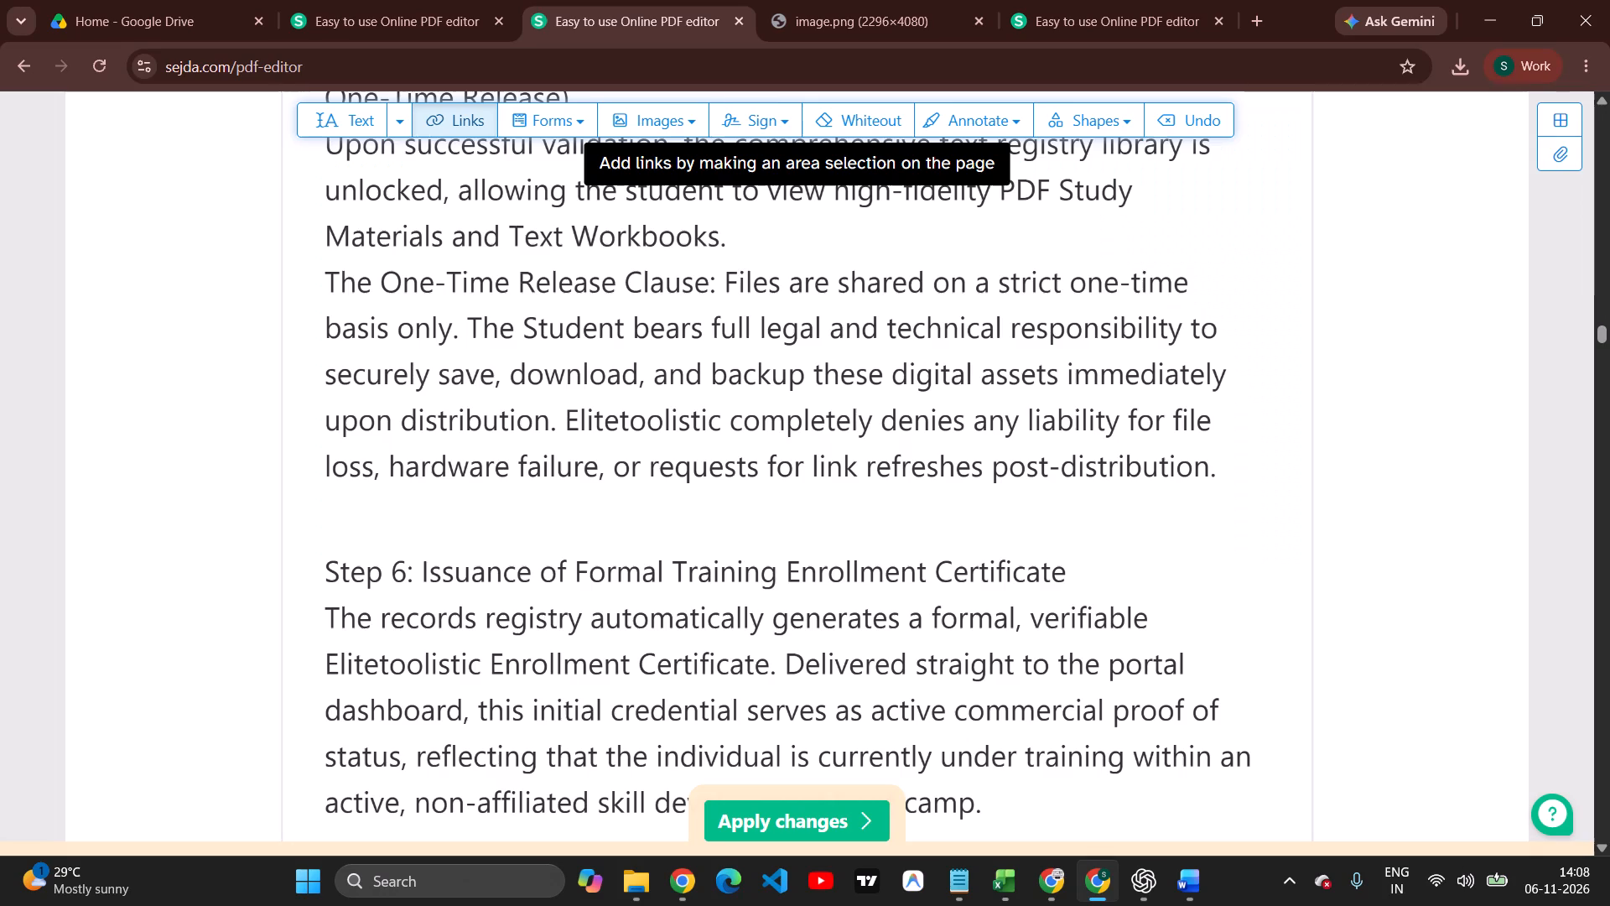
{"action": "scroll", "coordinate": [780, 439], "scroll_direction": "down", "scroll_amount": 12}
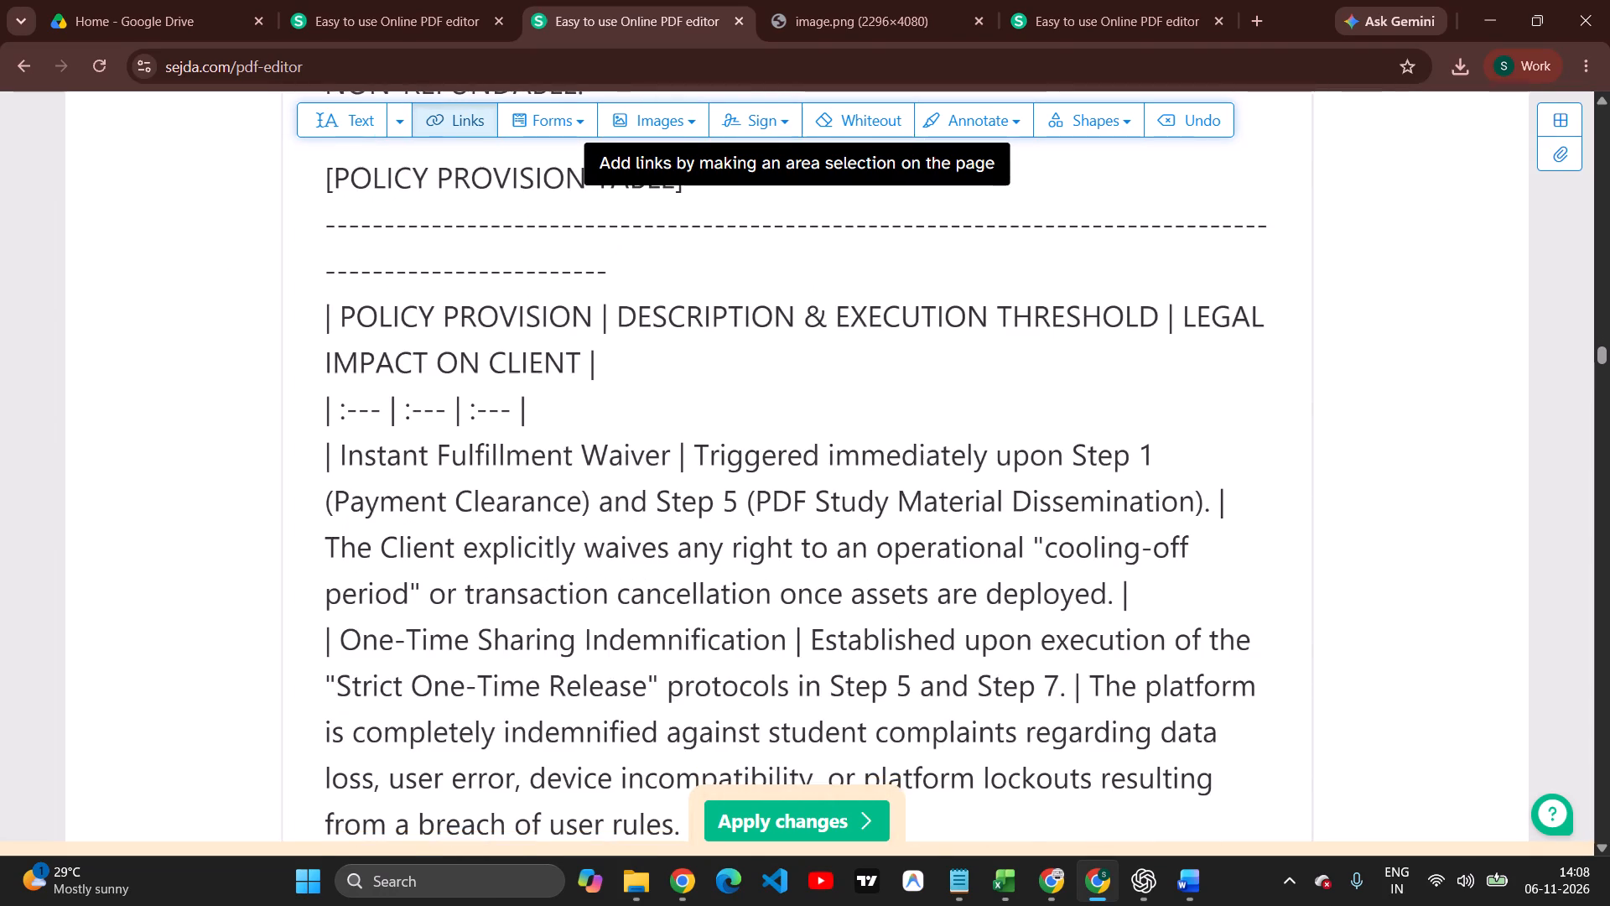
{"action": "scroll", "coordinate": [810, 455], "scroll_direction": "down", "scroll_amount": 8}
{"action": "scroll", "coordinate": [808, 447], "scroll_direction": "up", "scroll_amount": 1}
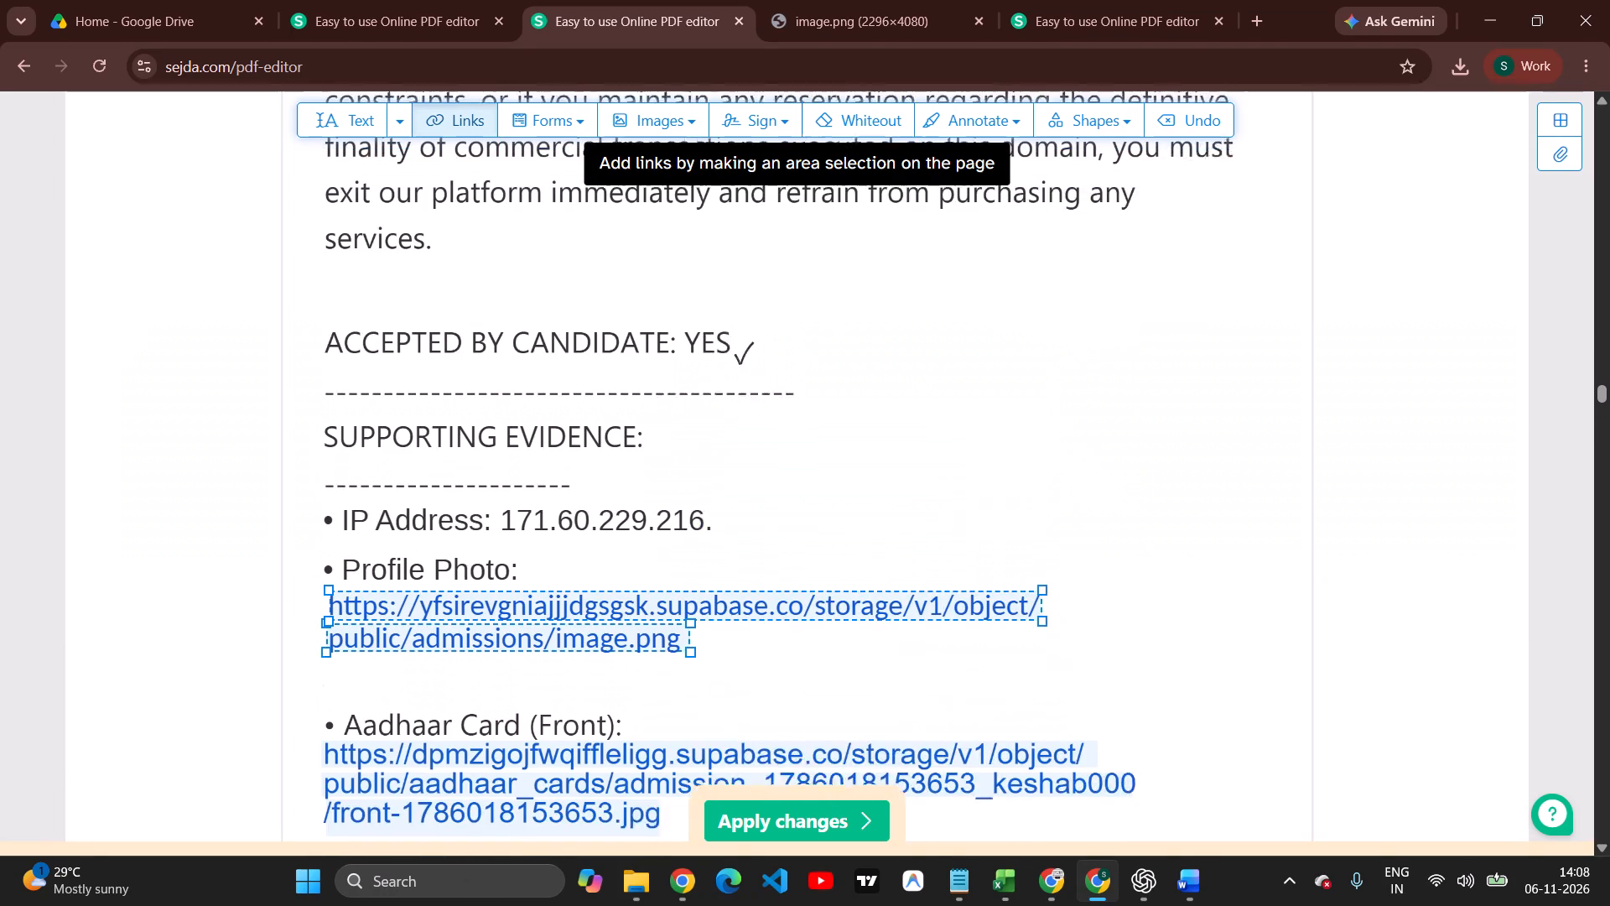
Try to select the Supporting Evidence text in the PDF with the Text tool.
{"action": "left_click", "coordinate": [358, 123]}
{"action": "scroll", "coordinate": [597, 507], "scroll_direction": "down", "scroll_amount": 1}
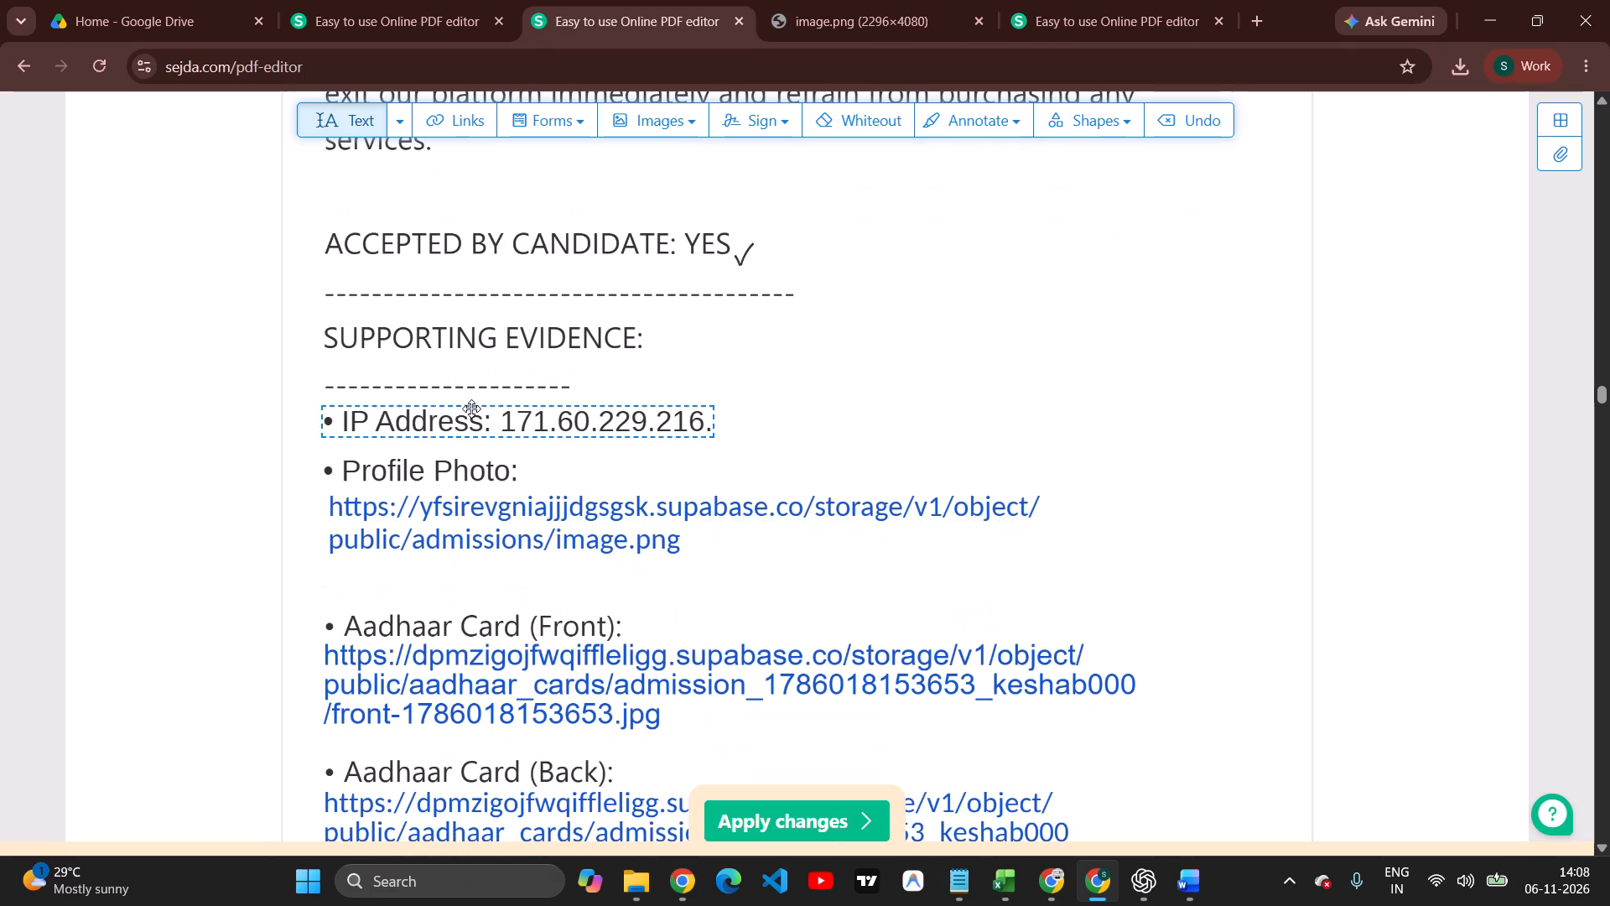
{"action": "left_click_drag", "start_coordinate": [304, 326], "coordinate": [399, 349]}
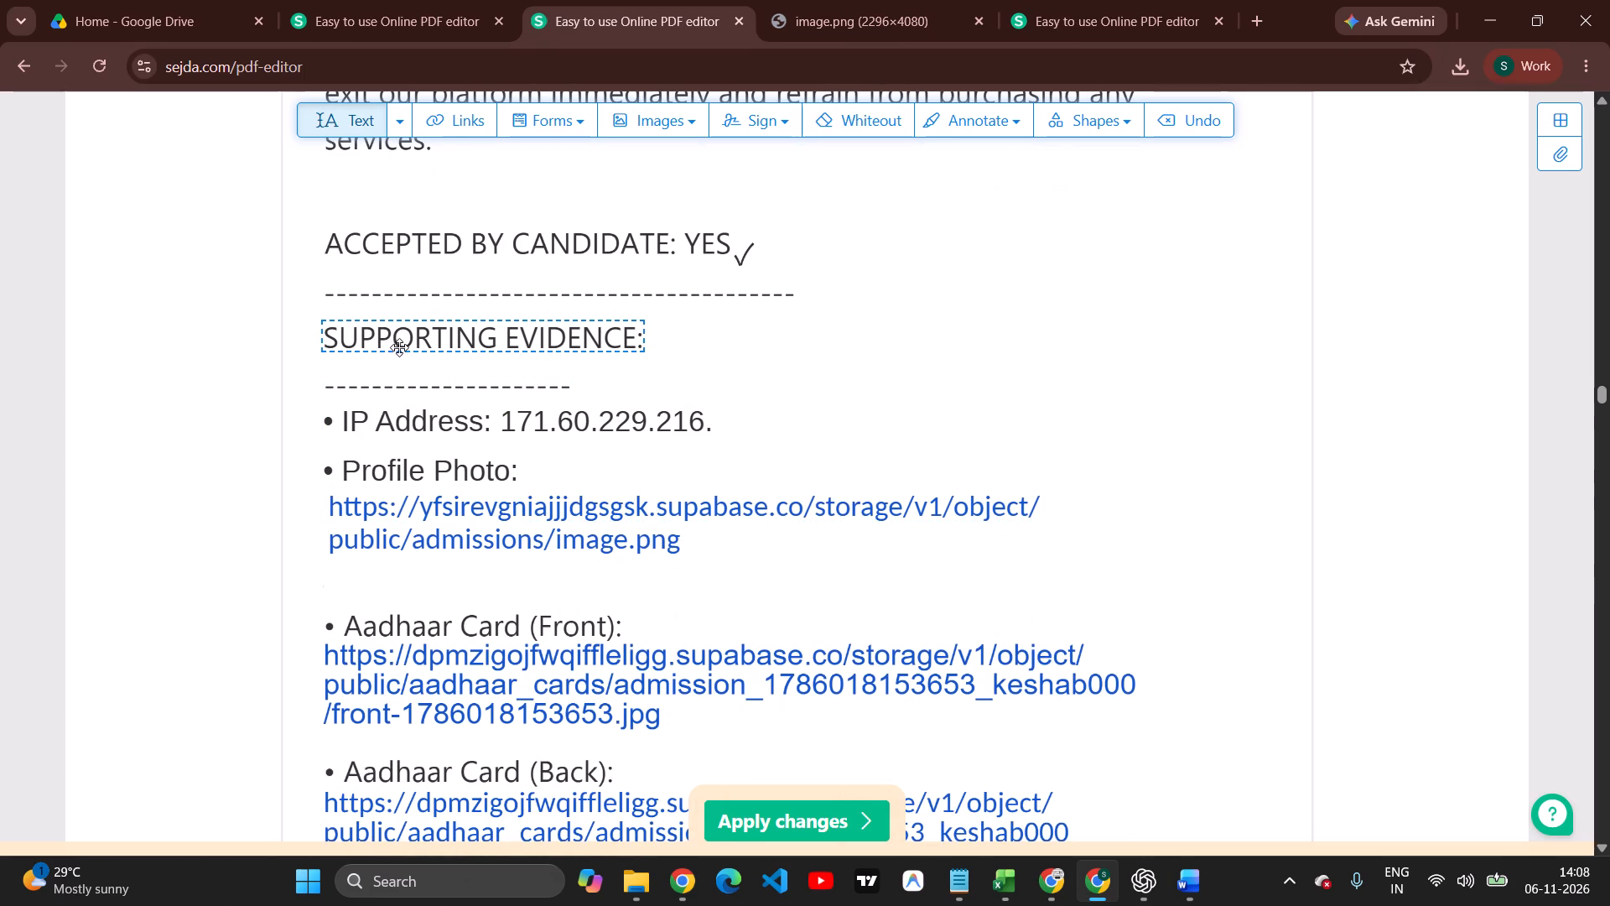
Capture a screen snip of the Supporting Evidence section, from its heading through the Aadhaar Card (Back) link.
{"action": "scroll", "coordinate": [396, 342], "scroll_direction": "down", "scroll_amount": 1}
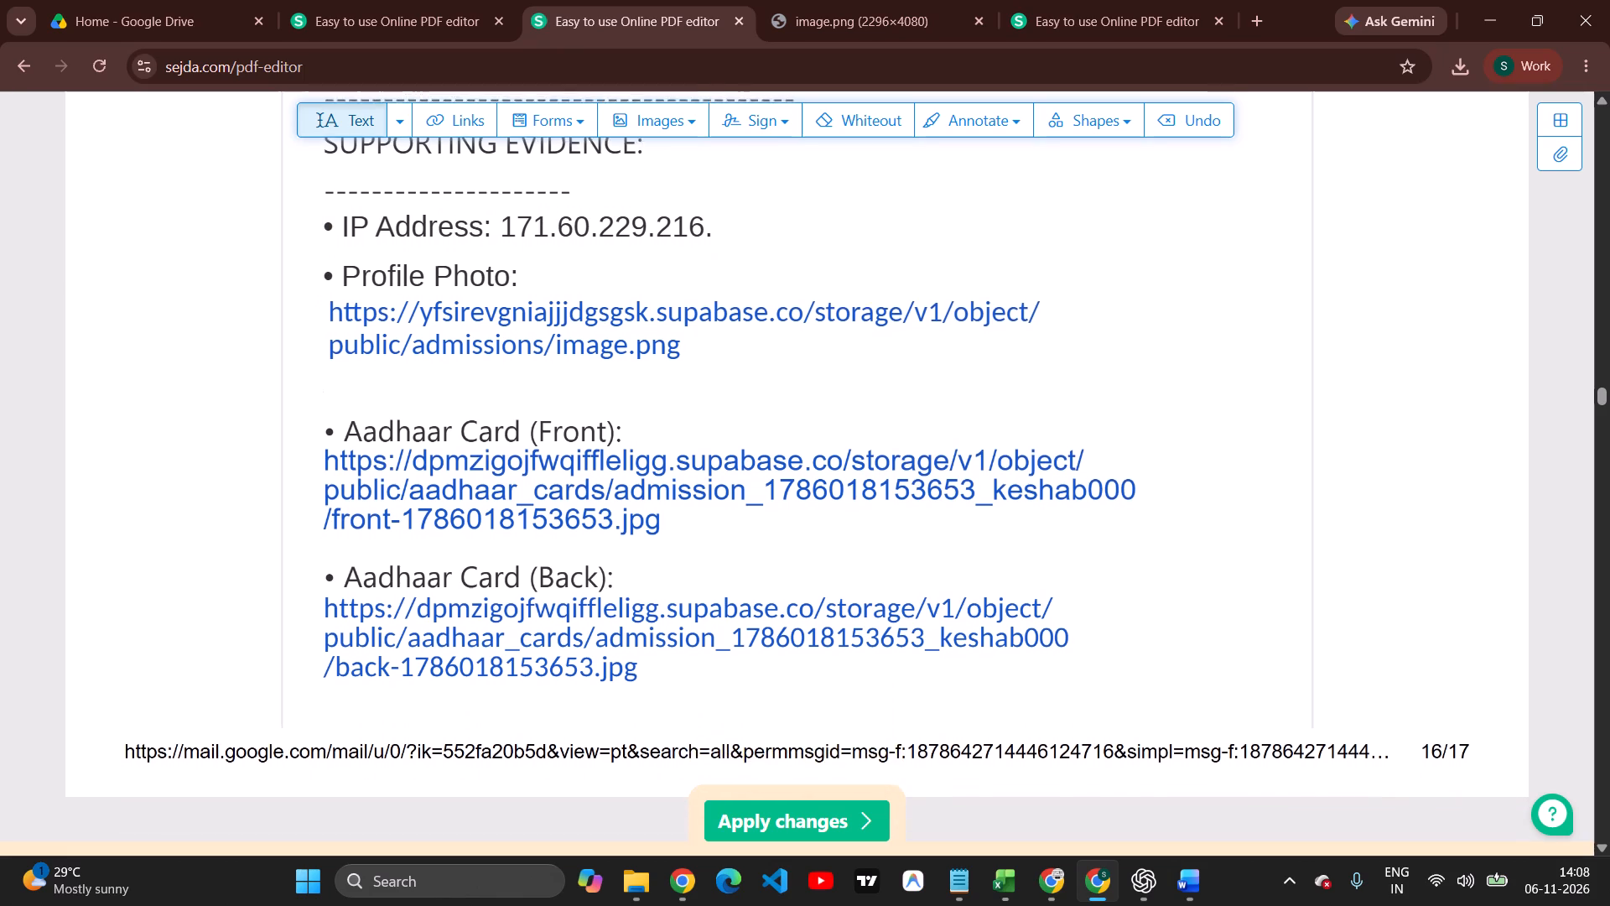
{"action": "key", "text": "Print"}
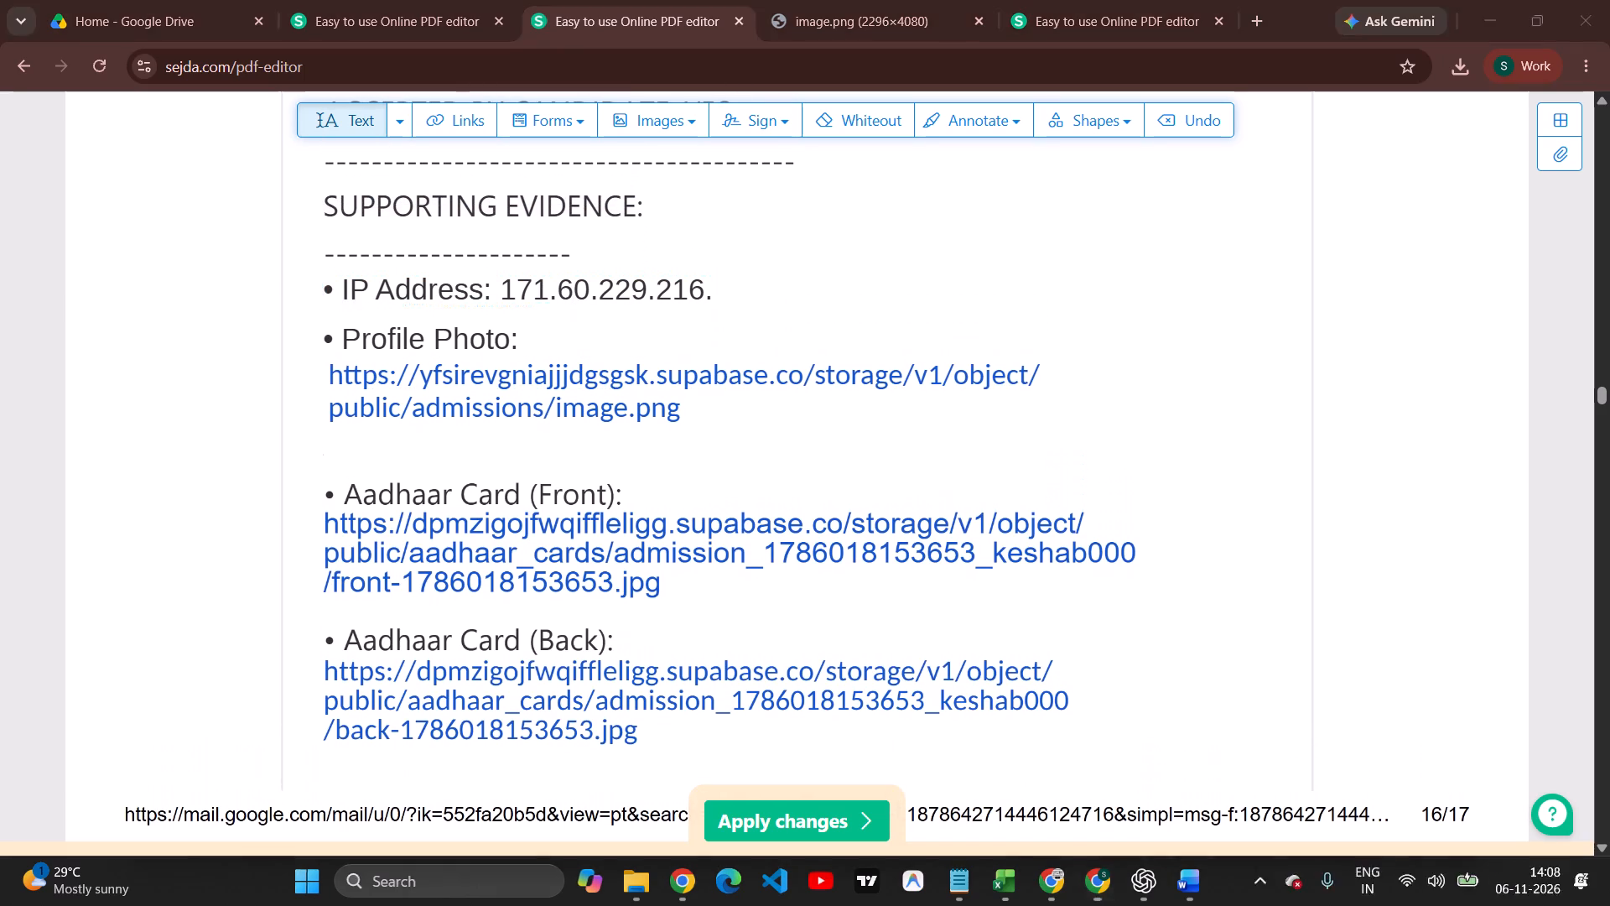
{"action": "left_click_drag", "start_coordinate": [283, 155], "coordinate": [1429, 749]}
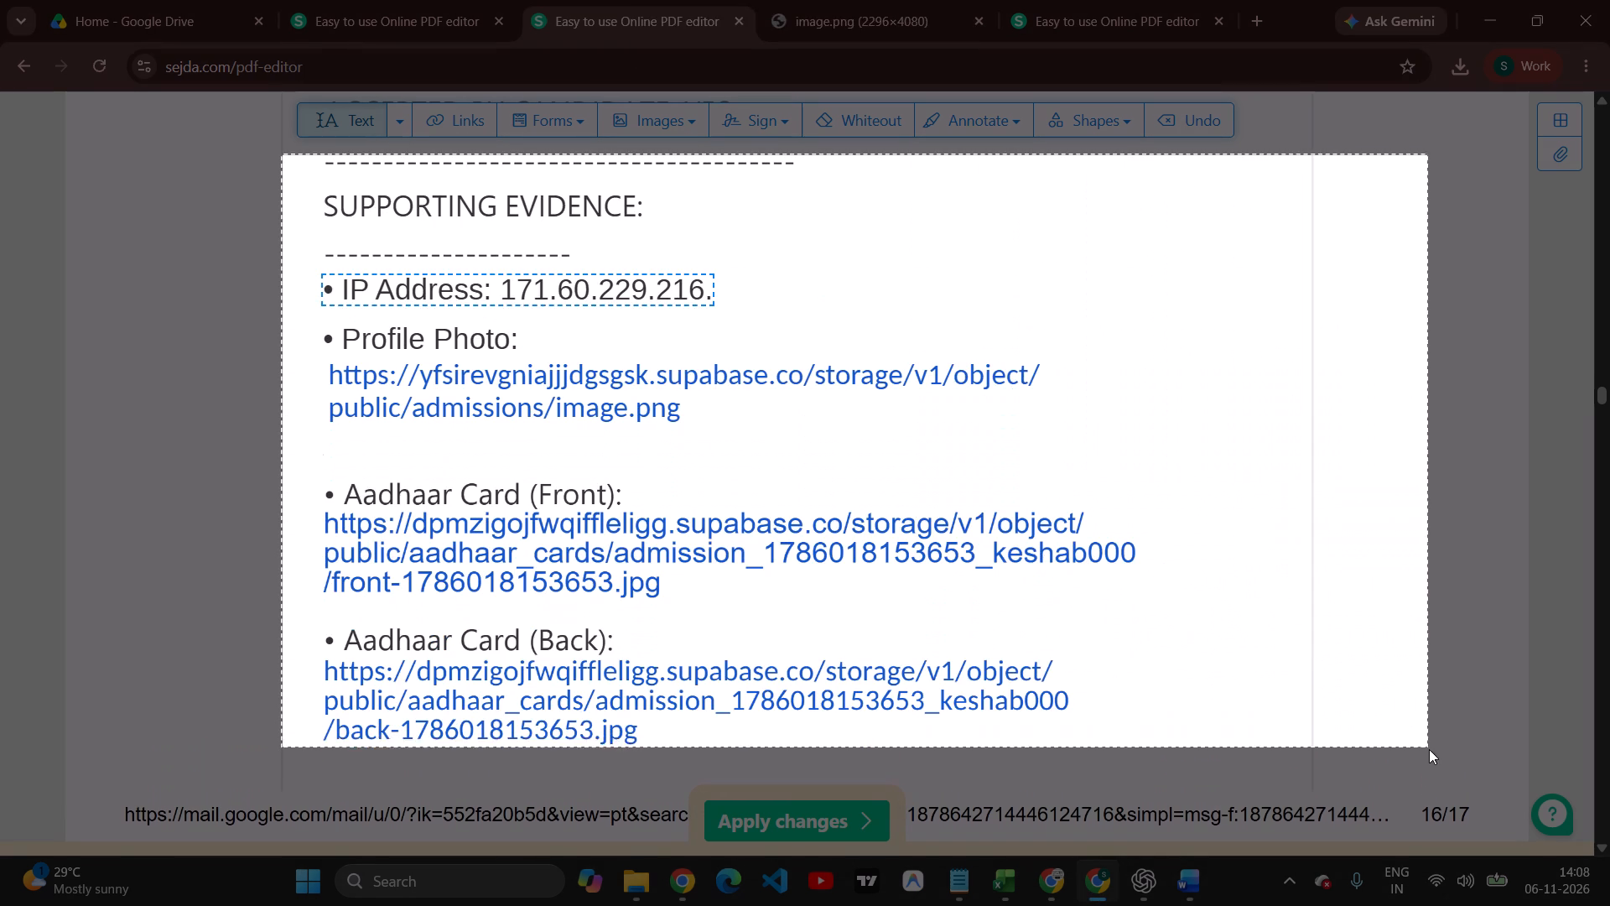
{"action": "left_click_drag", "start_coordinate": [1429, 749], "coordinate": [1442, 771]}
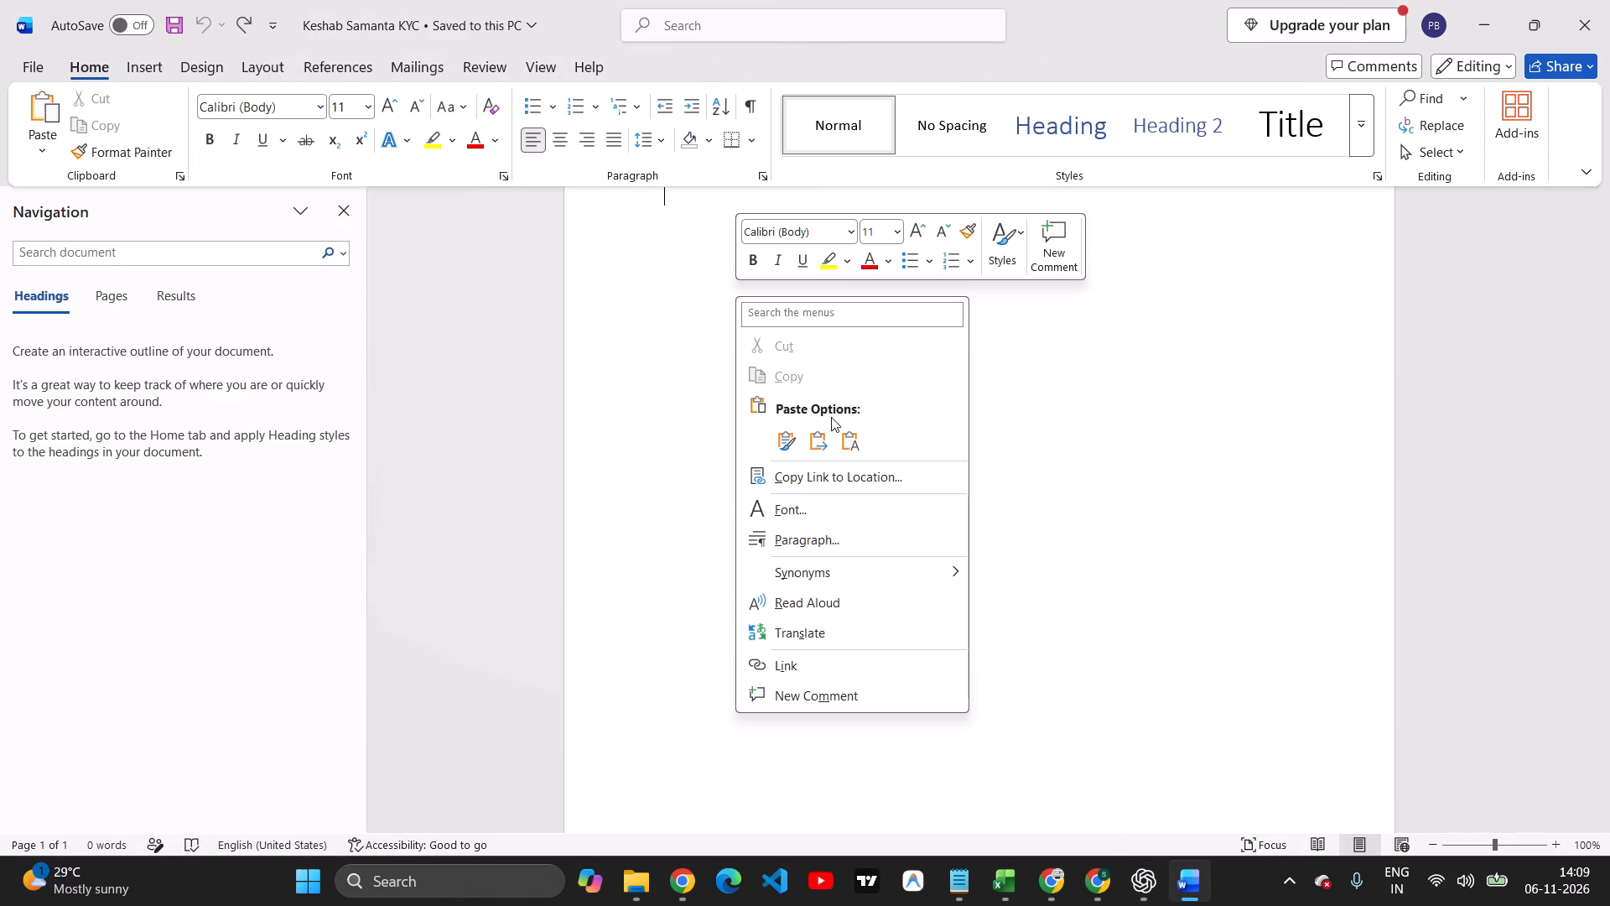
{"action": "left_click", "coordinate": [795, 440]}
{"action": "scroll", "coordinate": [802, 440], "scroll_direction": "up", "scroll_amount": 1}
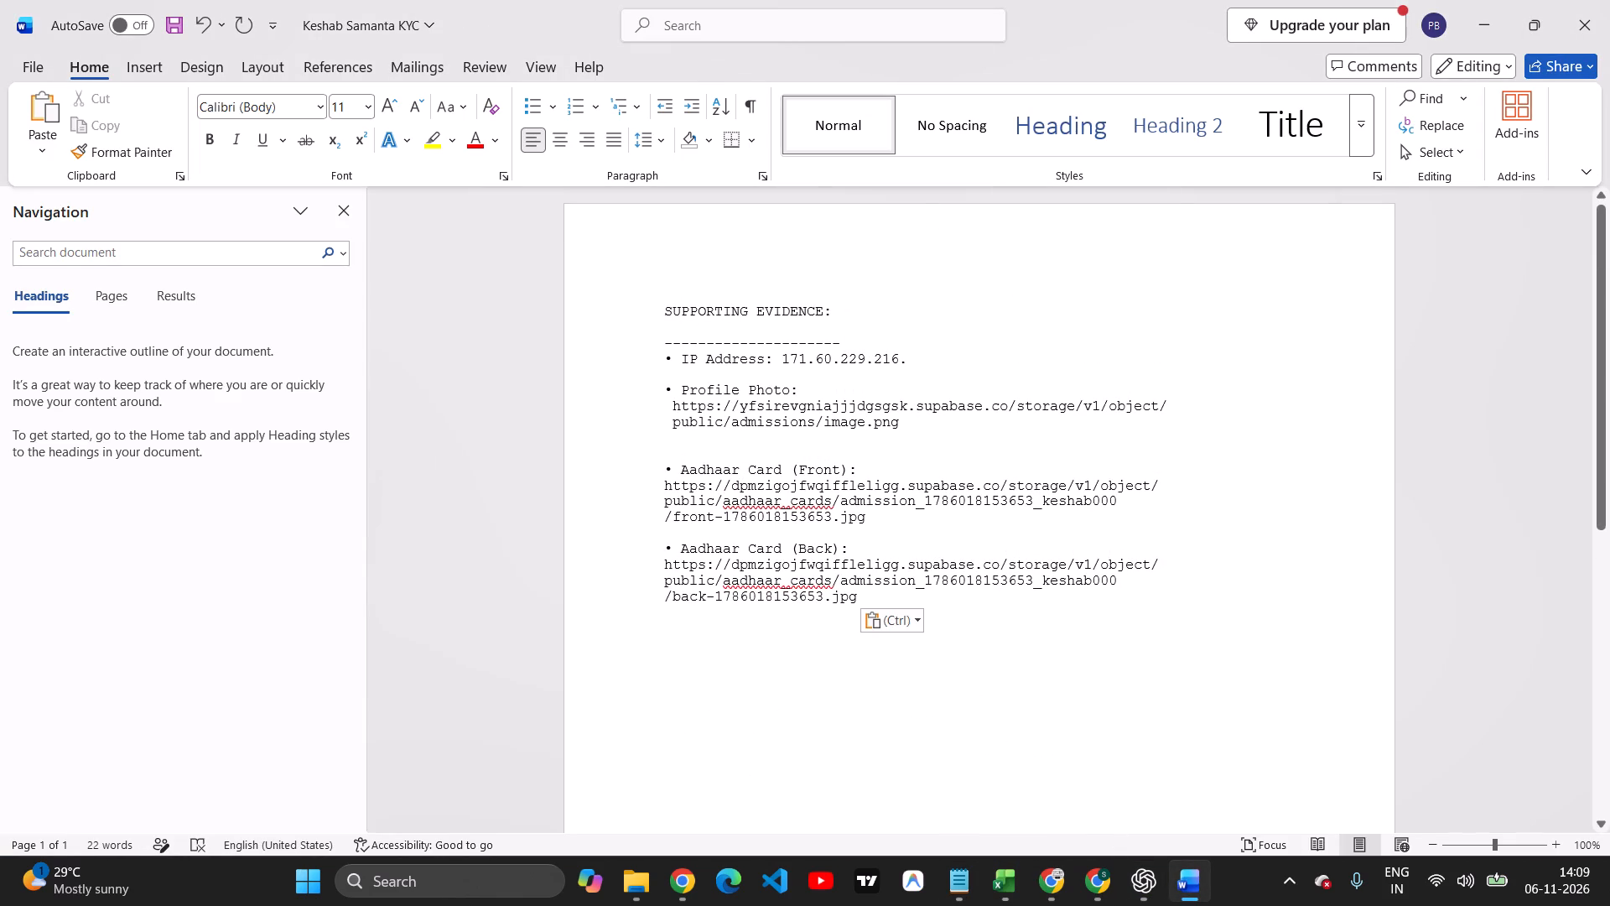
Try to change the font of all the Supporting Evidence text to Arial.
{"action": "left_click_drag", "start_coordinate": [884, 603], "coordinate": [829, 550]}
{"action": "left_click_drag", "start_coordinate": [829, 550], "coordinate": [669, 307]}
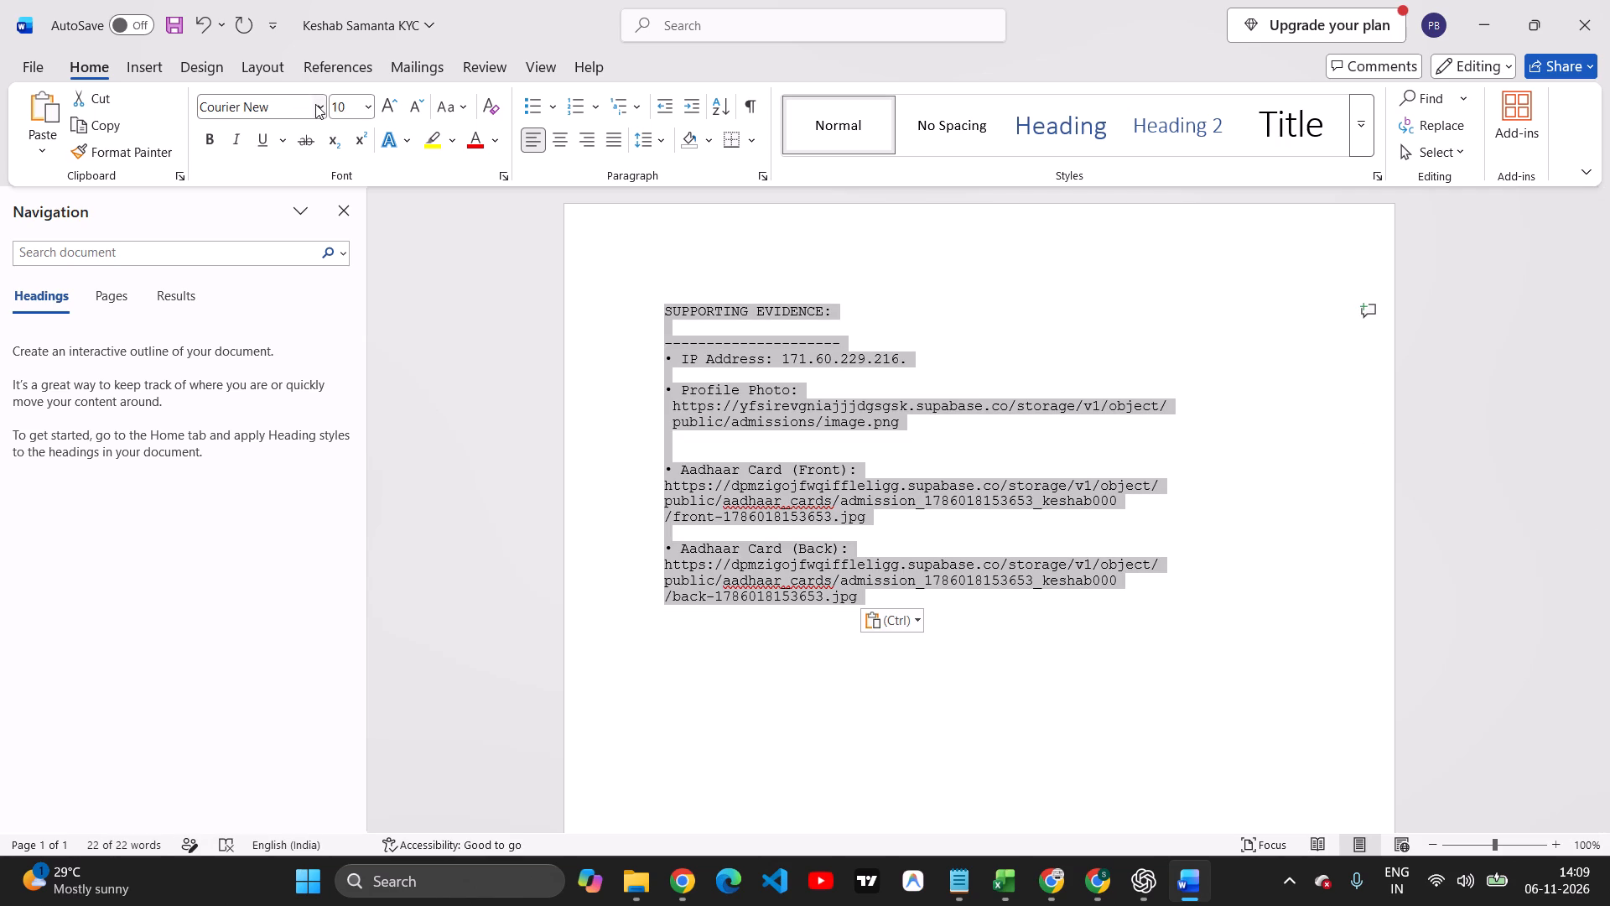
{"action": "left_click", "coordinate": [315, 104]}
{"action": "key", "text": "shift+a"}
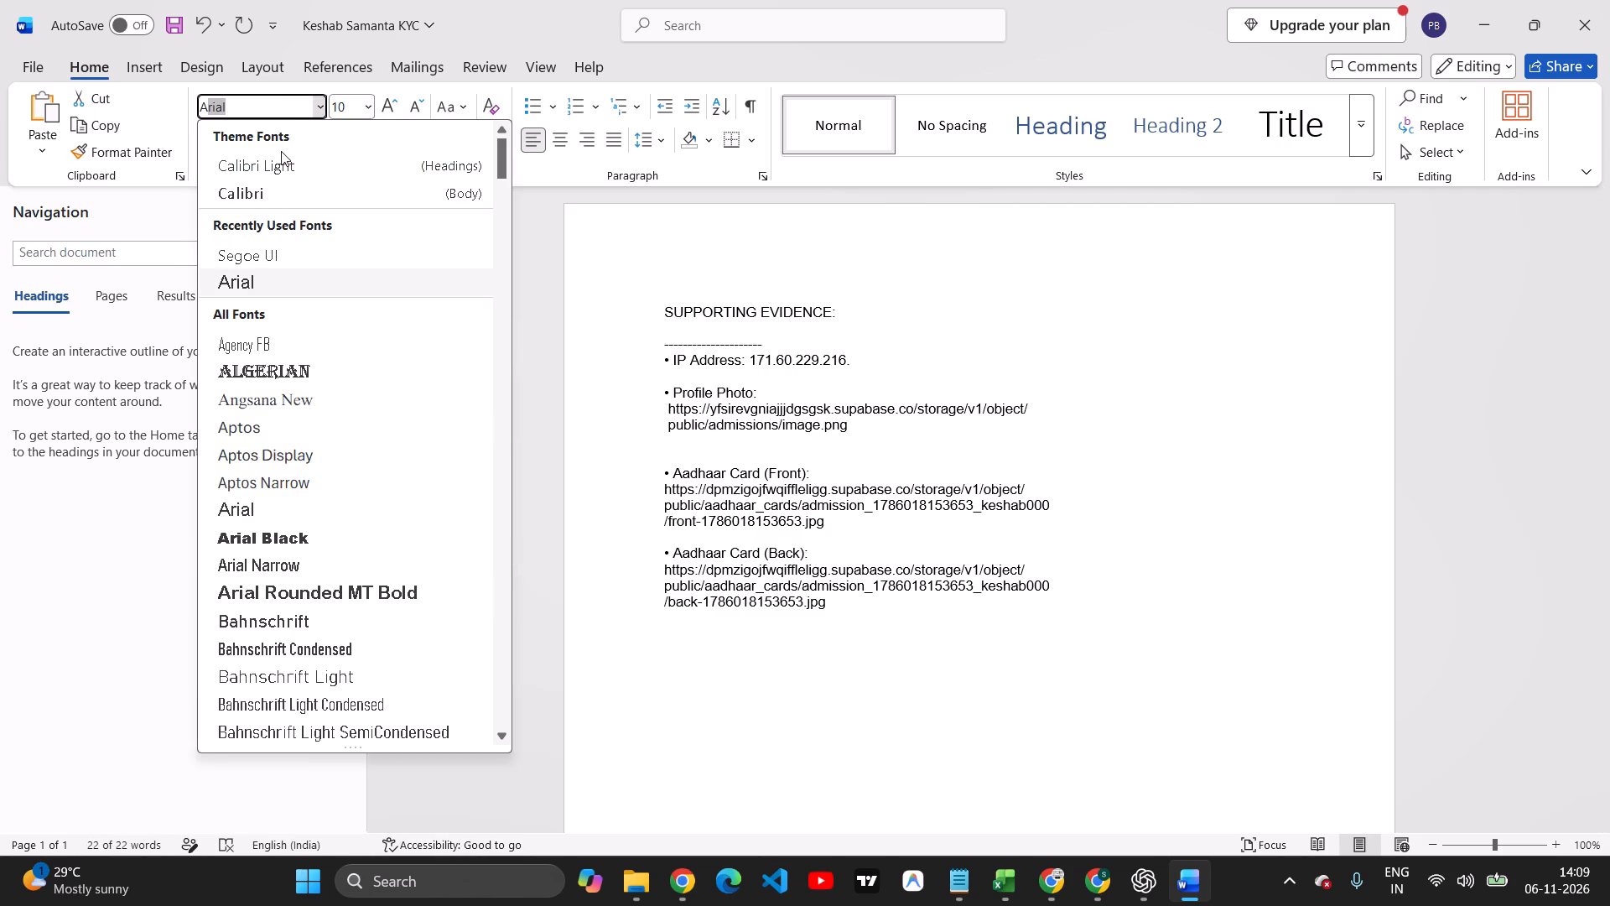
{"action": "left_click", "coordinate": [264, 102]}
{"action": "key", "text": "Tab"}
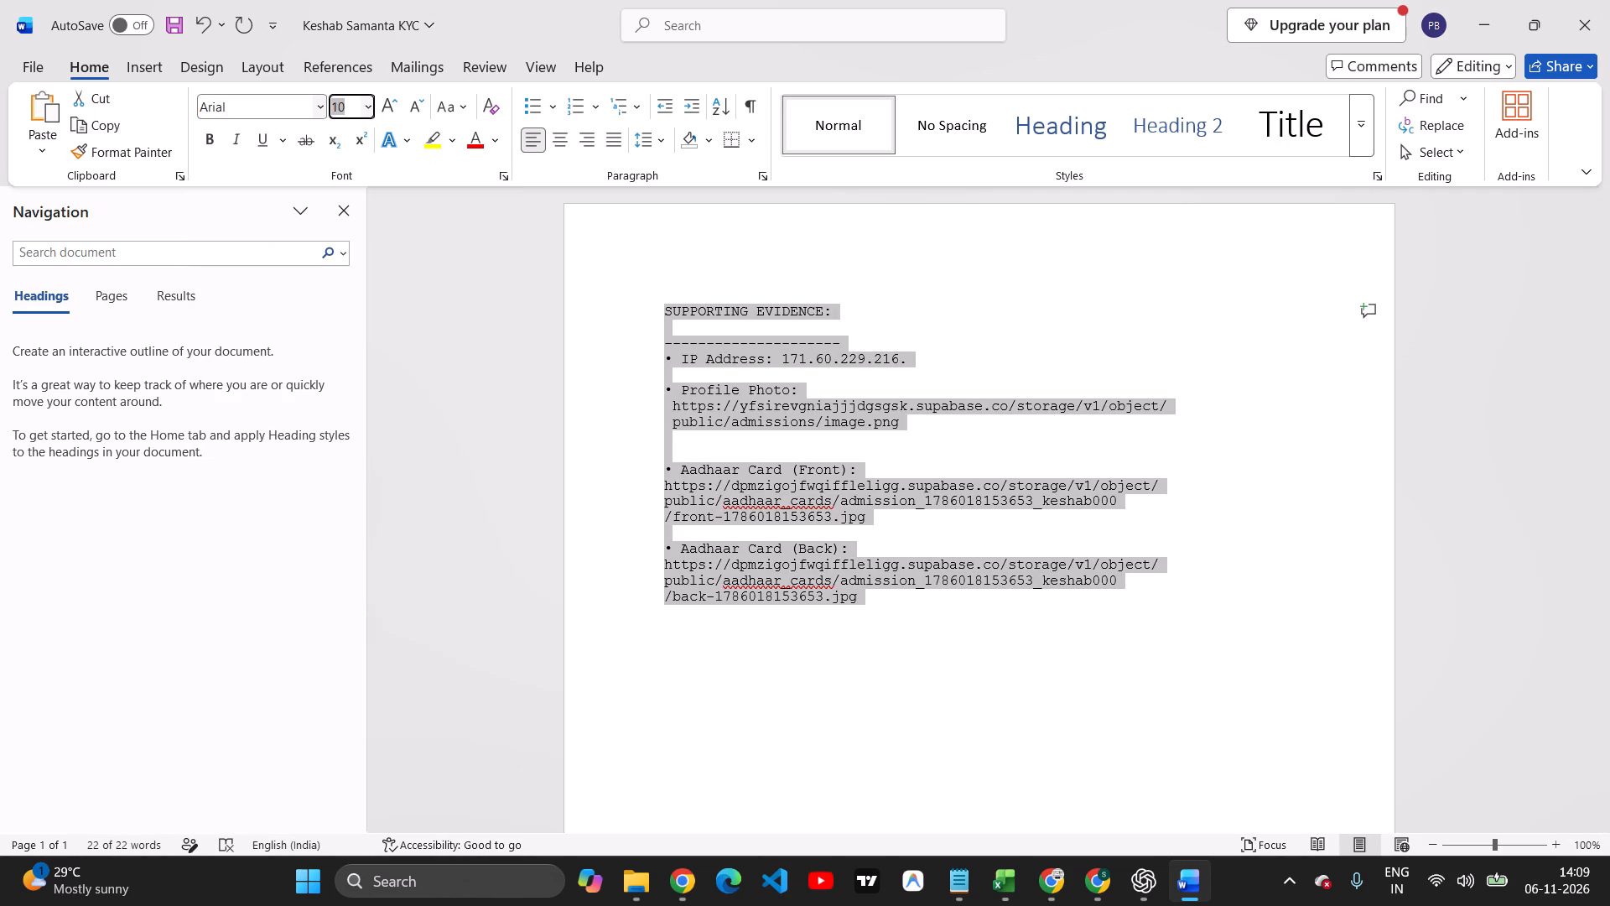
Set the font of all the Supporting Evidence text, from the heading through the Aadhaar Card (Back) link, to Segoe UI.
{"action": "left_click", "coordinate": [885, 594]}
{"action": "left_click_drag", "start_coordinate": [881, 604], "coordinate": [858, 565]}
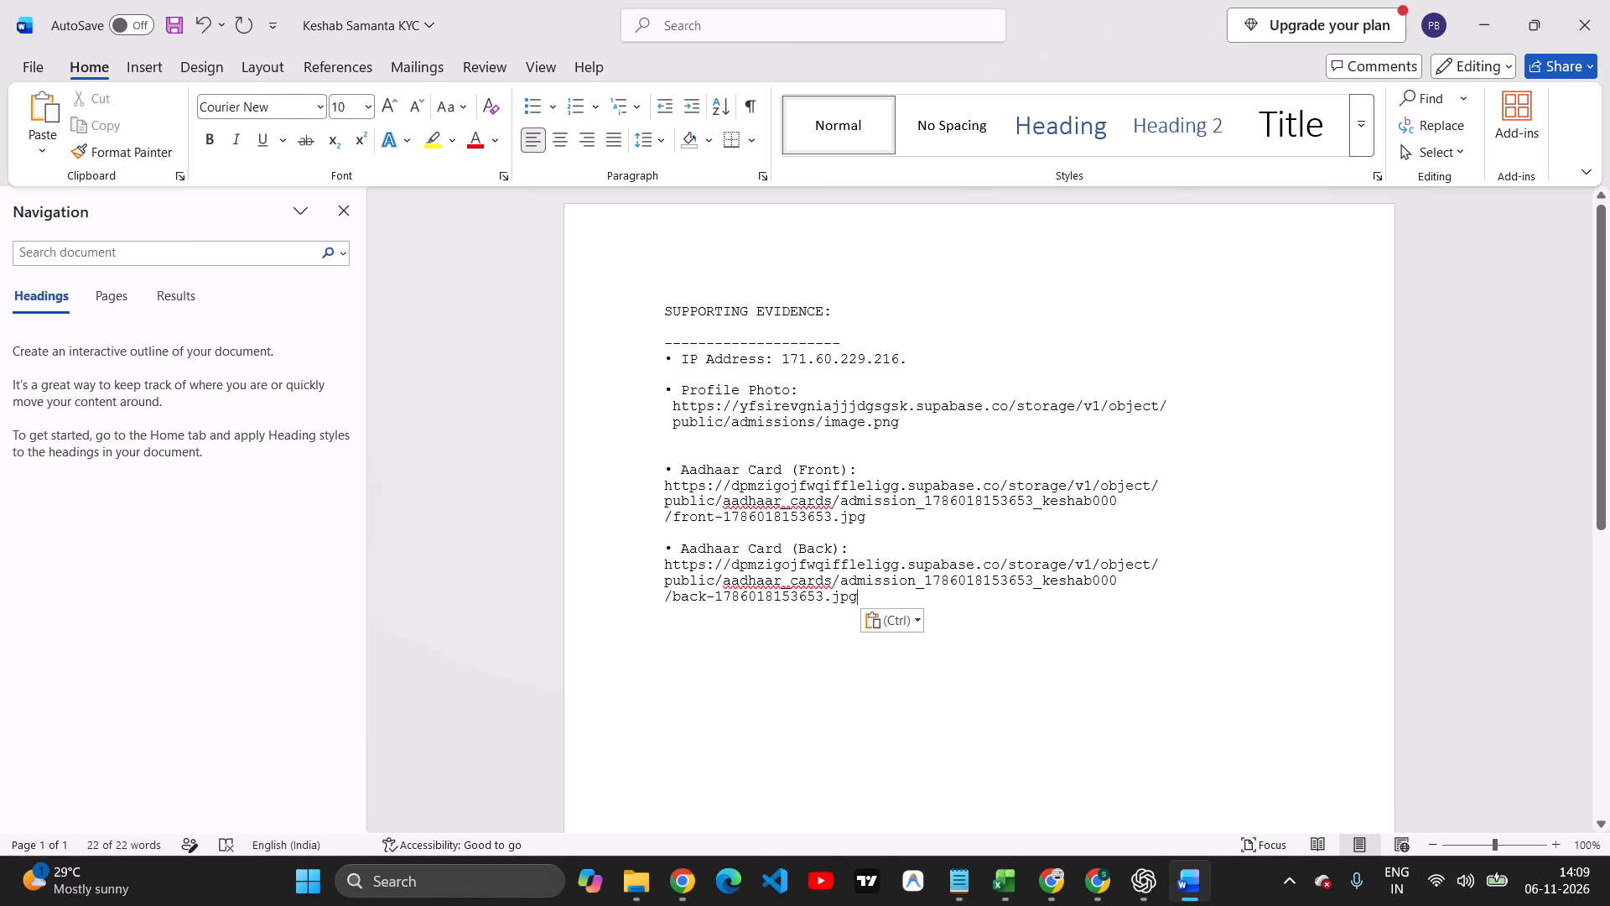
{"action": "left_click_drag", "start_coordinate": [858, 565], "coordinate": [668, 310]}
{"action": "left_click", "coordinate": [309, 96]}
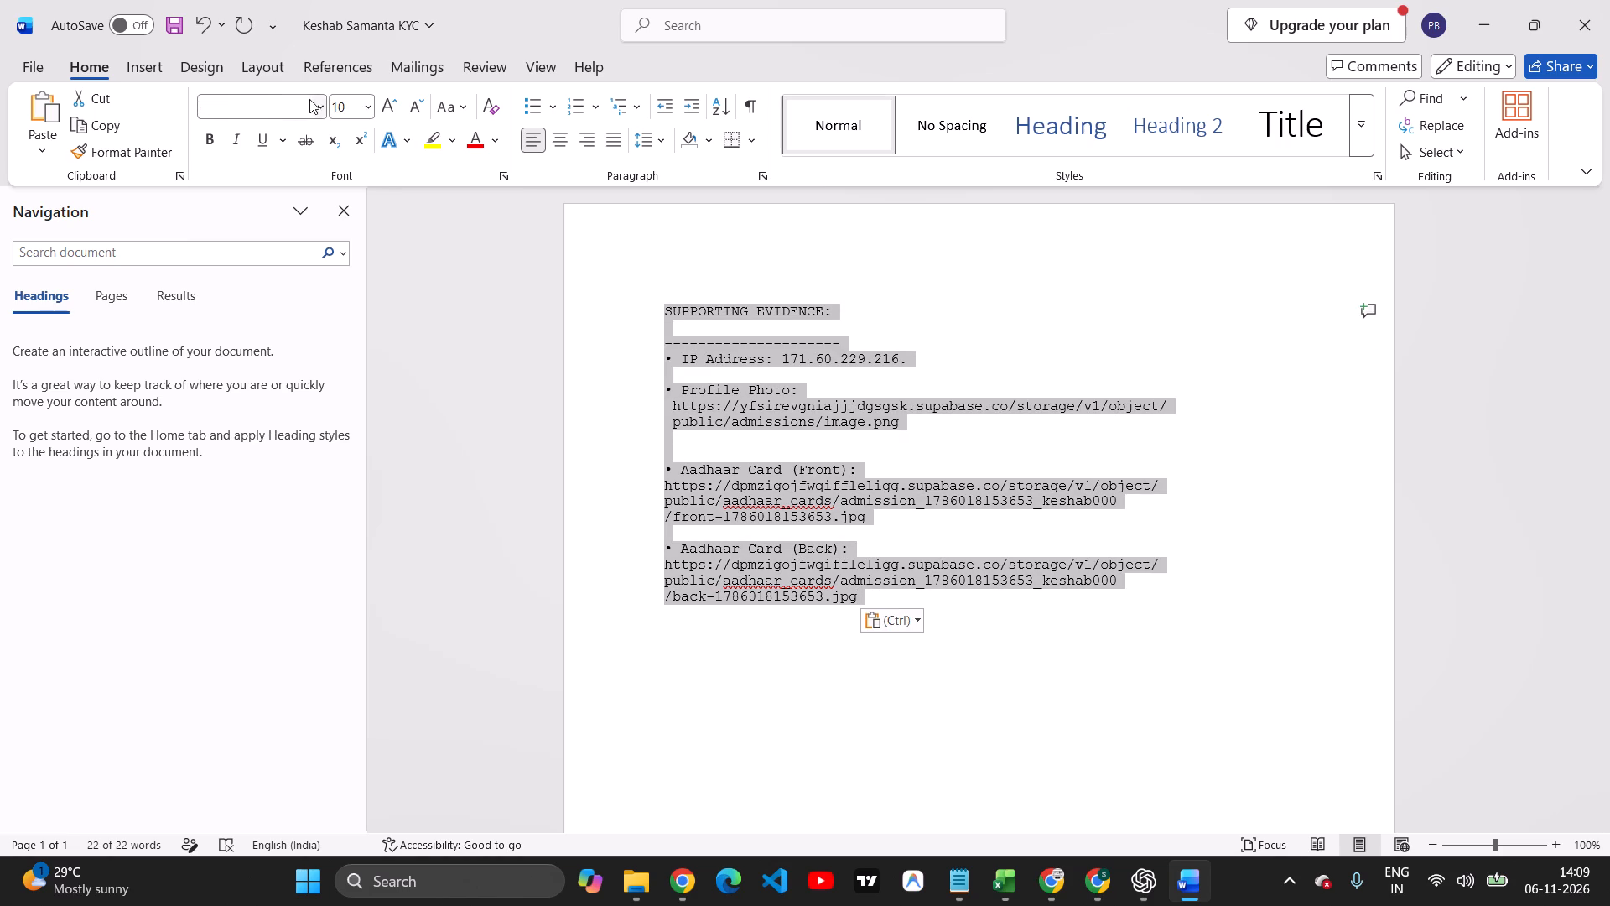
{"action": "left_click", "coordinate": [323, 102]}
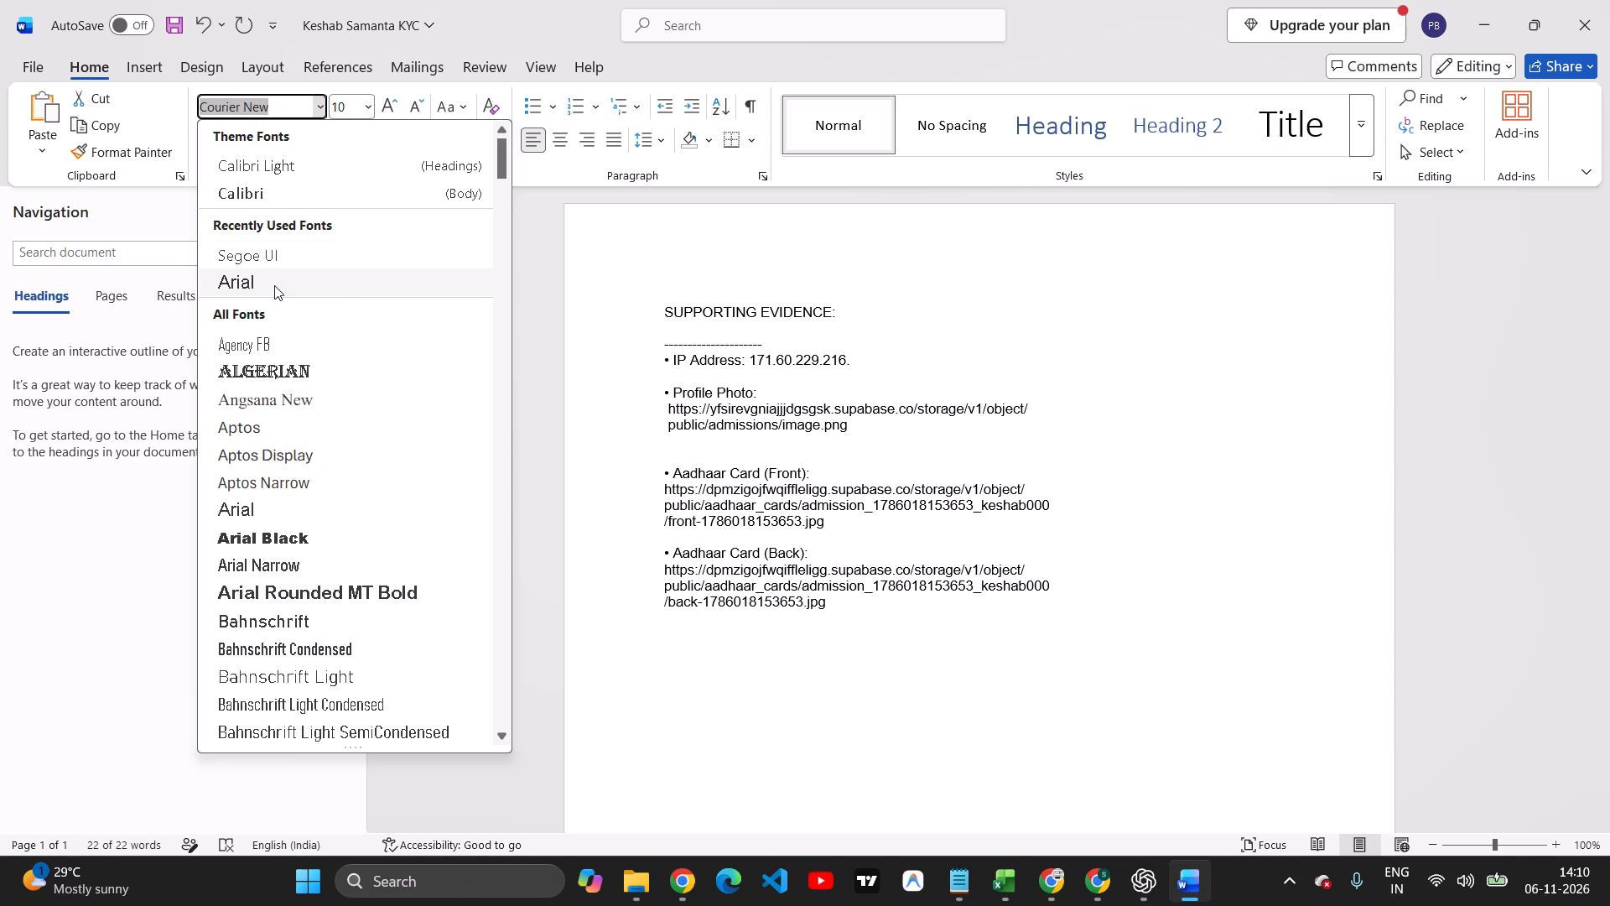
{"action": "left_click", "coordinate": [277, 242]}
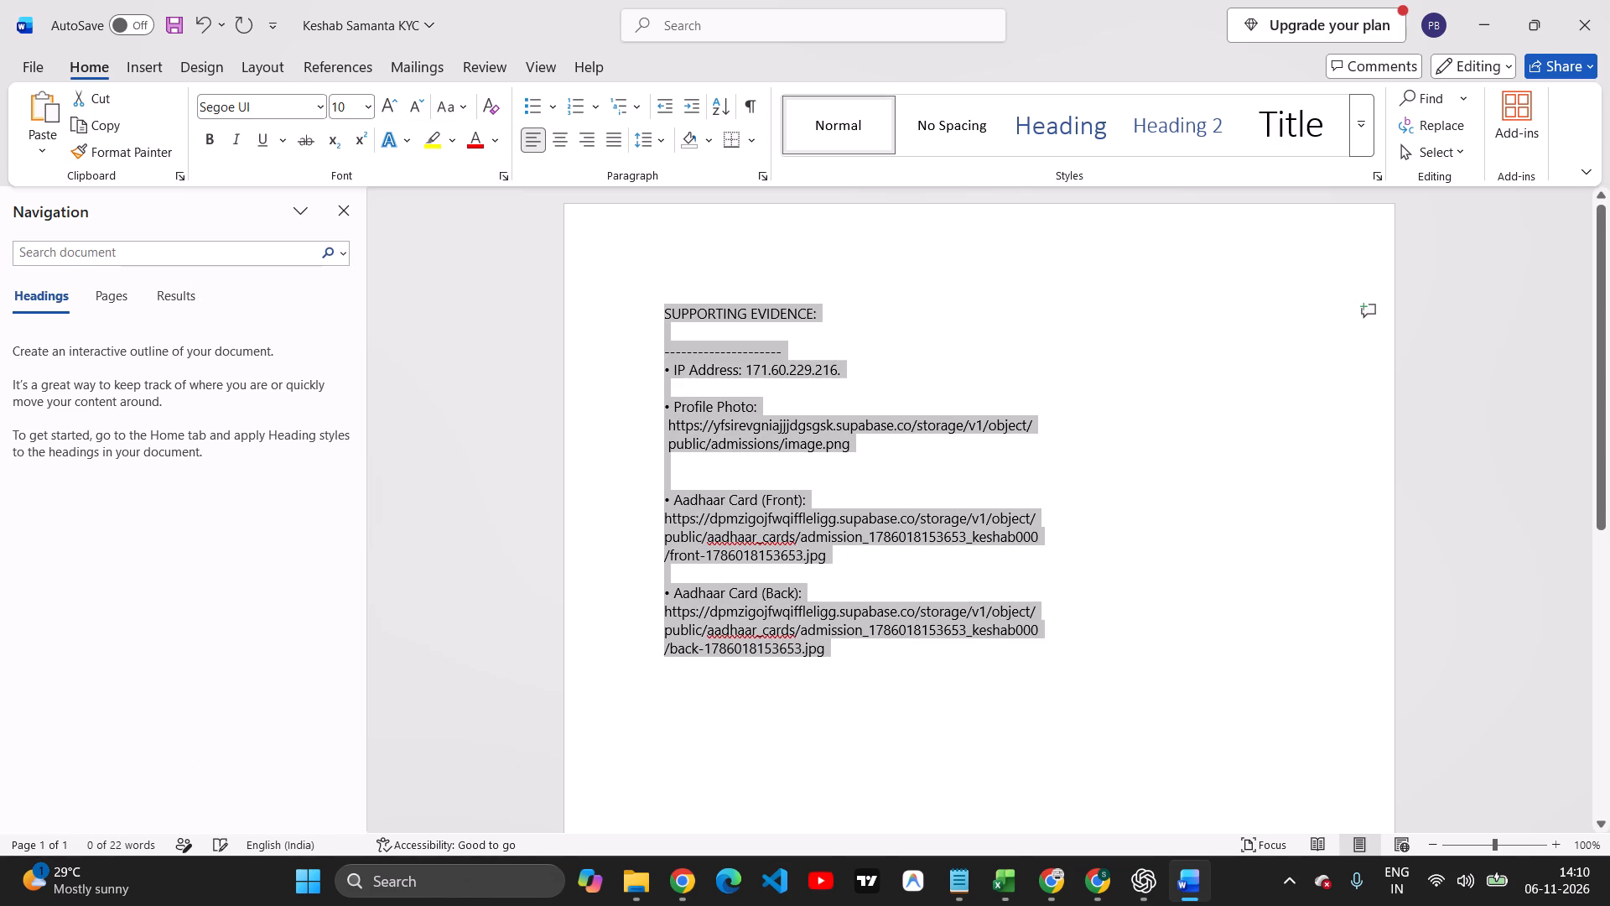
Join the two lines of the Profile Photo link into one unbroken URL ending in public/admissions/image.png.
{"action": "left_click", "coordinate": [863, 459]}
{"action": "left_click", "coordinate": [667, 446]}
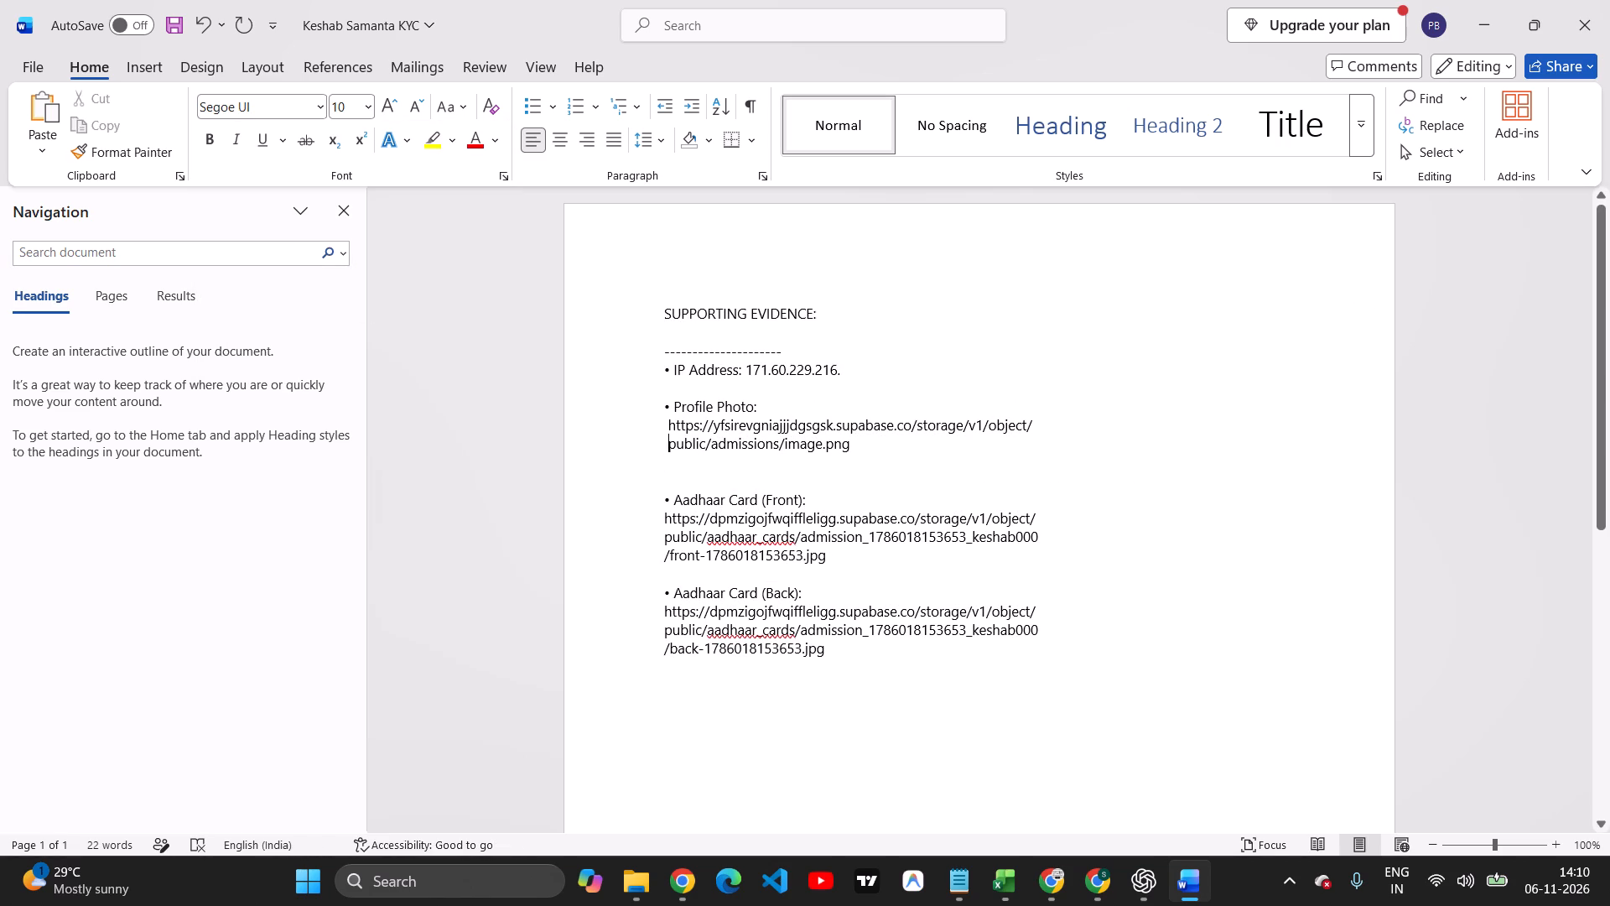
{"action": "key", "text": "BackSpace"}
{"action": "key", "text": "BackSpace"}
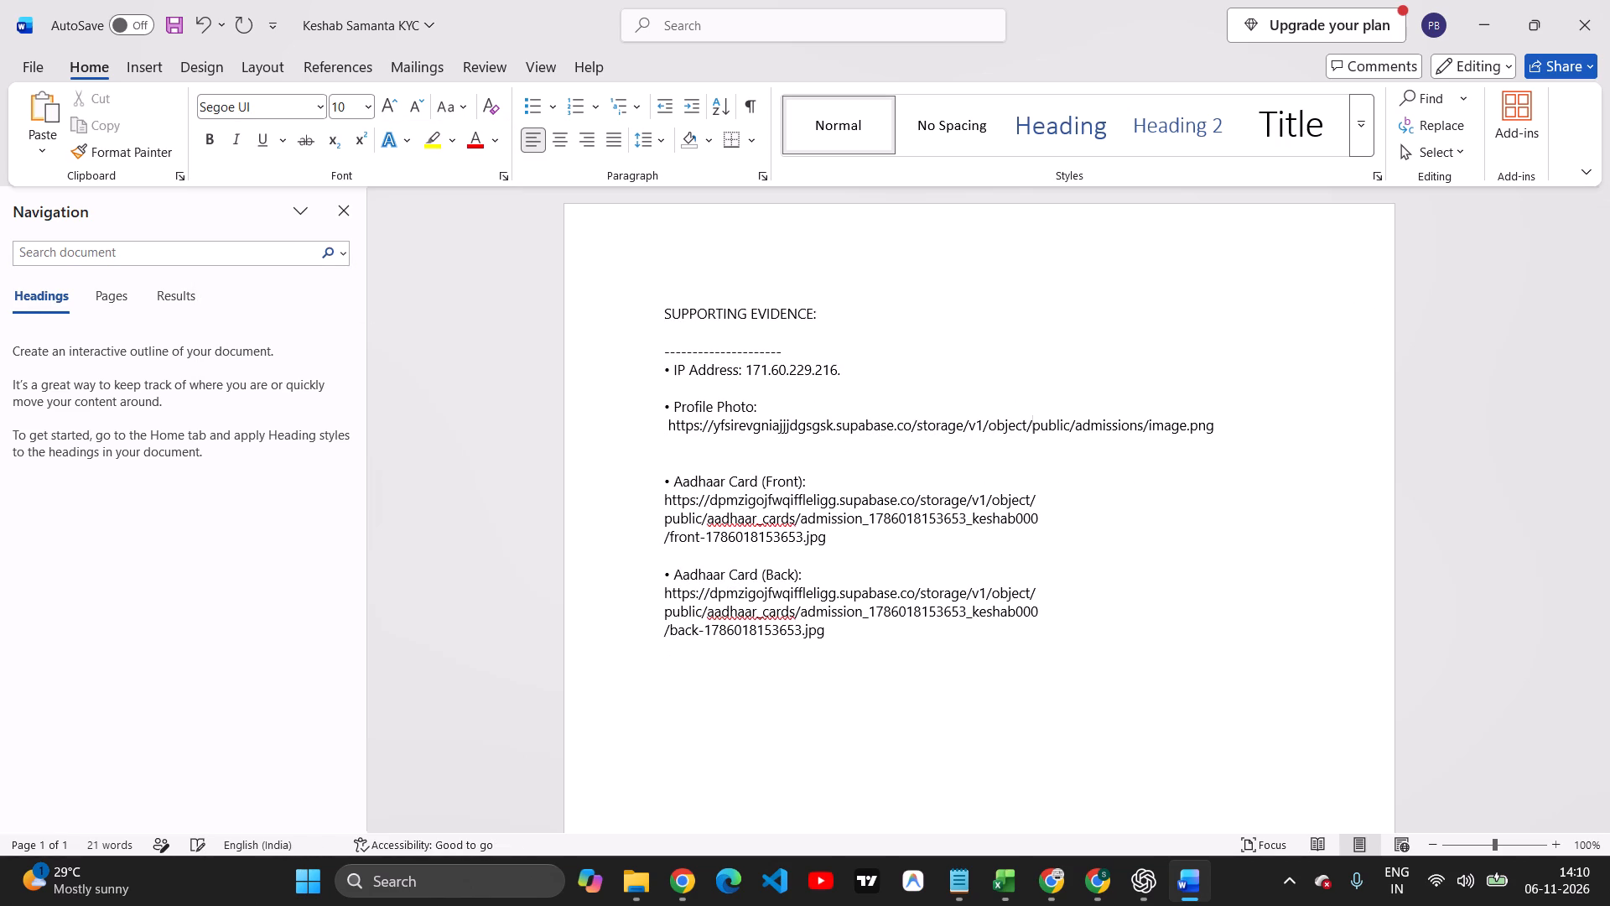
Remove both line breaks in the Aadhaar Card (Front) link, before "public" and before "/front", so it is one continuous URL.
{"action": "left_click", "coordinate": [669, 523]}
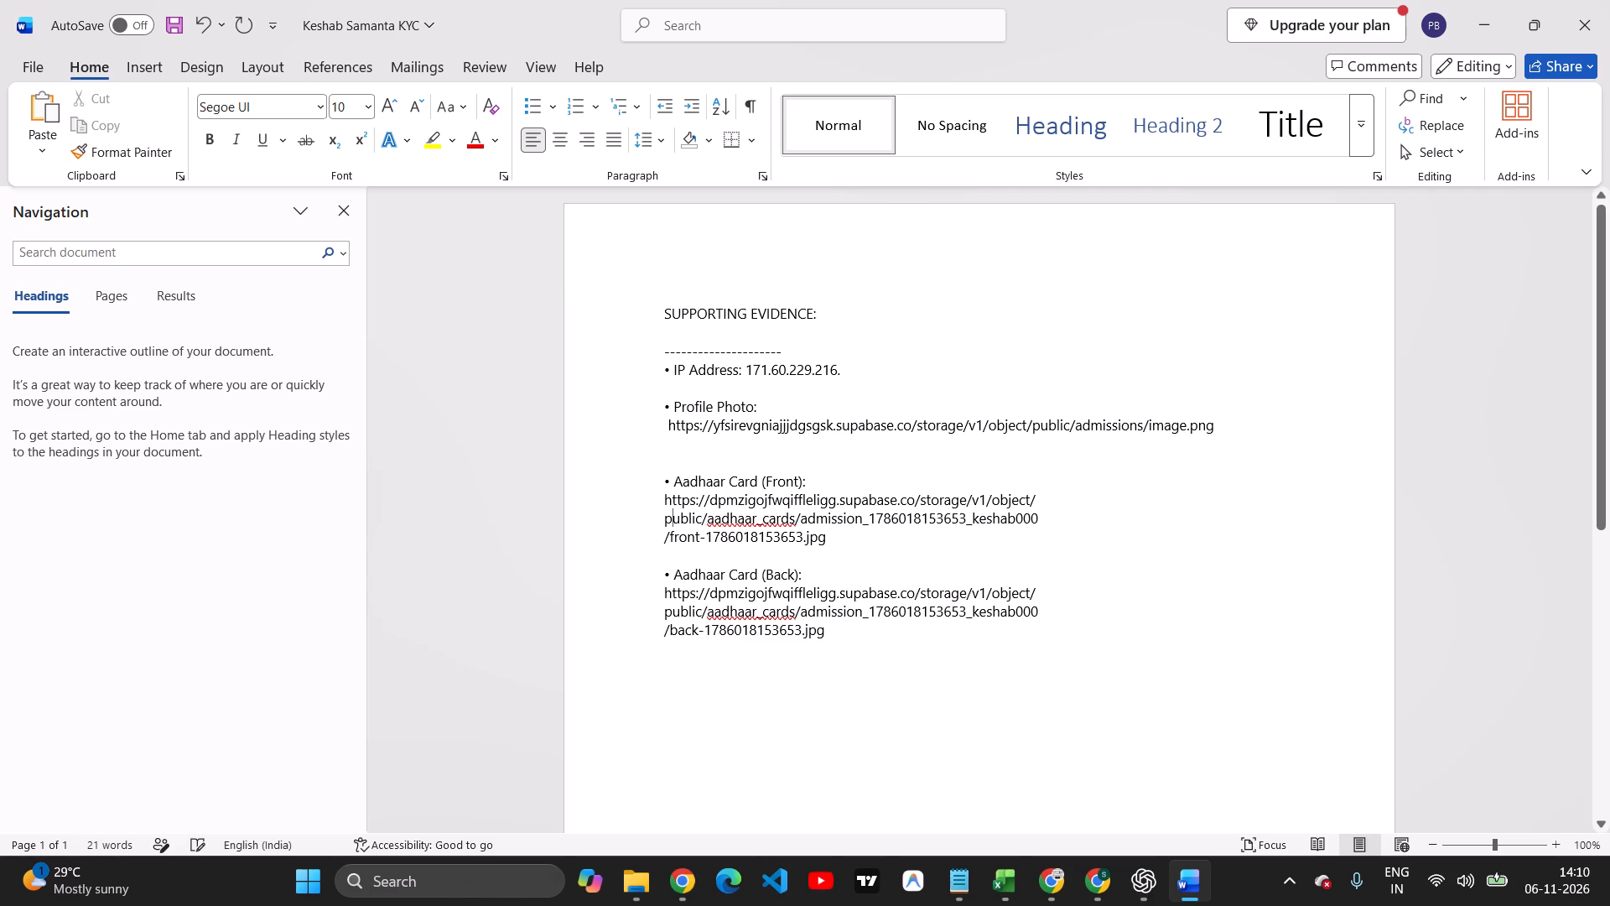
{"action": "key", "text": "Left"}
{"action": "key", "text": "BackSpace"}
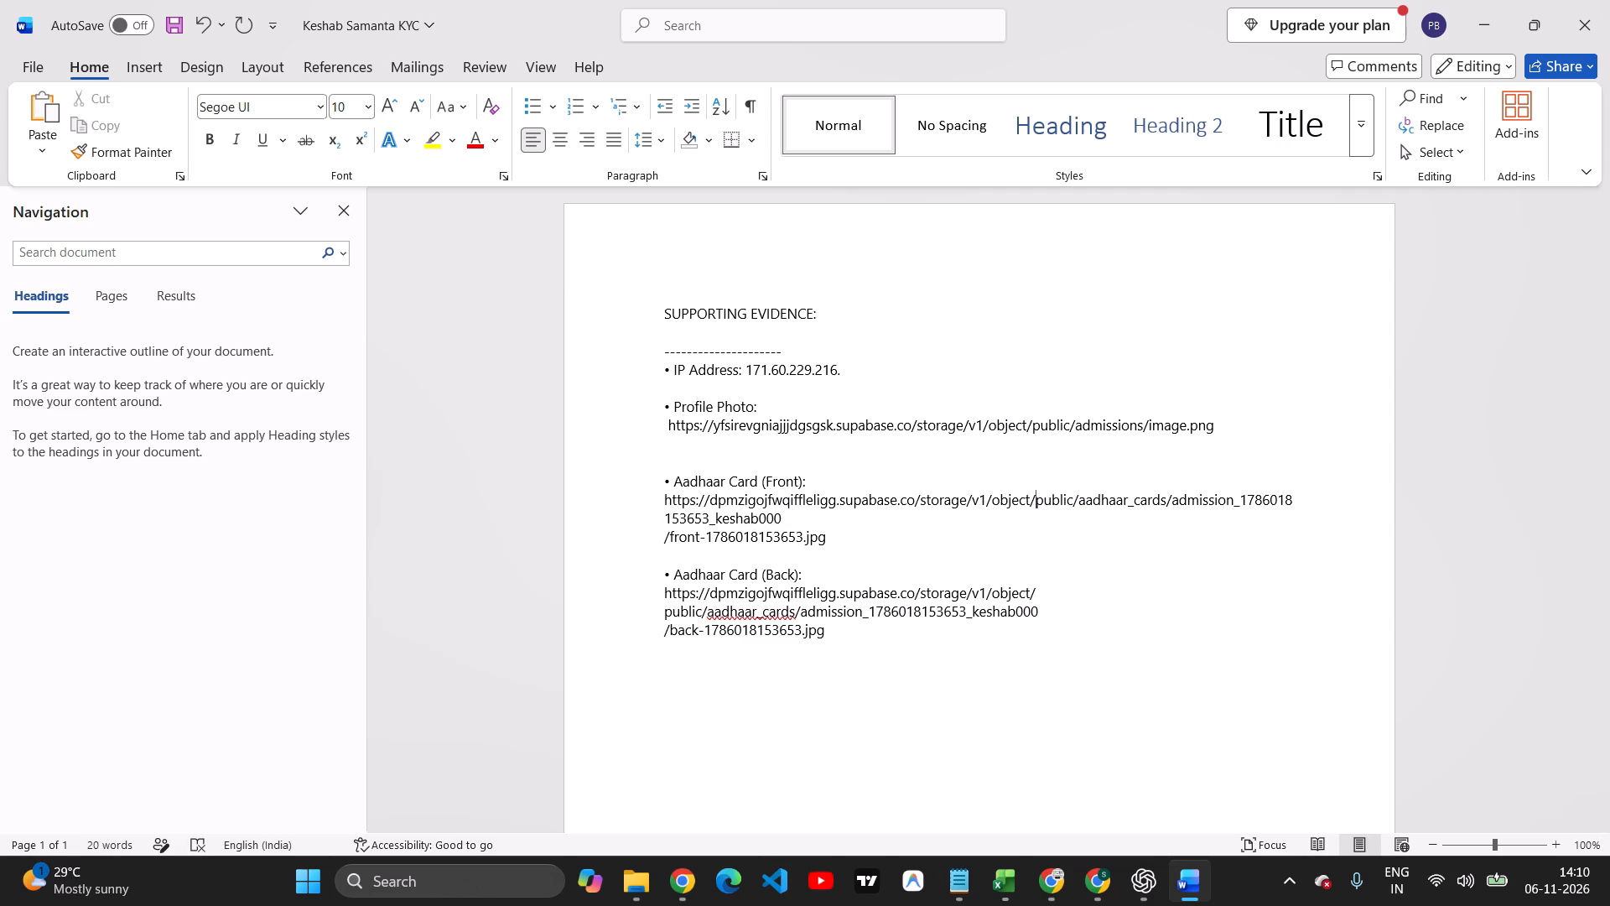
{"action": "left_click", "coordinate": [667, 541]}
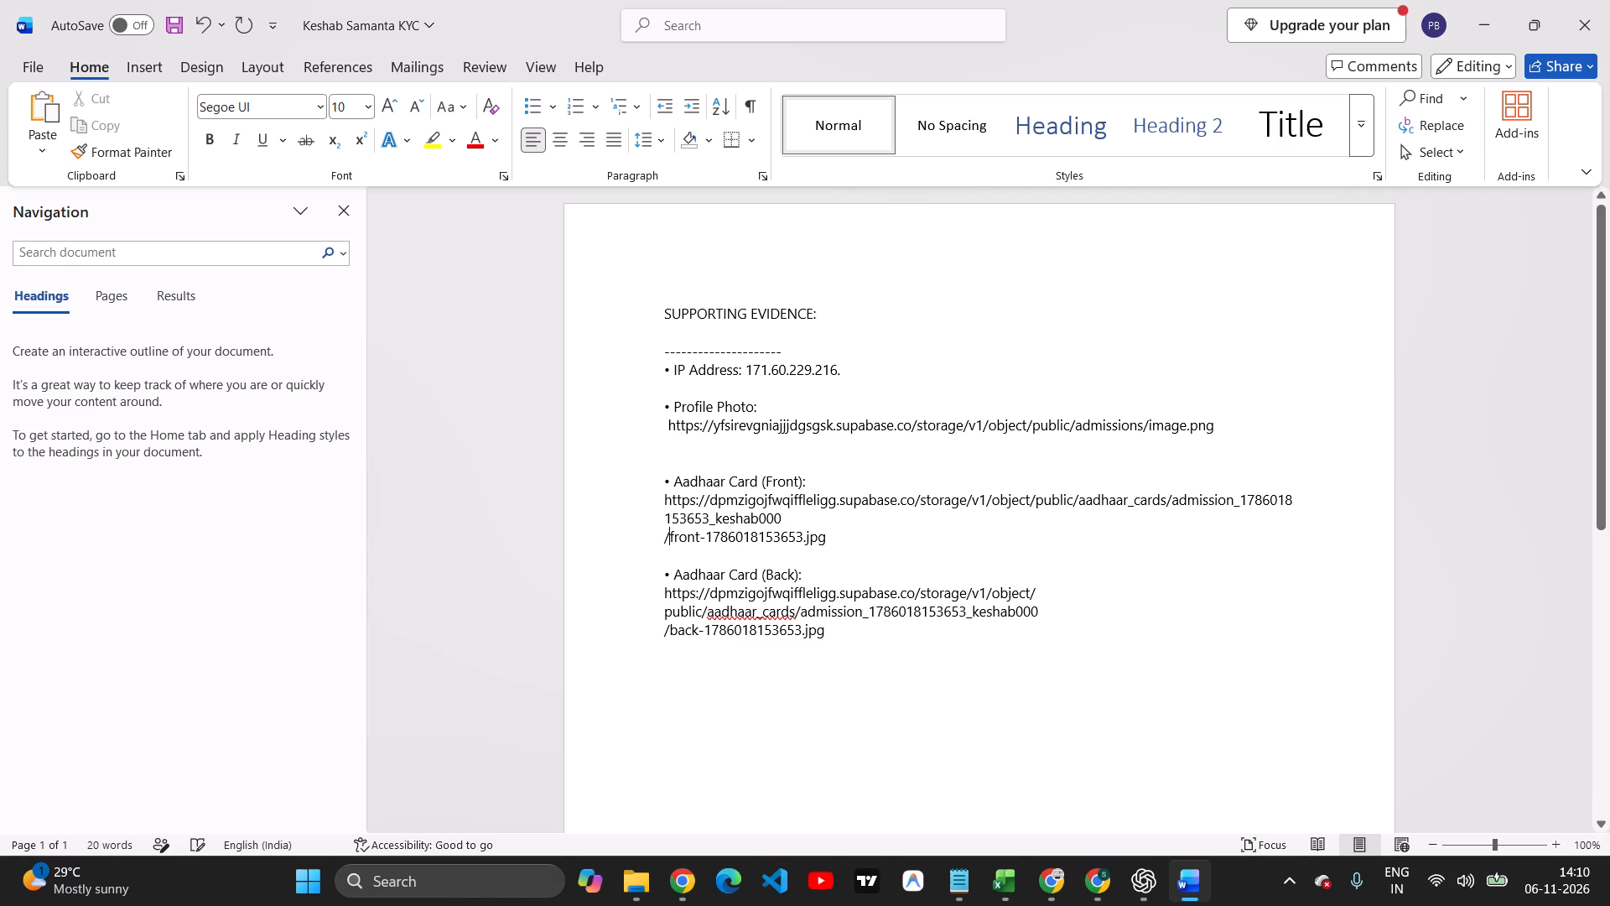
{"action": "key", "text": "Left"}
{"action": "key", "text": "BackSpace"}
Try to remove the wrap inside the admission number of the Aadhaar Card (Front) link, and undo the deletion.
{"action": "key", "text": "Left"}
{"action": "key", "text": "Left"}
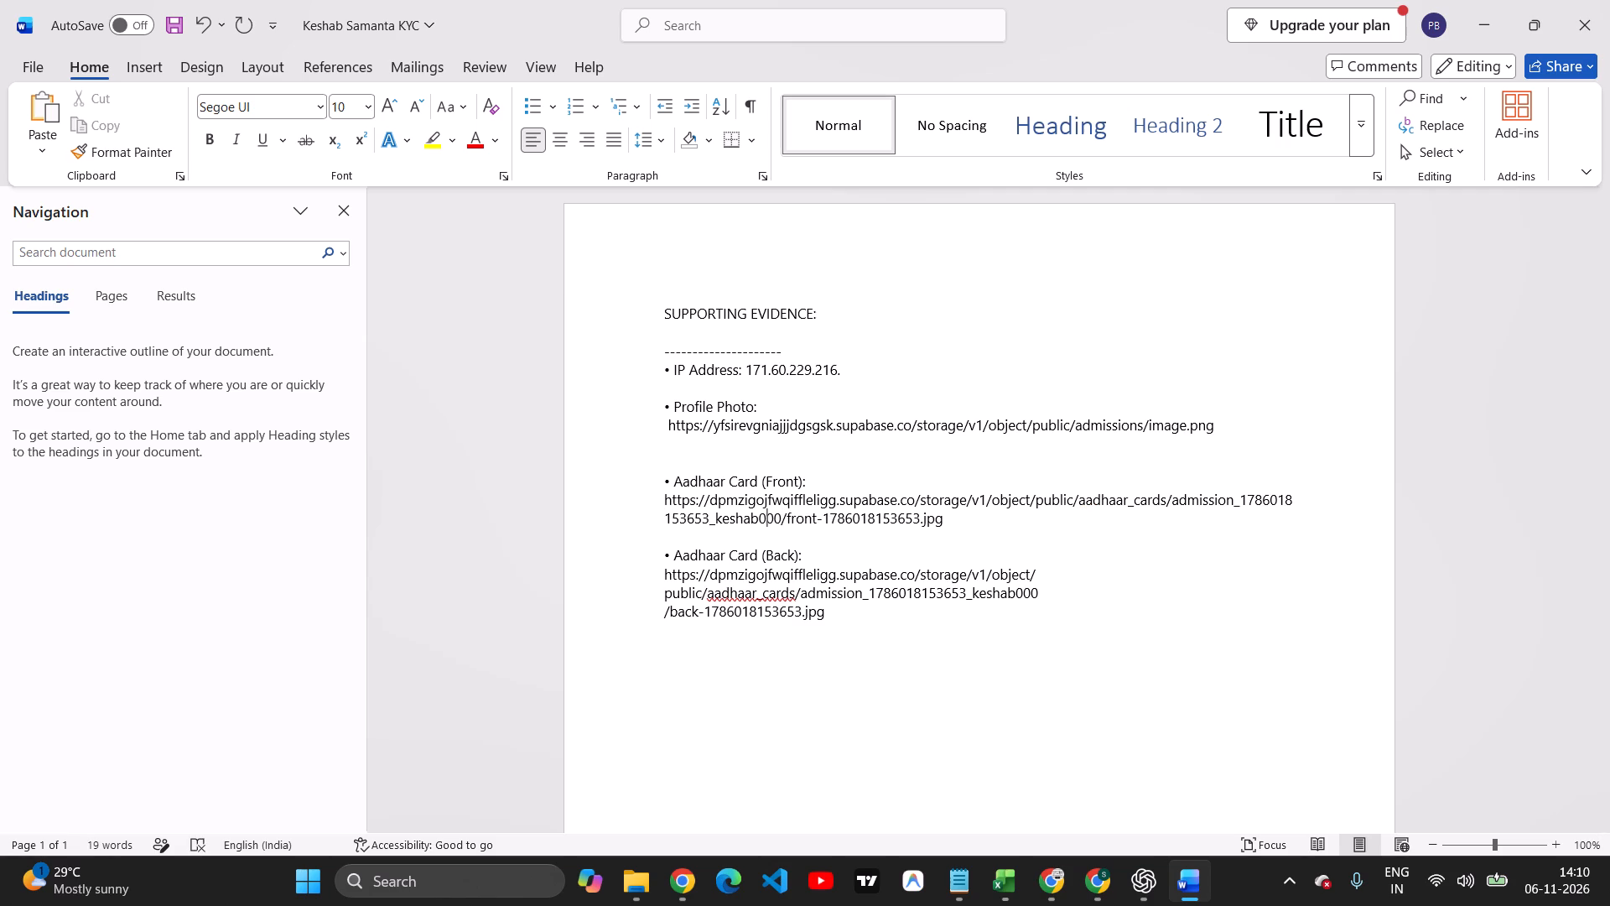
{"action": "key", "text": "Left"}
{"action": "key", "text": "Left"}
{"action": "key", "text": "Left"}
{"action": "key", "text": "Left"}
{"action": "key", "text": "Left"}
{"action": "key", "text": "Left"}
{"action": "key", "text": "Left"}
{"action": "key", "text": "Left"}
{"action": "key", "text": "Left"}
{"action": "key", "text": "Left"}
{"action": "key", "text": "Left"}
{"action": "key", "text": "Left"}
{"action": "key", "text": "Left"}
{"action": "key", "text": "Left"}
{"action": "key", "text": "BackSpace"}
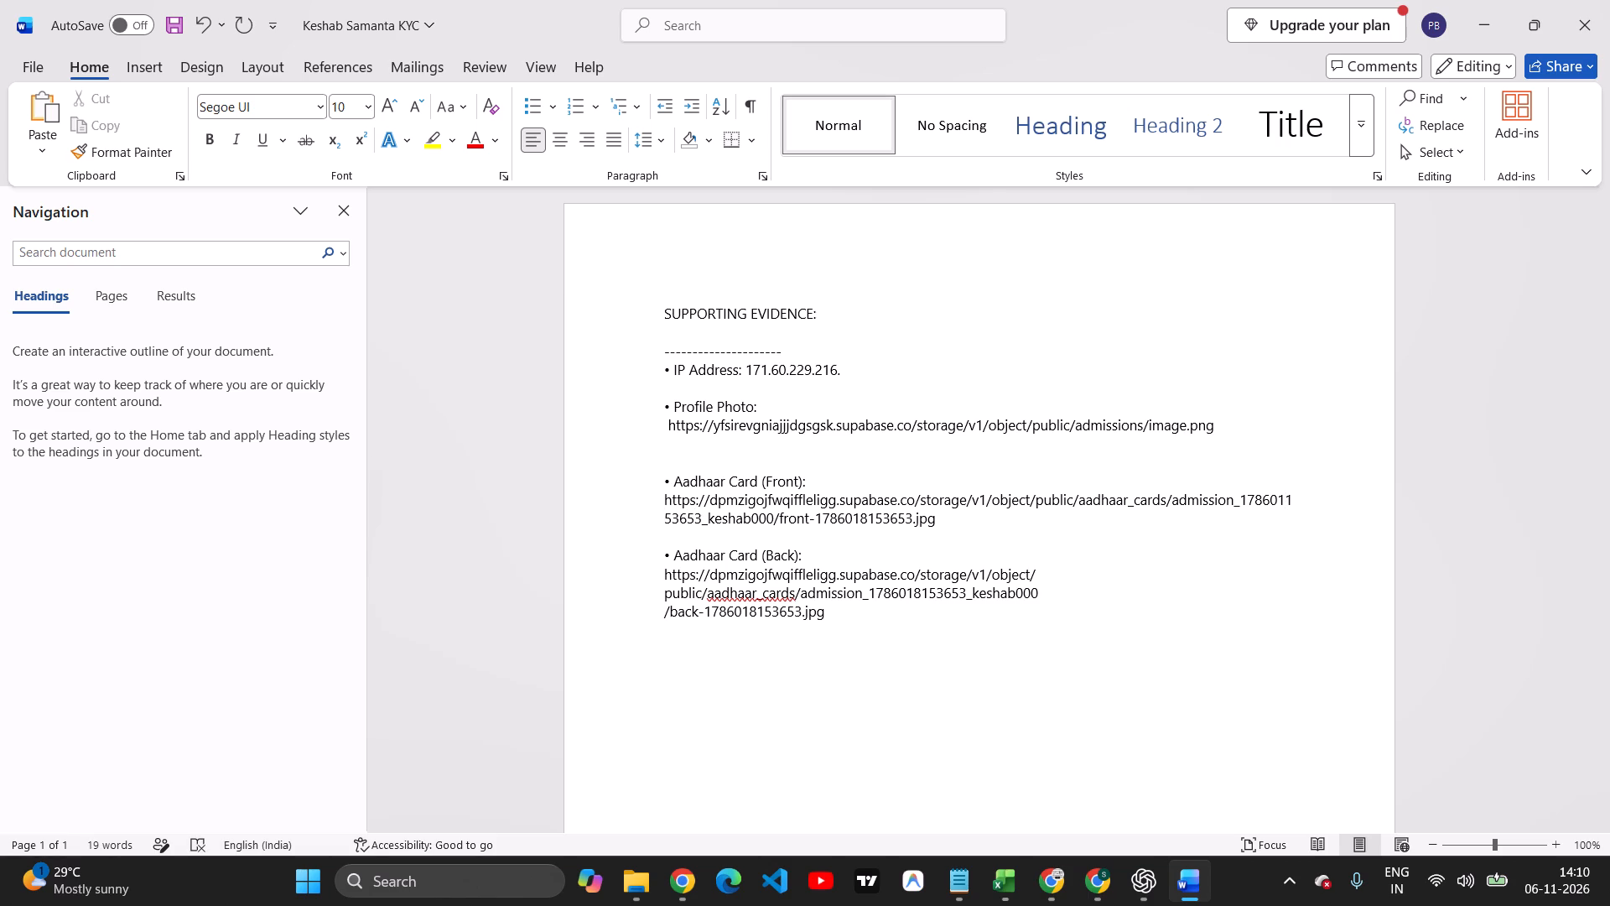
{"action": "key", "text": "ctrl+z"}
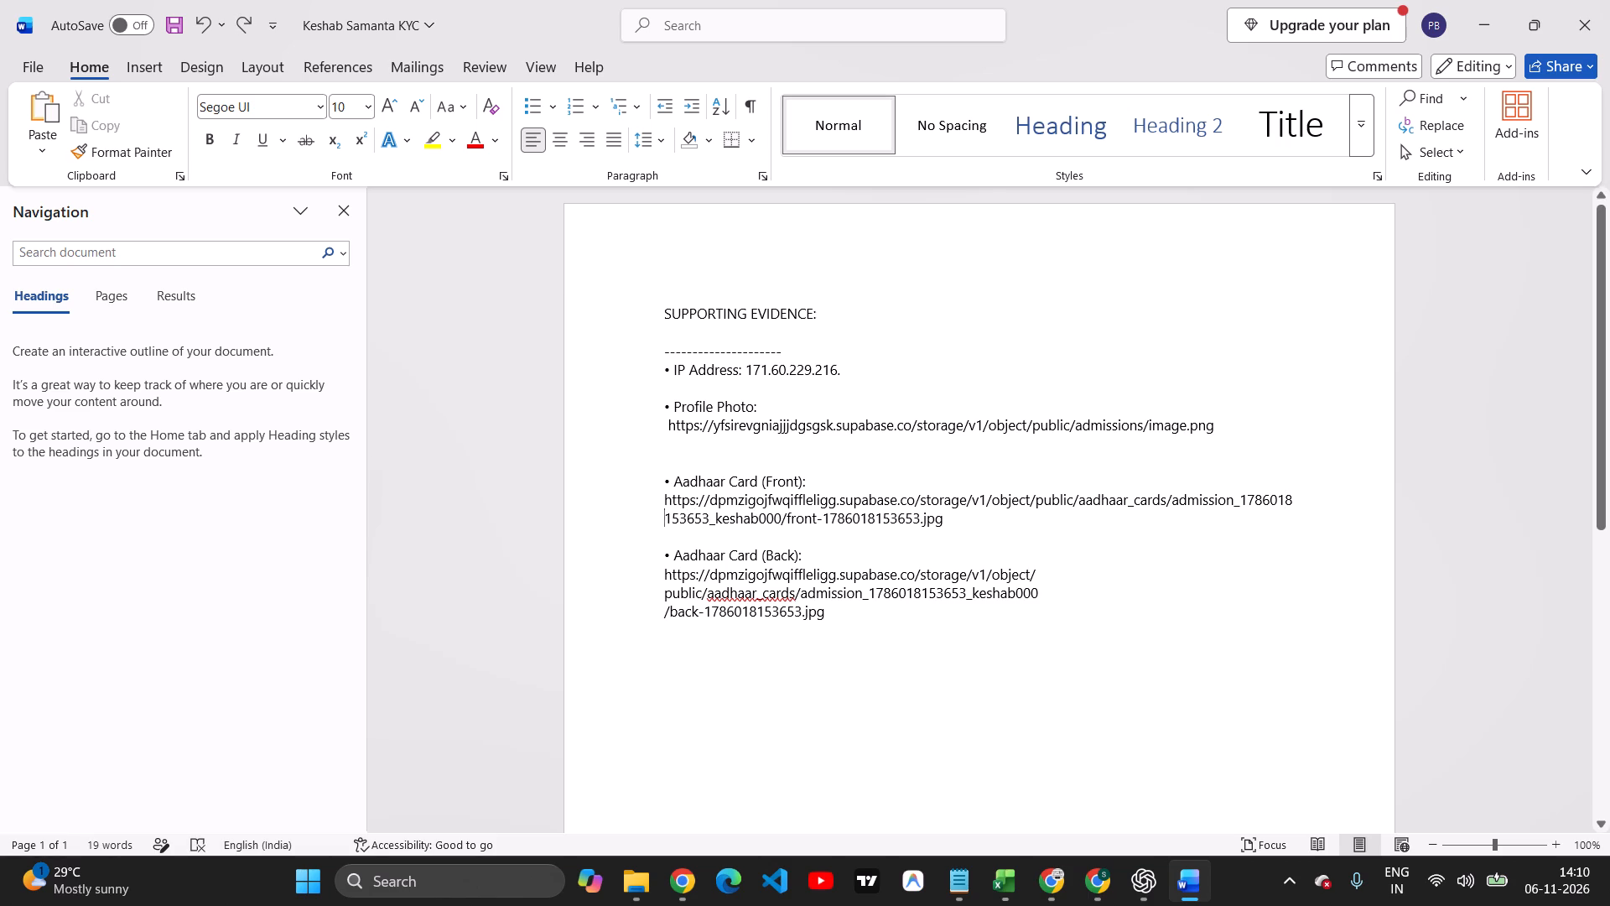
Remove both line breaks in the Aadhaar Card (Back) link, before "public" and before "/back", so it is one continuous URL.
{"action": "left_click", "coordinate": [666, 587]}
{"action": "key", "text": "BackSpace"}
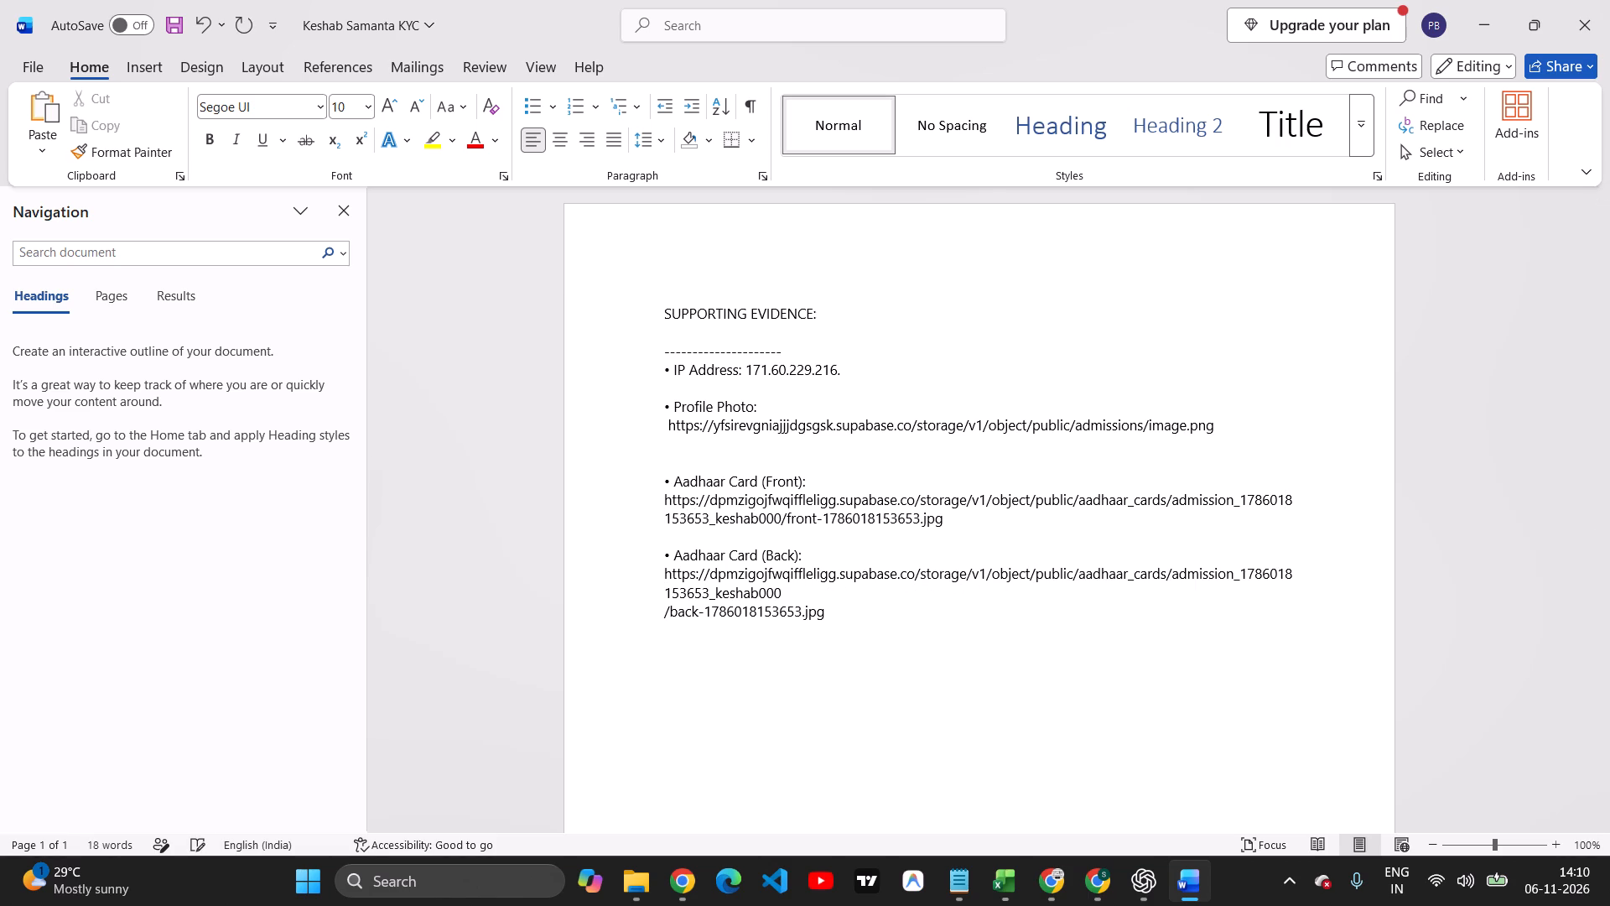
{"action": "key", "text": "Down"}
{"action": "key", "text": "Down"}
{"action": "key", "text": "Left"}
{"action": "key", "text": "Left"}
{"action": "key", "text": "Left"}
{"action": "key", "text": "Left"}
{"action": "key", "text": "Left"}
{"action": "key", "text": "Left"}
{"action": "key", "text": "Left"}
{"action": "key", "text": "Left"}
{"action": "key", "text": "Left"}
{"action": "key", "text": "Left"}
{"action": "key", "text": "Left"}
{"action": "key", "text": "Left"}
{"action": "key", "text": "Left"}
{"action": "key", "text": "Left"}
{"action": "key", "text": "Left"}
{"action": "key", "text": "Left"}
{"action": "key", "text": "Left"}
{"action": "key", "text": "Left"}
{"action": "key", "text": "Left"}
{"action": "key", "text": "Left"}
{"action": "key", "text": "Left"}
{"action": "key", "text": "Left"}
{"action": "key", "text": "BackSpace"}
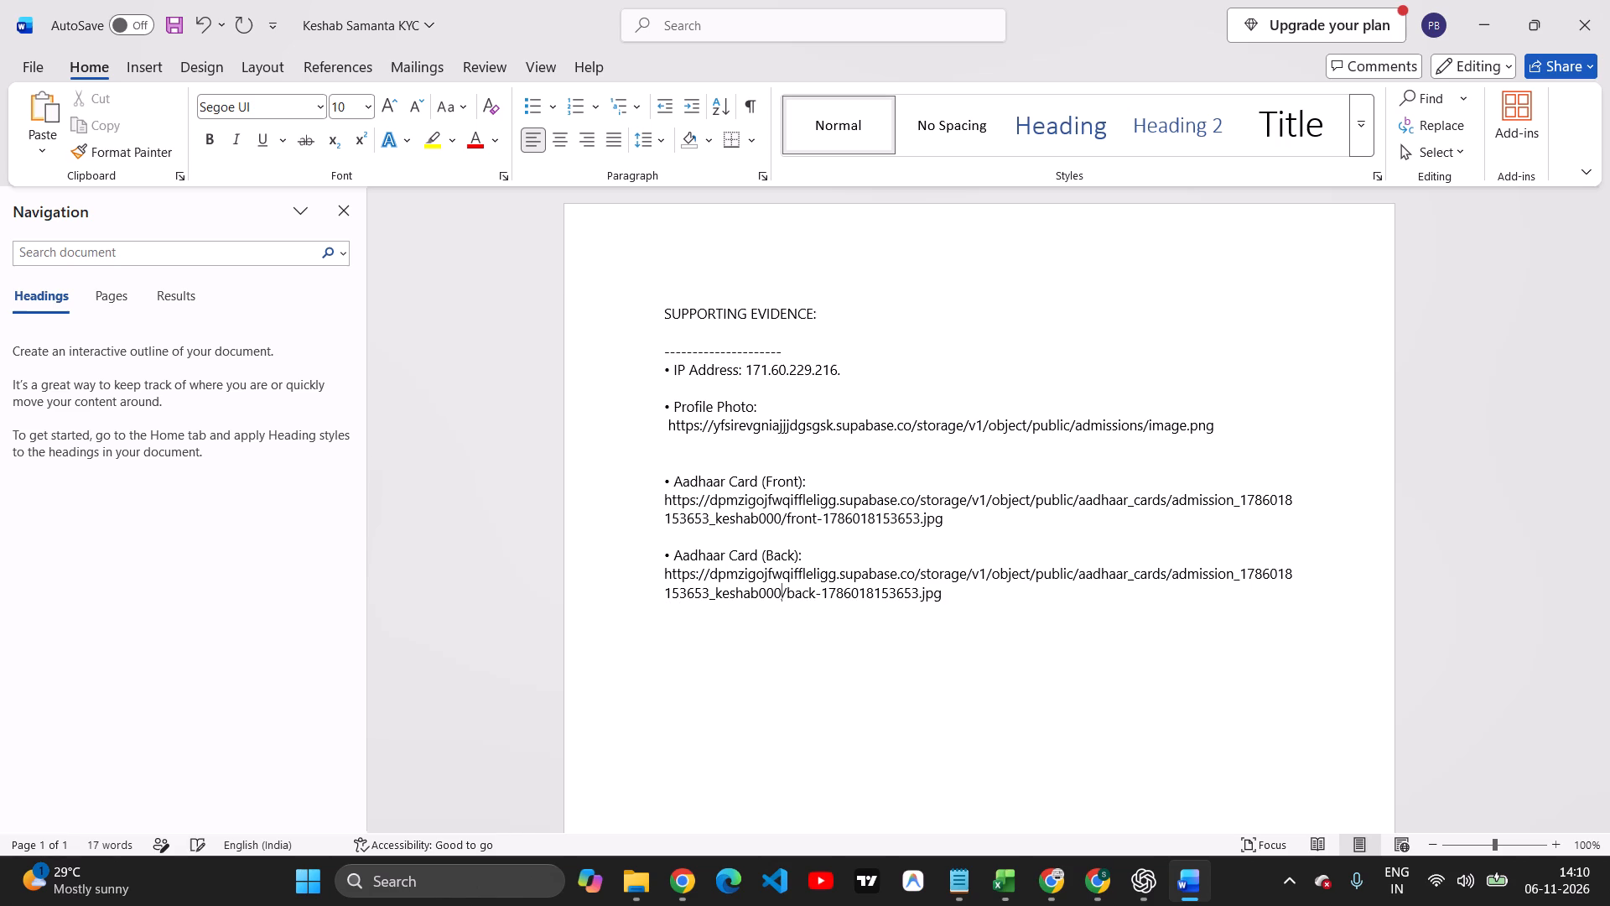
Switch to the Sejda editor in Chrome and snip page 17 from PAN Card through the "Submitted via Elitetoolistic Exam Portal" line.
{"action": "key", "text": "alt+Tab"}
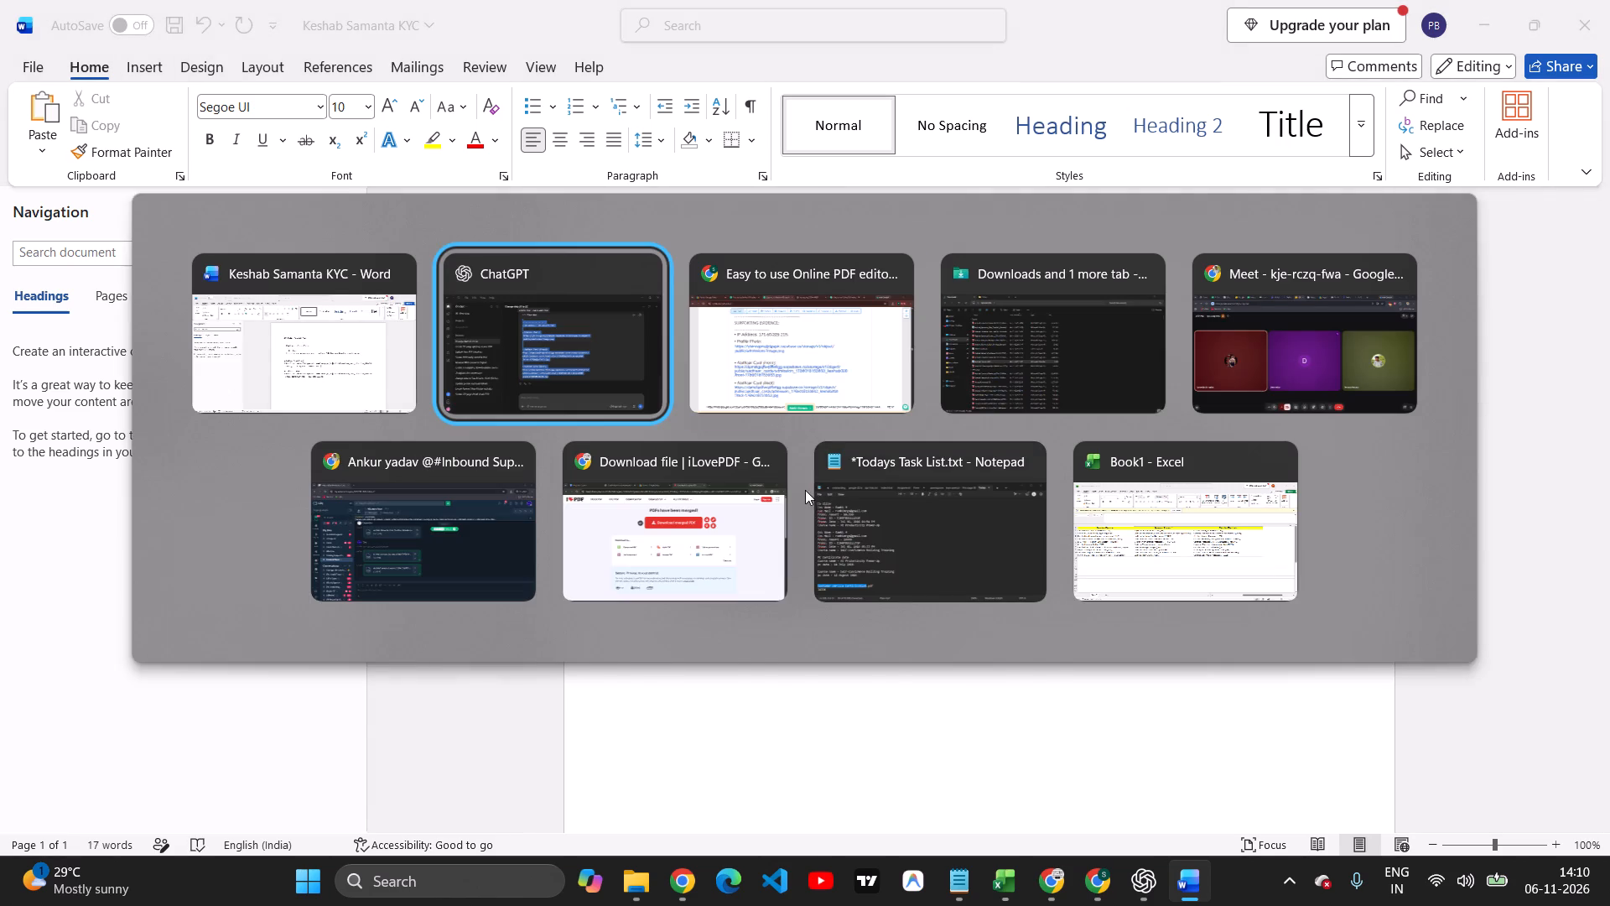
{"action": "key", "text": "alt+Tab"}
{"action": "scroll", "coordinate": [814, 465], "scroll_direction": "down", "scroll_amount": 6}
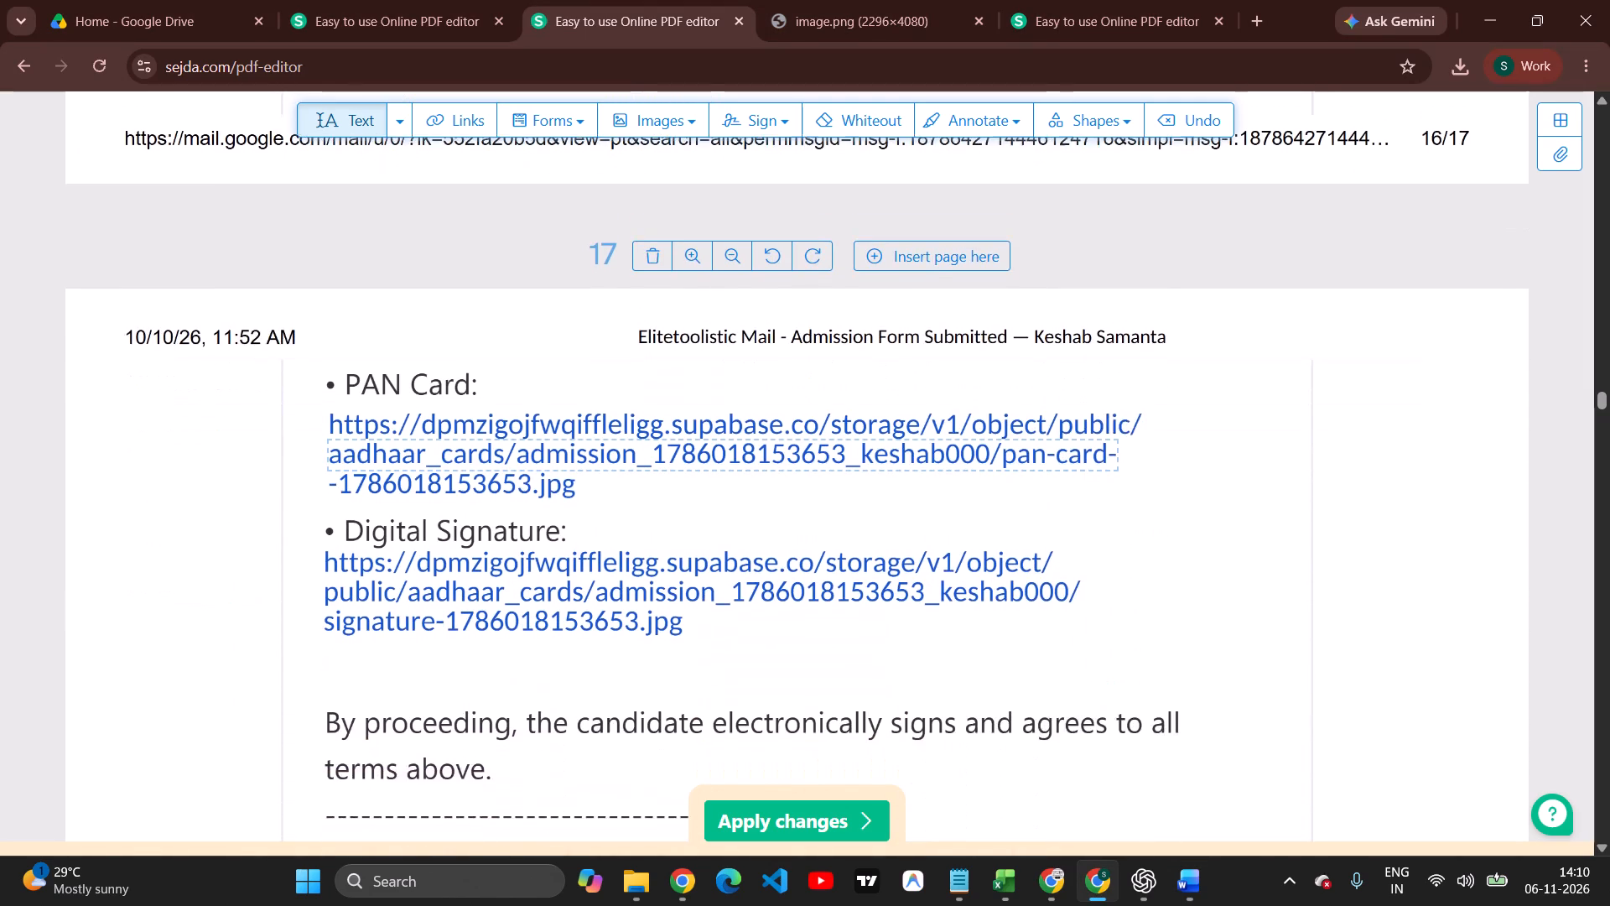
{"action": "scroll", "coordinate": [822, 461], "scroll_direction": "down", "scroll_amount": 3}
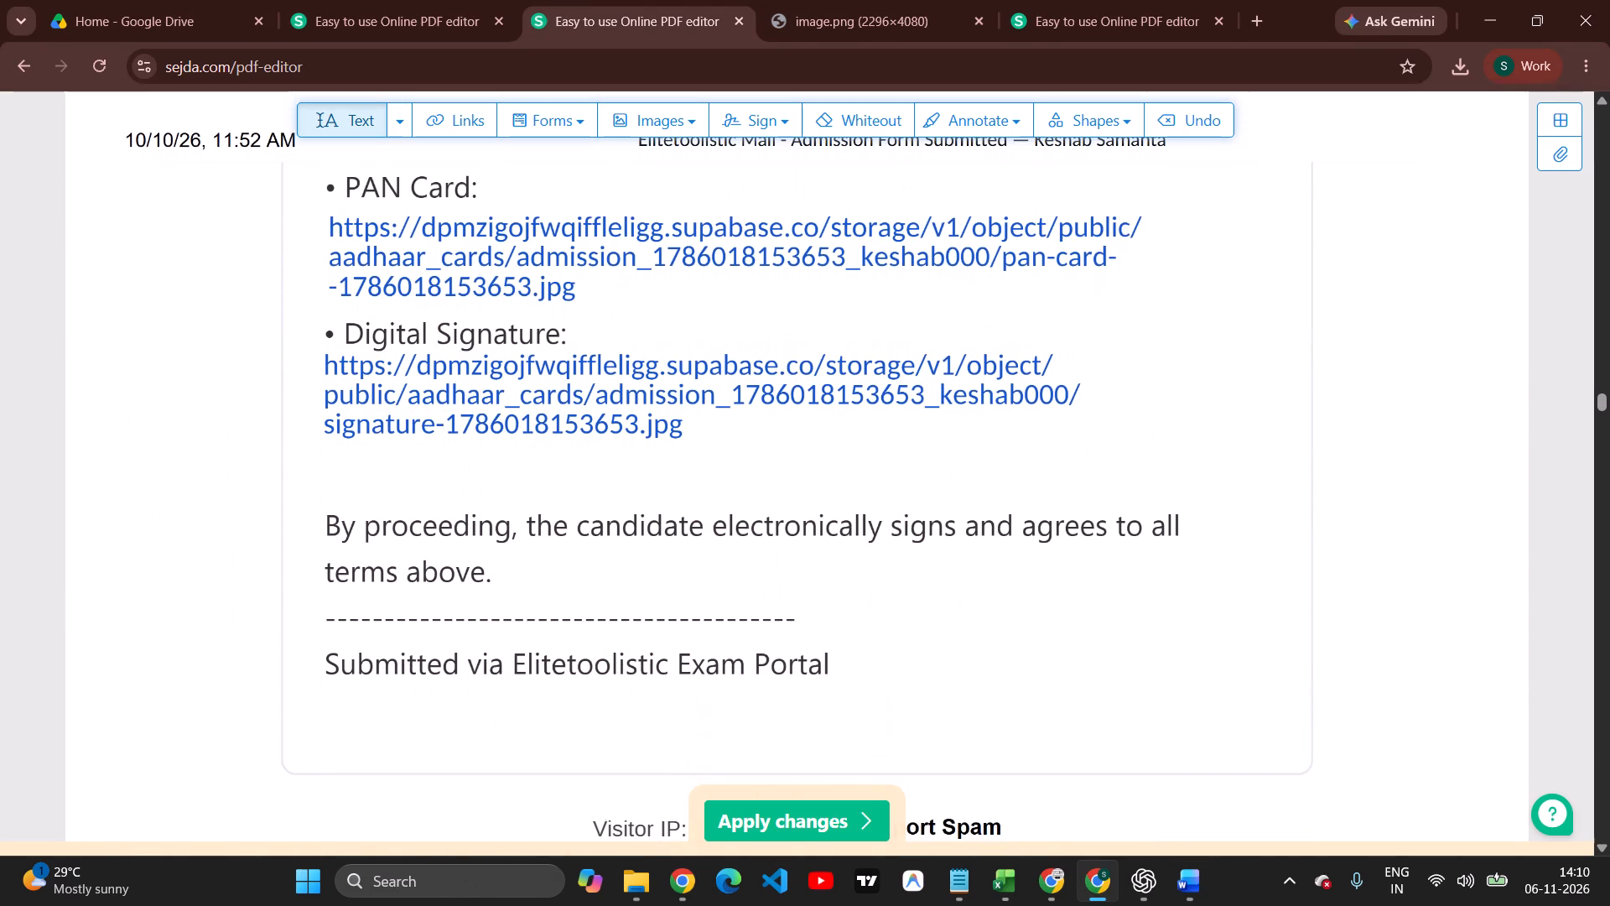
{"action": "scroll", "coordinate": [841, 431], "scroll_direction": "down", "scroll_amount": 1}
{"action": "key", "text": "Print"}
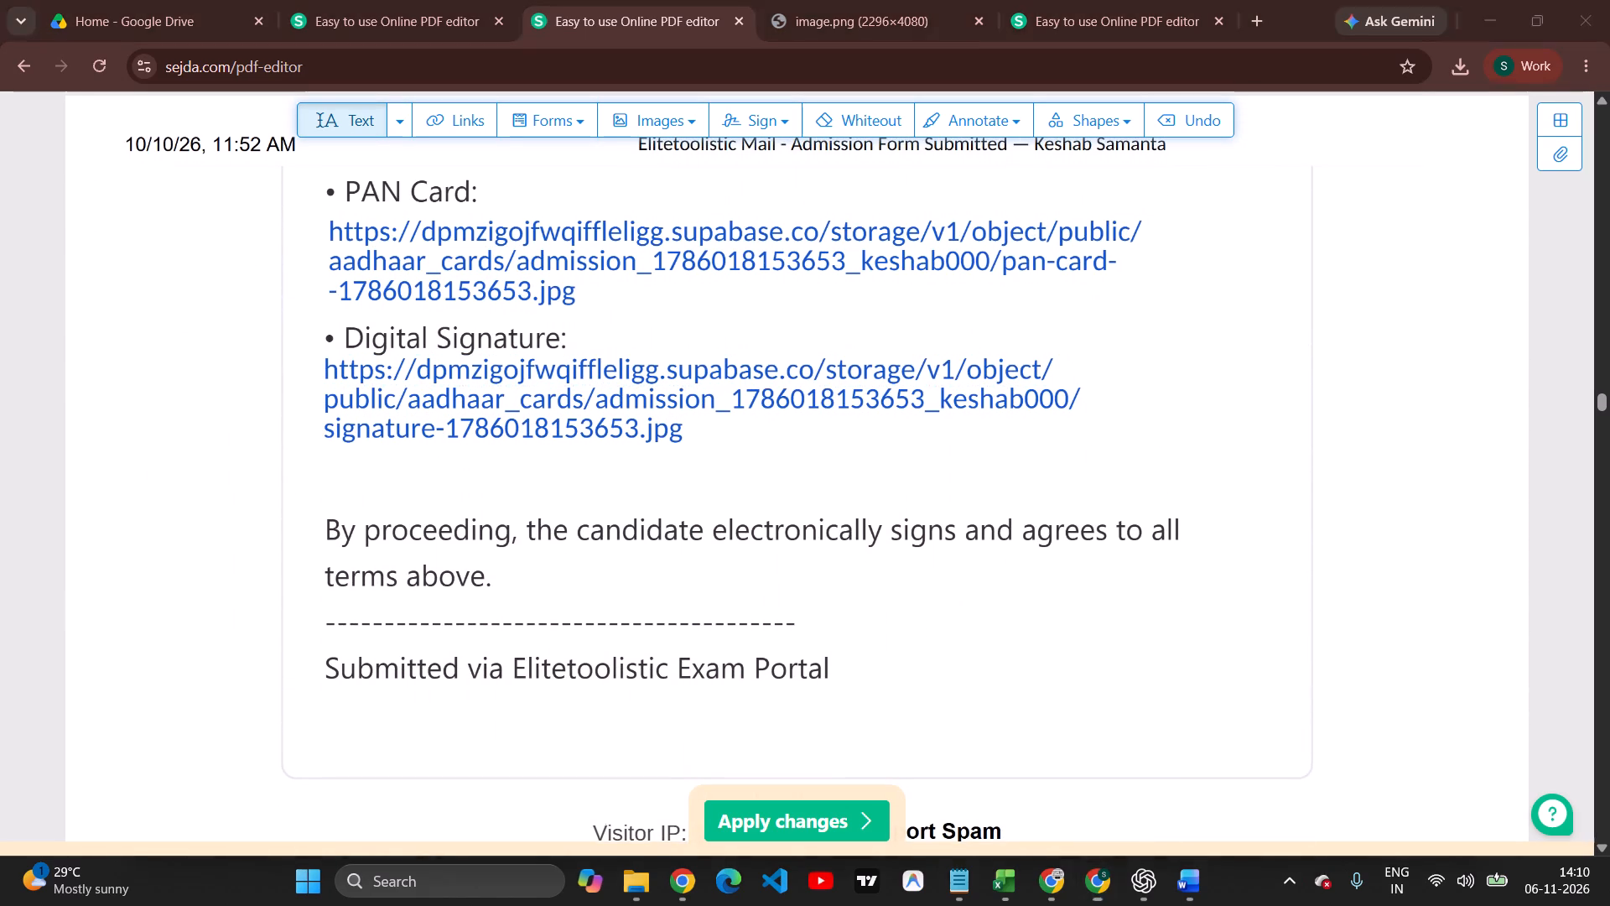
{"action": "left_click_drag", "start_coordinate": [278, 163], "coordinate": [1253, 721]}
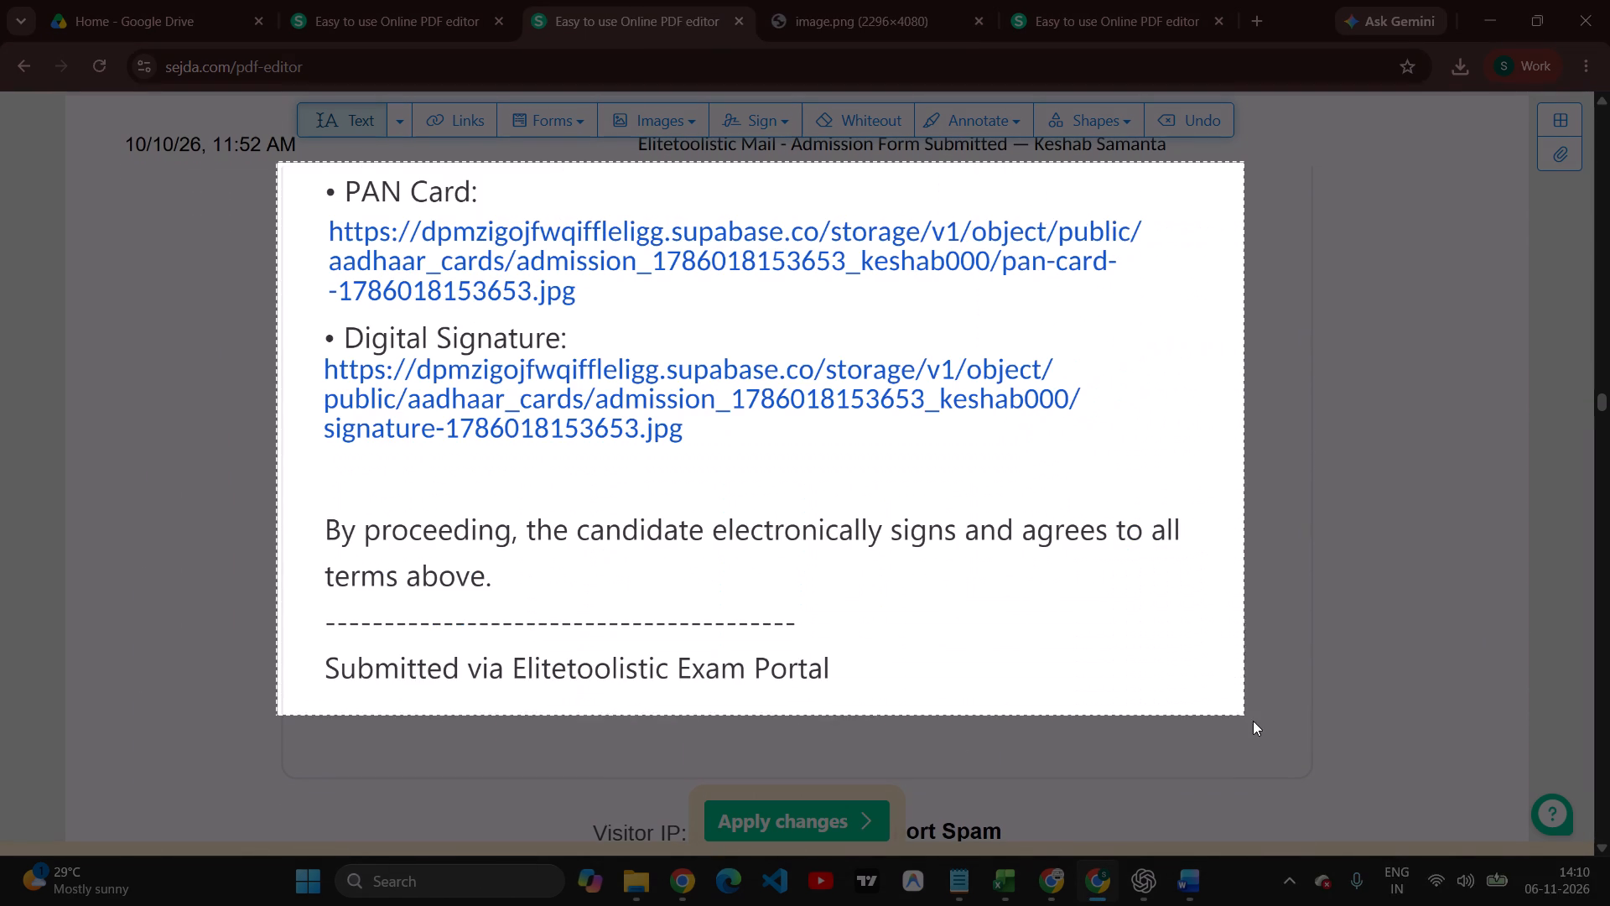
{"action": "left_click_drag", "start_coordinate": [1253, 721], "coordinate": [1309, 733]}
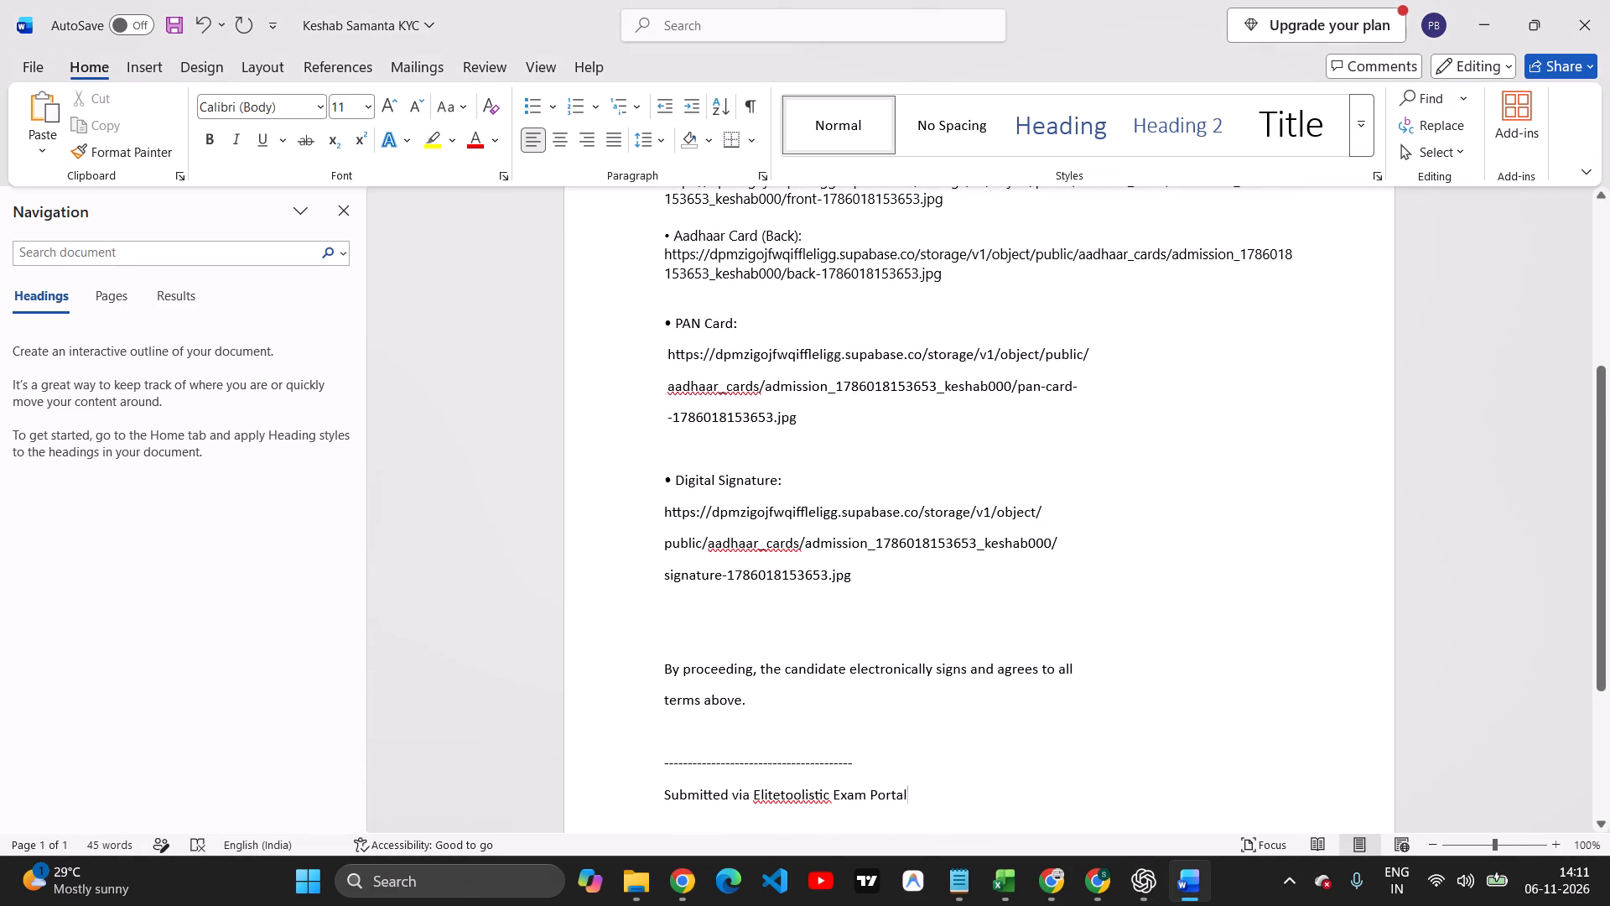
{"action": "scroll", "coordinate": [880, 533], "scroll_direction": "up", "scroll_amount": 2}
{"action": "scroll", "coordinate": [744, 482], "scroll_direction": "down", "scroll_amount": 1}
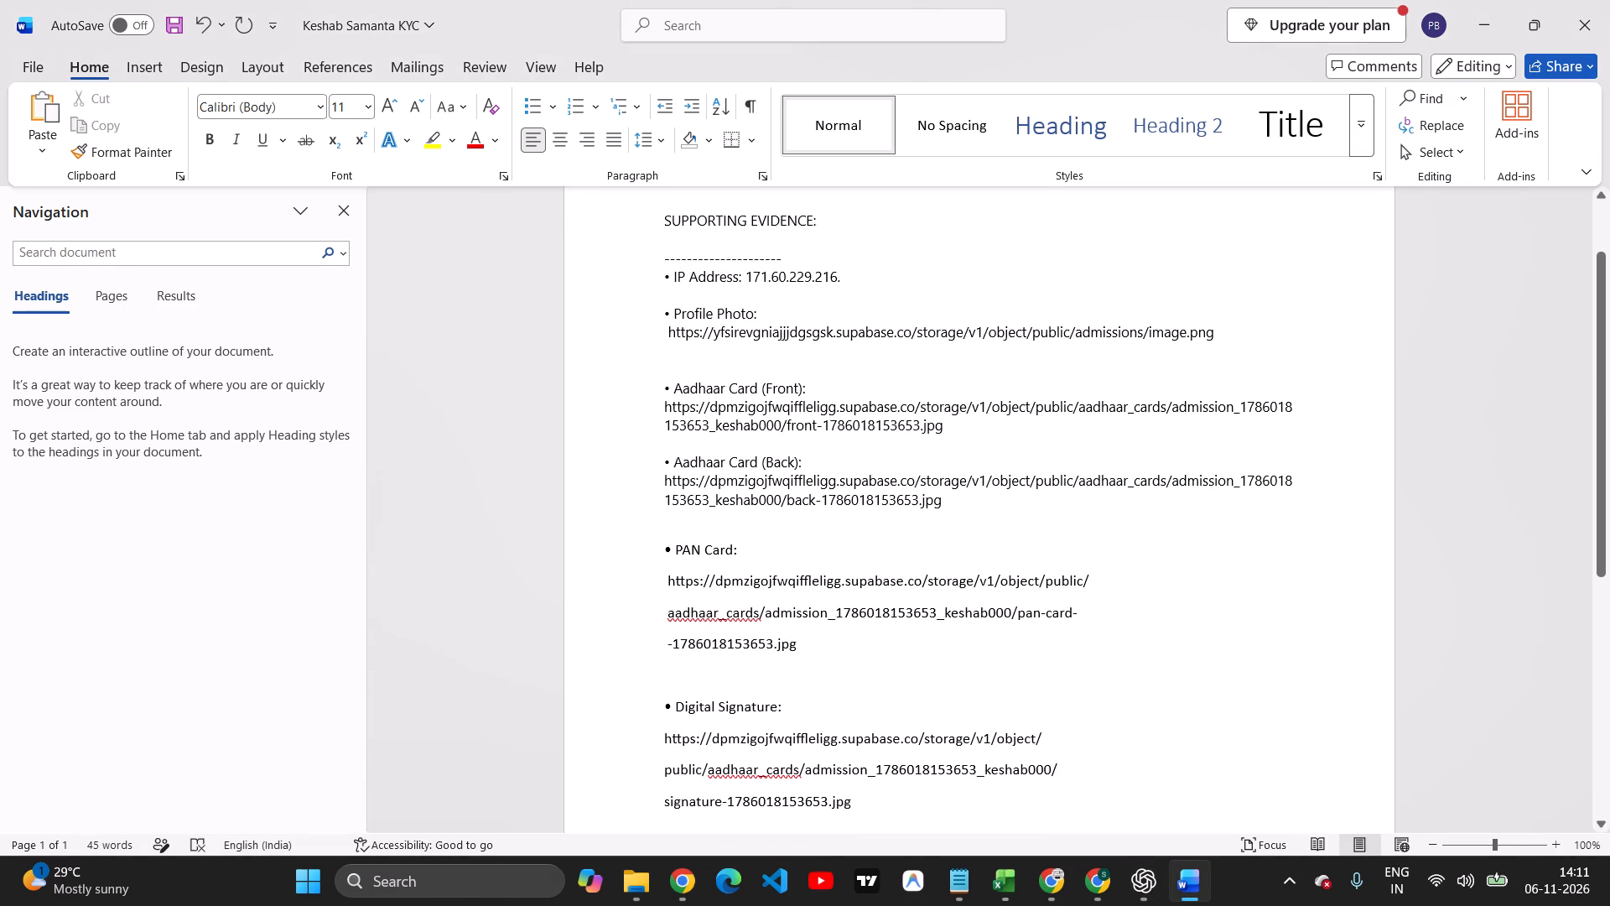
{"action": "scroll", "coordinate": [791, 559], "scroll_direction": "down", "scroll_amount": 1}
{"action": "scroll", "coordinate": [922, 726], "scroll_direction": "down", "scroll_amount": 1}
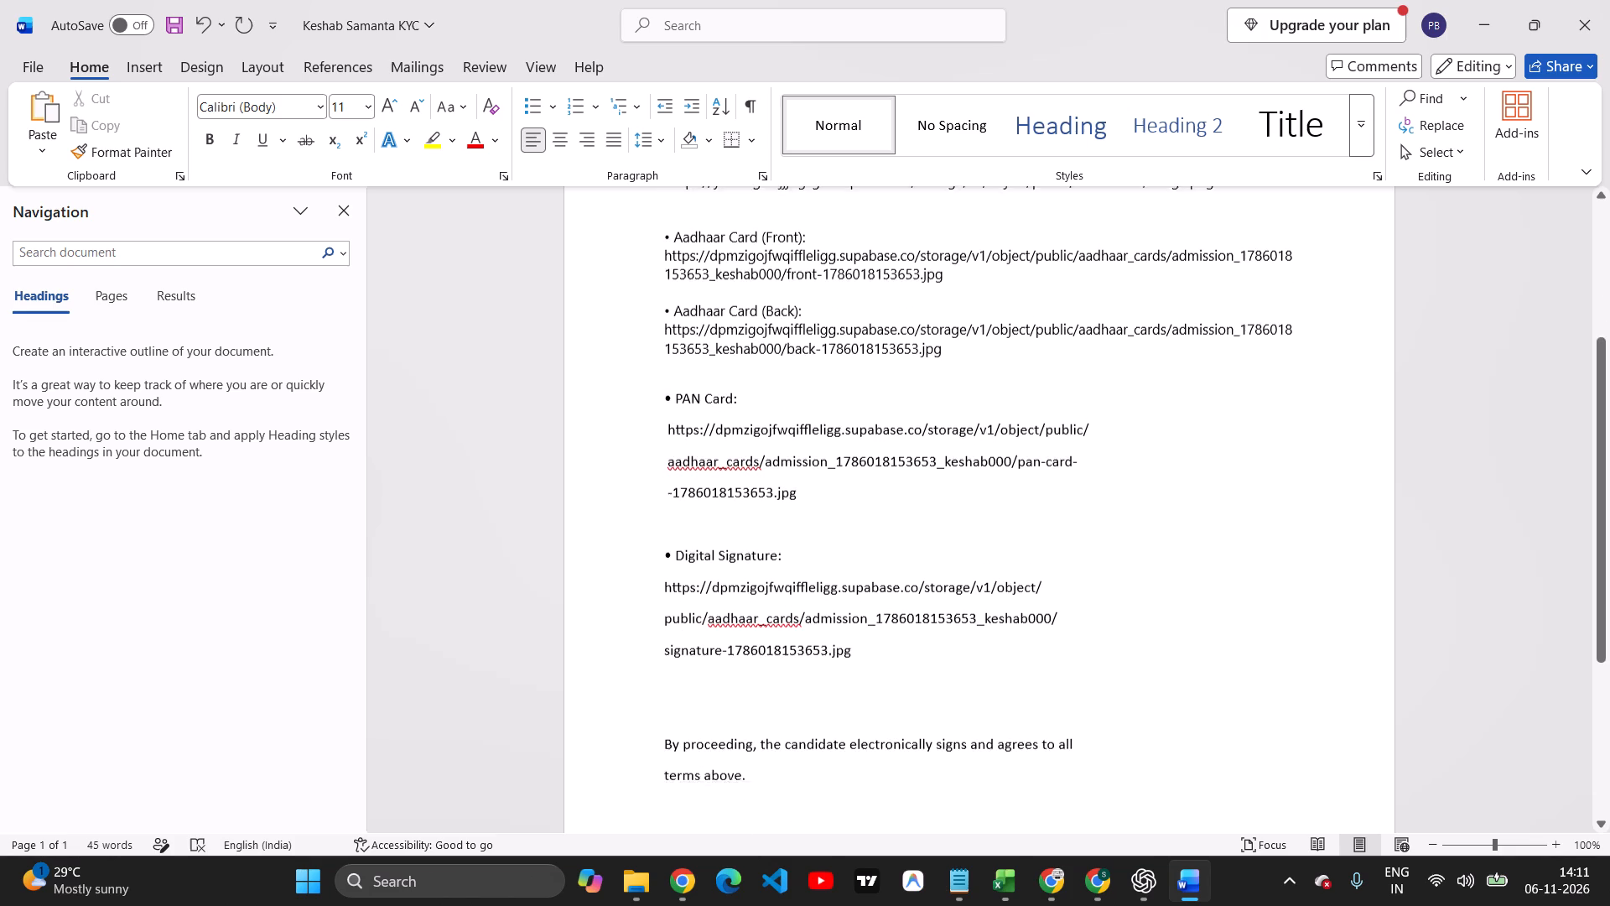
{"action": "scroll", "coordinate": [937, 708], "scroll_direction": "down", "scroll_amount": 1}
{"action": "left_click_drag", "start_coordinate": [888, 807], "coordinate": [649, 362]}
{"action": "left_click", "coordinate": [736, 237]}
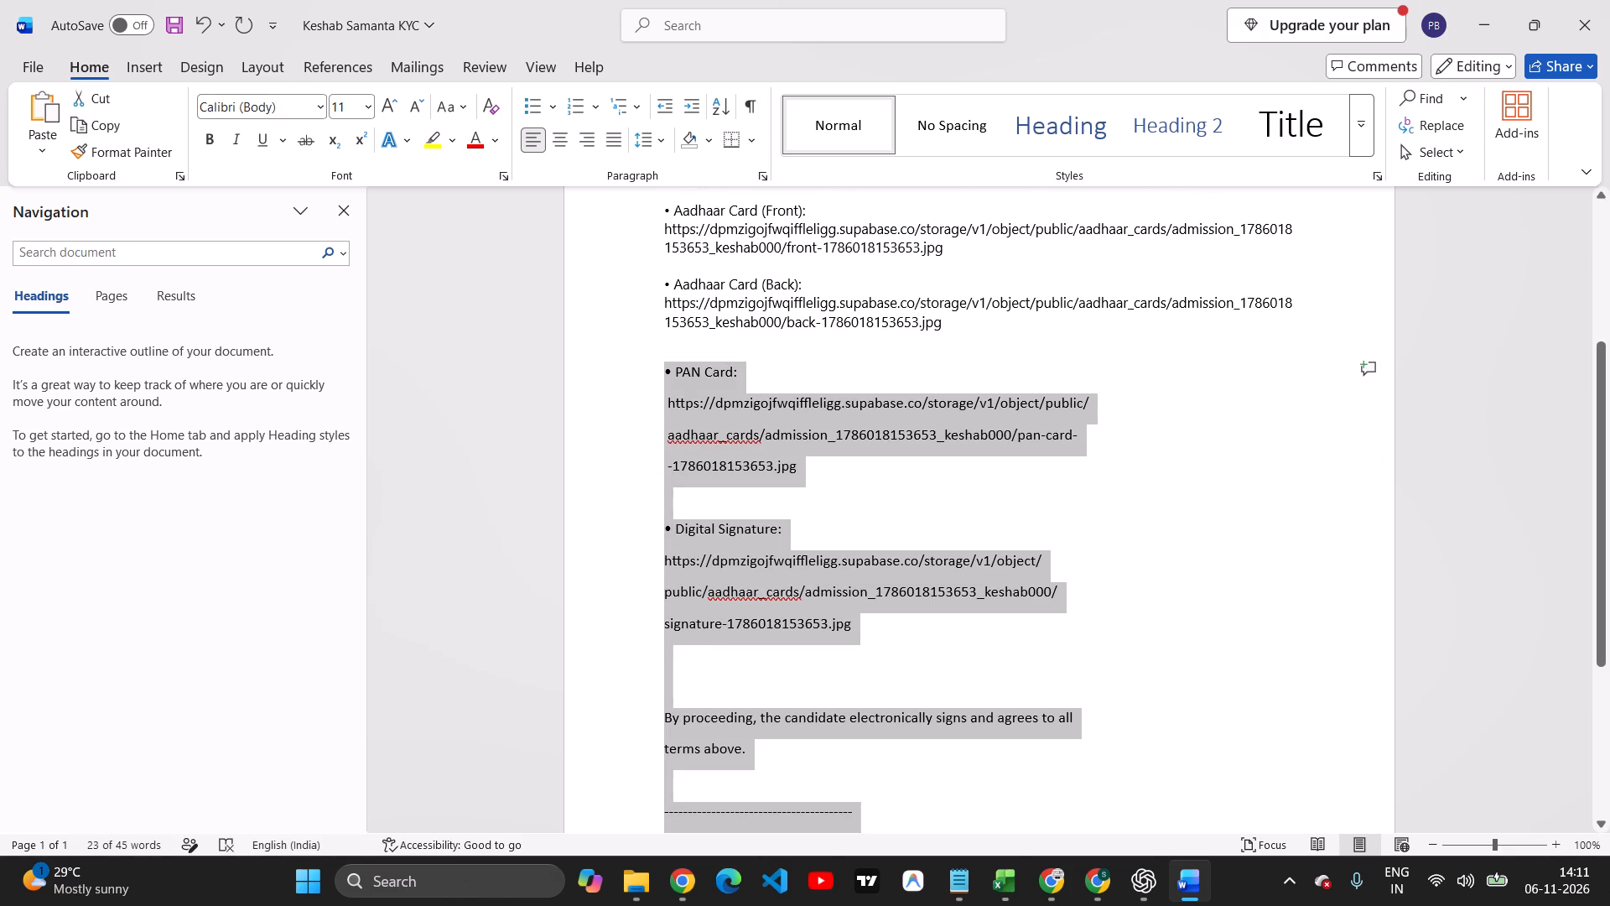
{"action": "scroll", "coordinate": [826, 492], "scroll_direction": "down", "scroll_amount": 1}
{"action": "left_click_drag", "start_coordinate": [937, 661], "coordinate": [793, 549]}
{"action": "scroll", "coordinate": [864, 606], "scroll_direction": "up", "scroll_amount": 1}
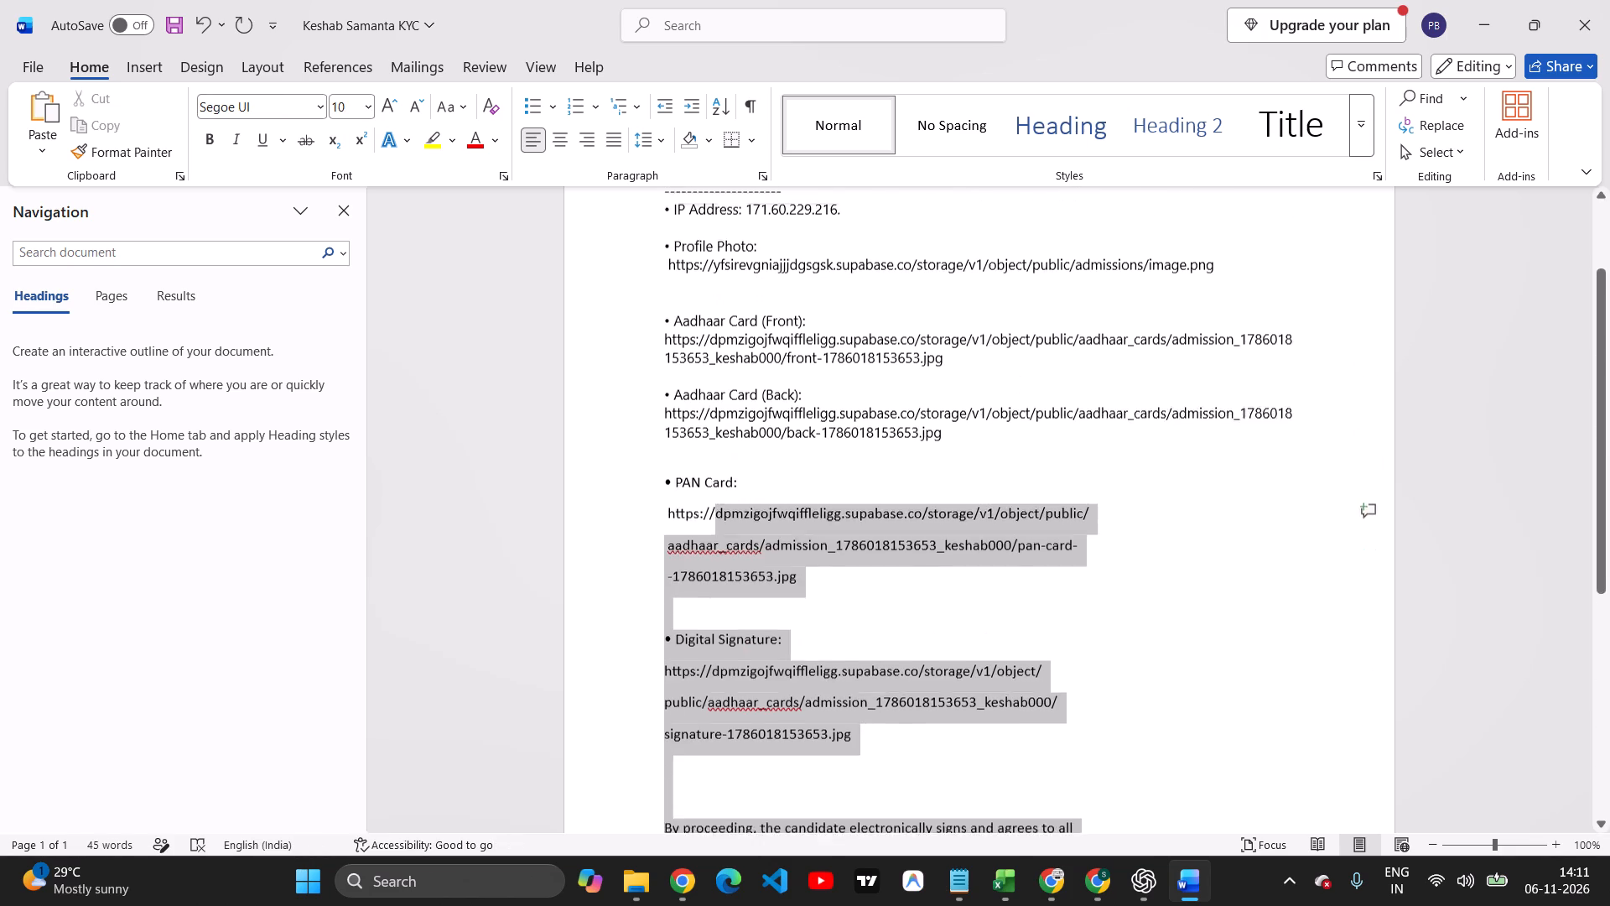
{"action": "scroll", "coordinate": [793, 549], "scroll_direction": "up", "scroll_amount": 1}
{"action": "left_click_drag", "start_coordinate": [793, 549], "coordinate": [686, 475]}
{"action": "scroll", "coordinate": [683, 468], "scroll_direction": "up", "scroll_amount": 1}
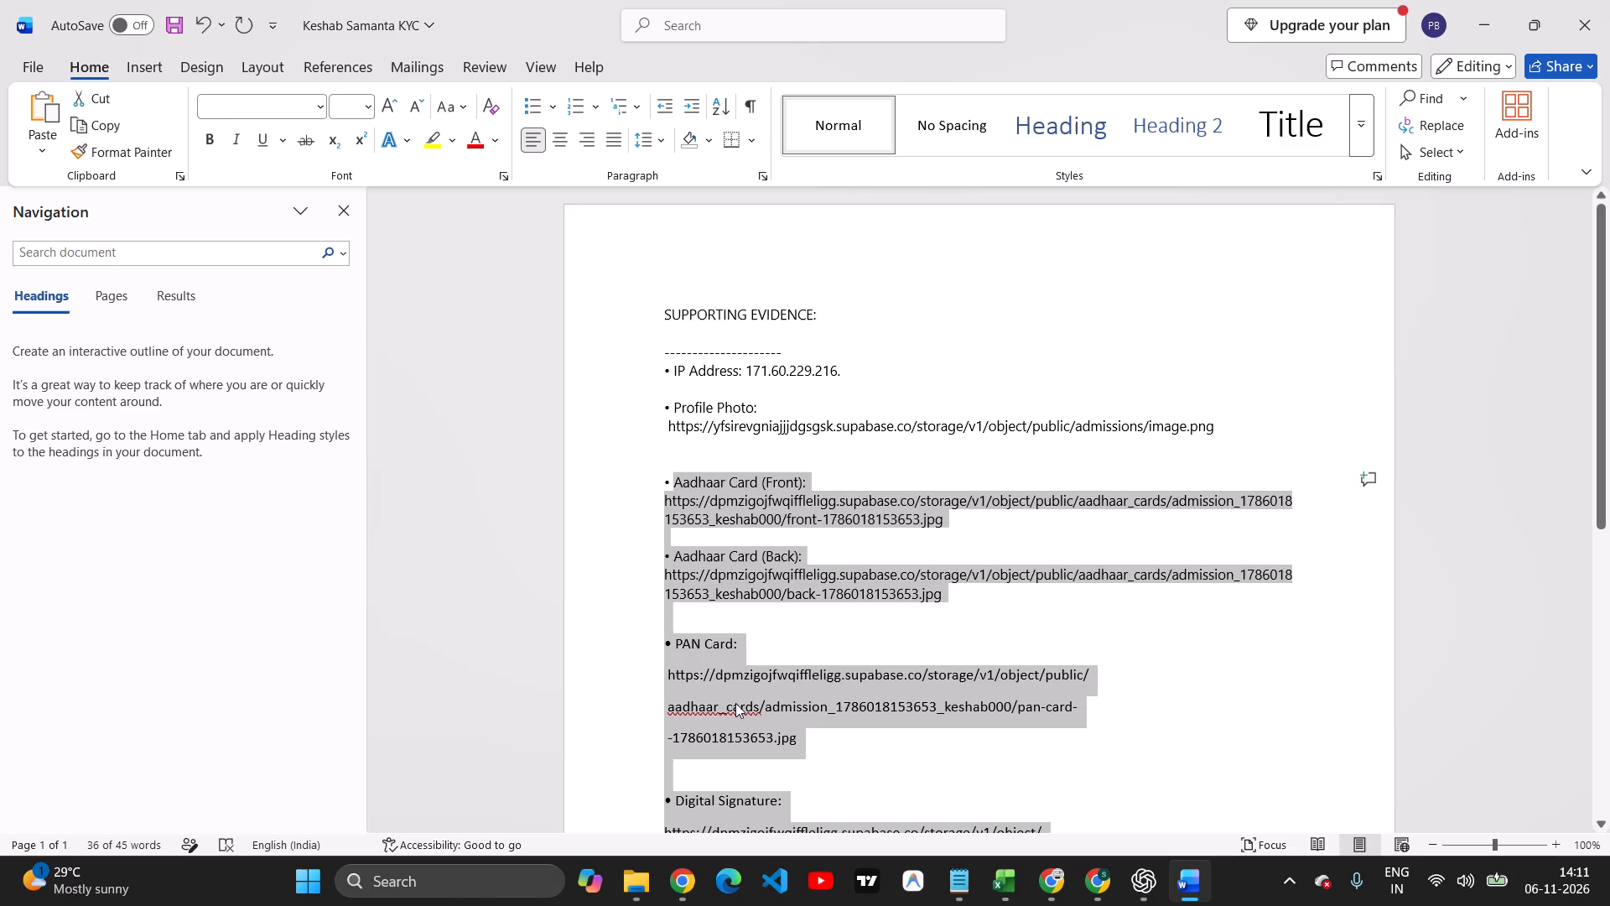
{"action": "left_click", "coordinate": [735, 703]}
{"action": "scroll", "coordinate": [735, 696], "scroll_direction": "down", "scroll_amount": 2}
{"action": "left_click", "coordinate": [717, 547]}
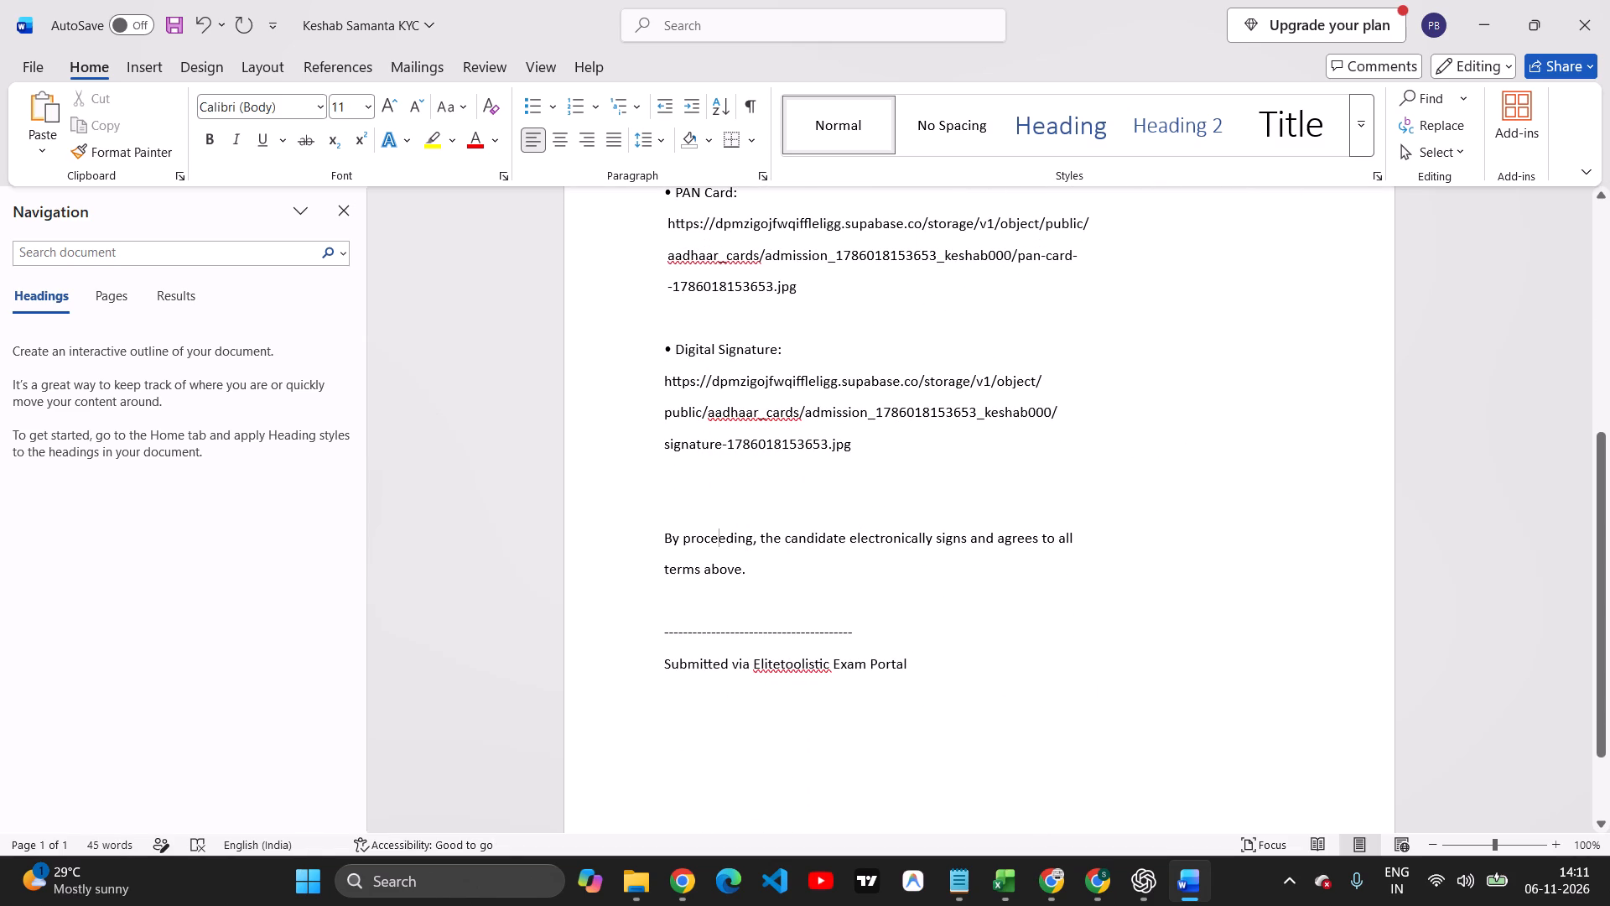
Set the font of all text, from the "SUPPORTING EVIDENCE" heading to the "Submitted via Elitetoolistic Exam Portal" line, to Calibri Light.
{"action": "left_click_drag", "start_coordinate": [927, 672], "coordinate": [671, 330]}
{"action": "scroll", "coordinate": [876, 650], "scroll_direction": "up", "scroll_amount": 3}
{"action": "scroll", "coordinate": [741, 497], "scroll_direction": "up", "scroll_amount": 1}
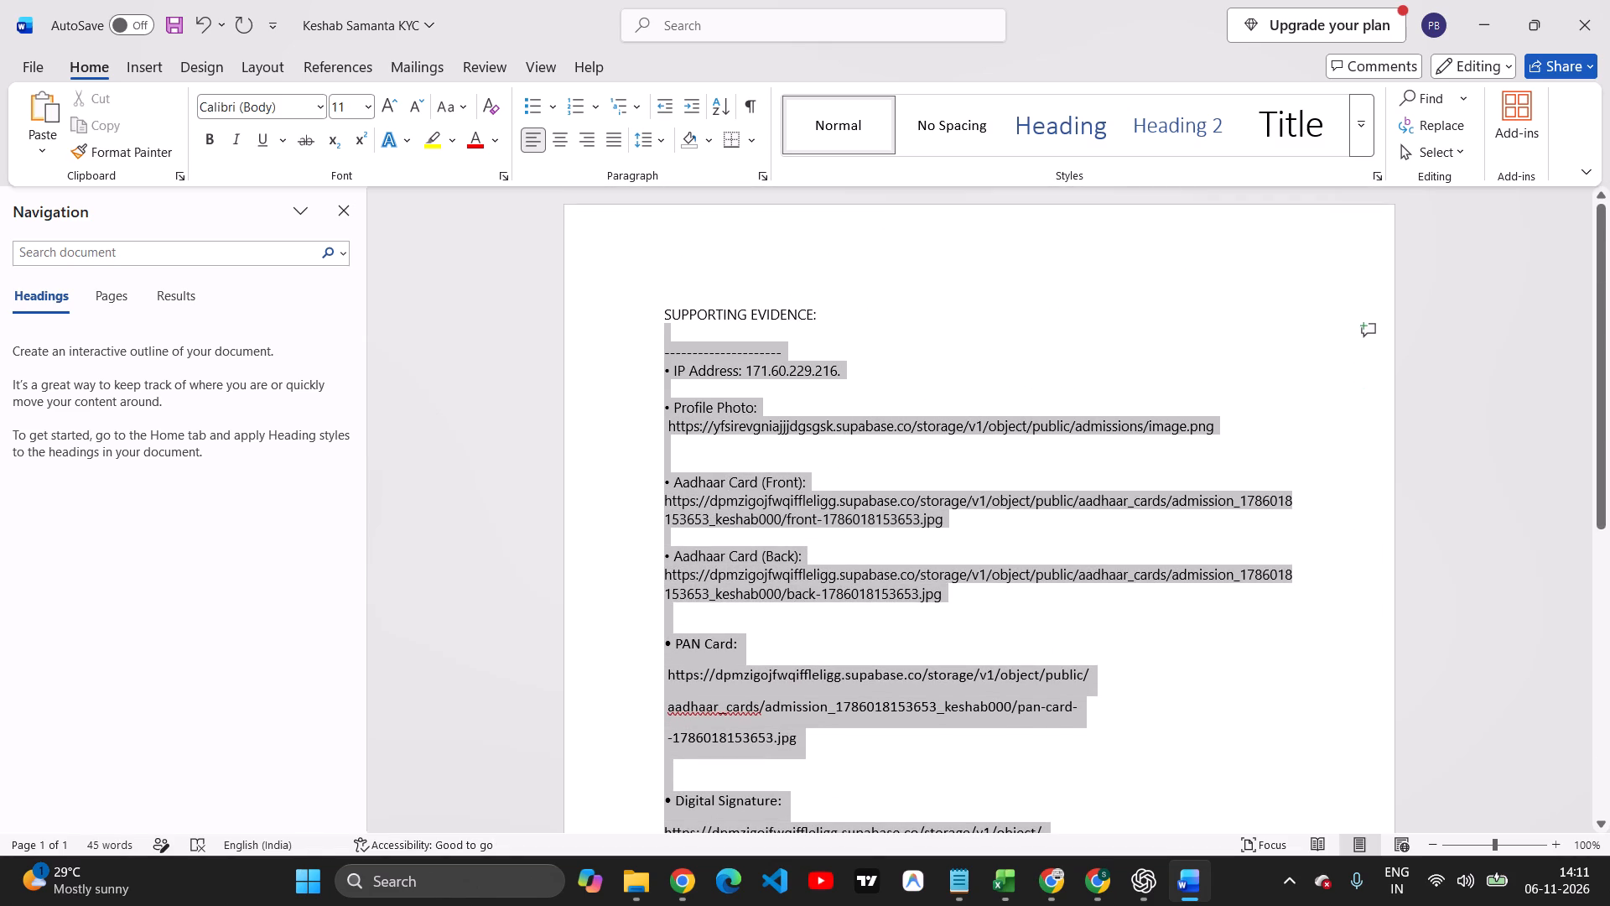
{"action": "left_click_drag", "start_coordinate": [671, 330], "coordinate": [667, 313]}
{"action": "left_click", "coordinate": [273, 106]}
{"action": "type", "text": "calibri"}
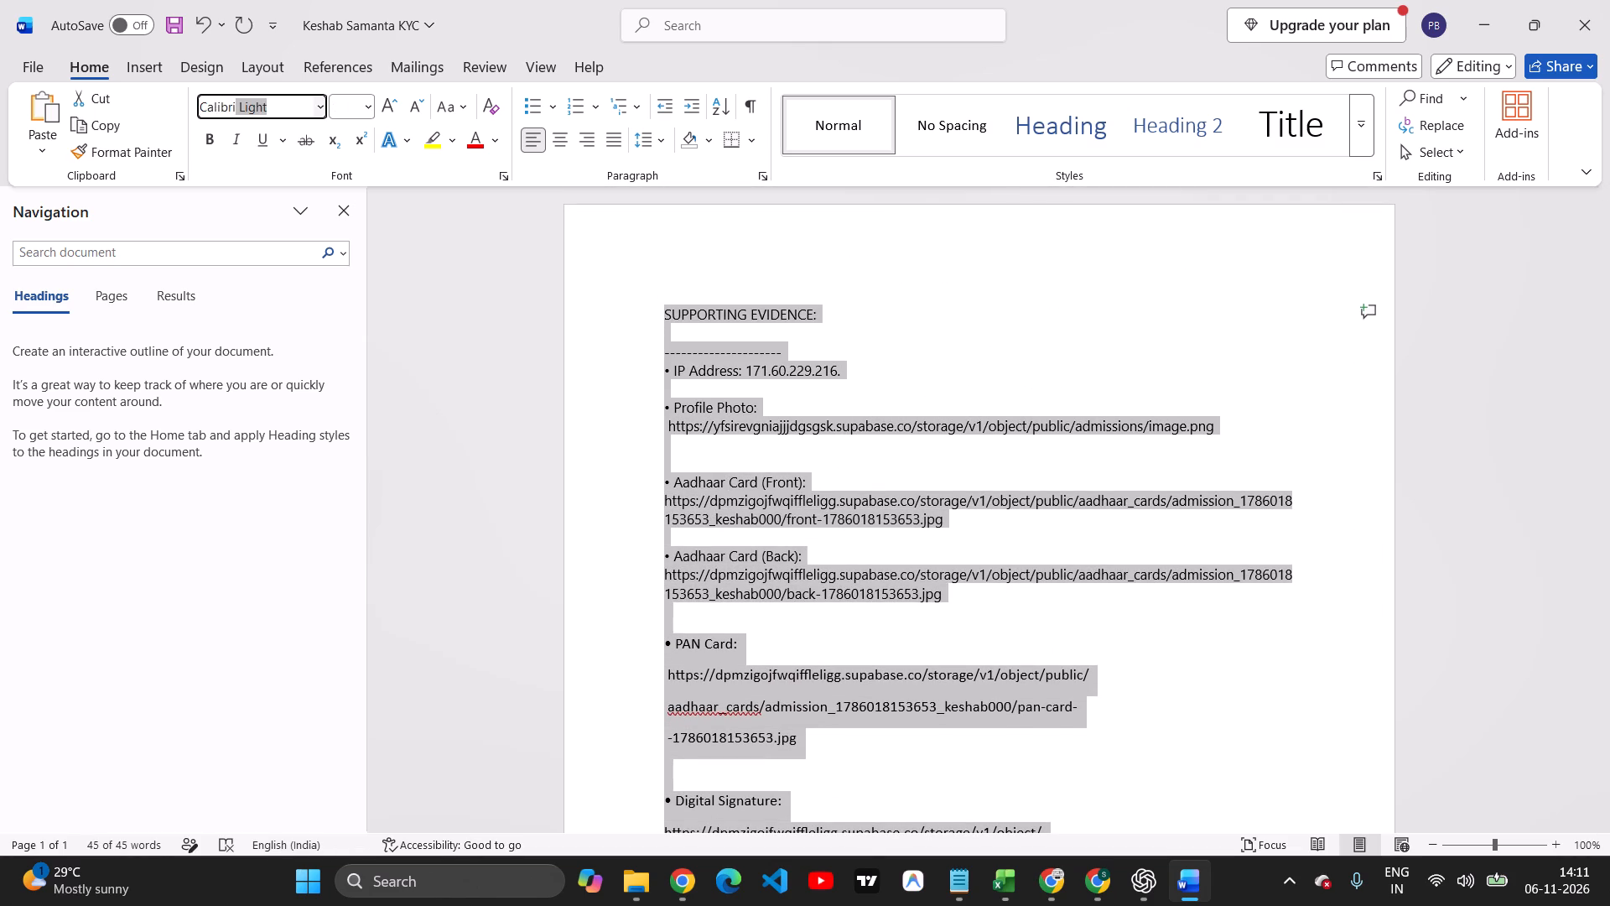
{"action": "key", "text": "Return"}
{"action": "key", "text": "BackSpace"}
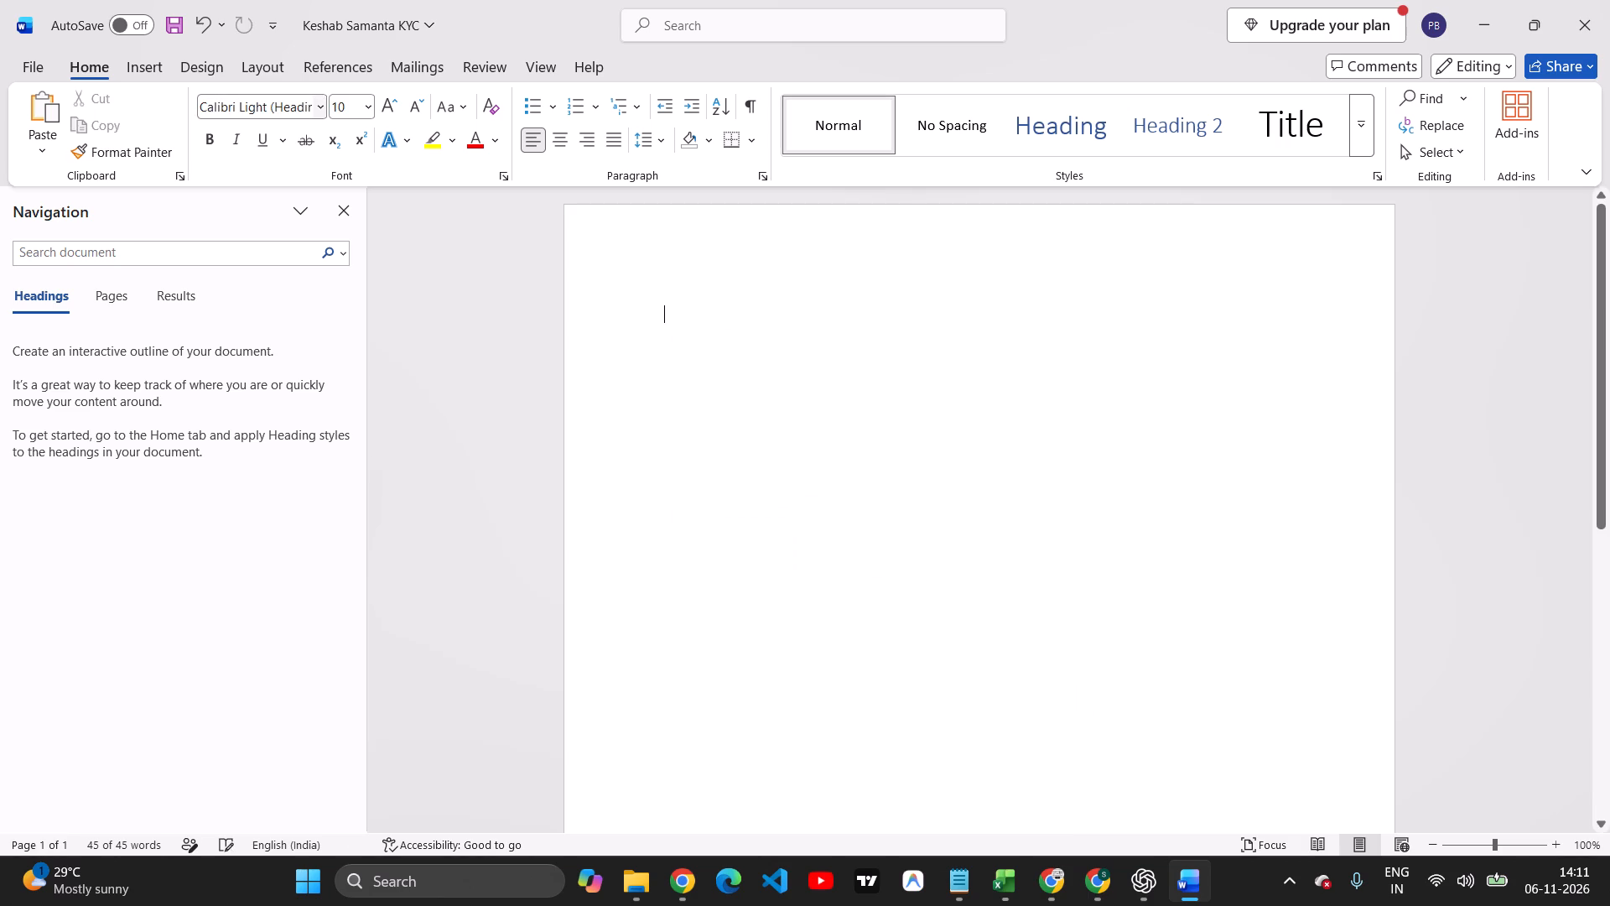
{"action": "key", "text": "ctrl+z"}
Change the font name of the whole selected text to plain Calibri, dropping the "Light (Headings)" part.
{"action": "left_click", "coordinate": [273, 105]}
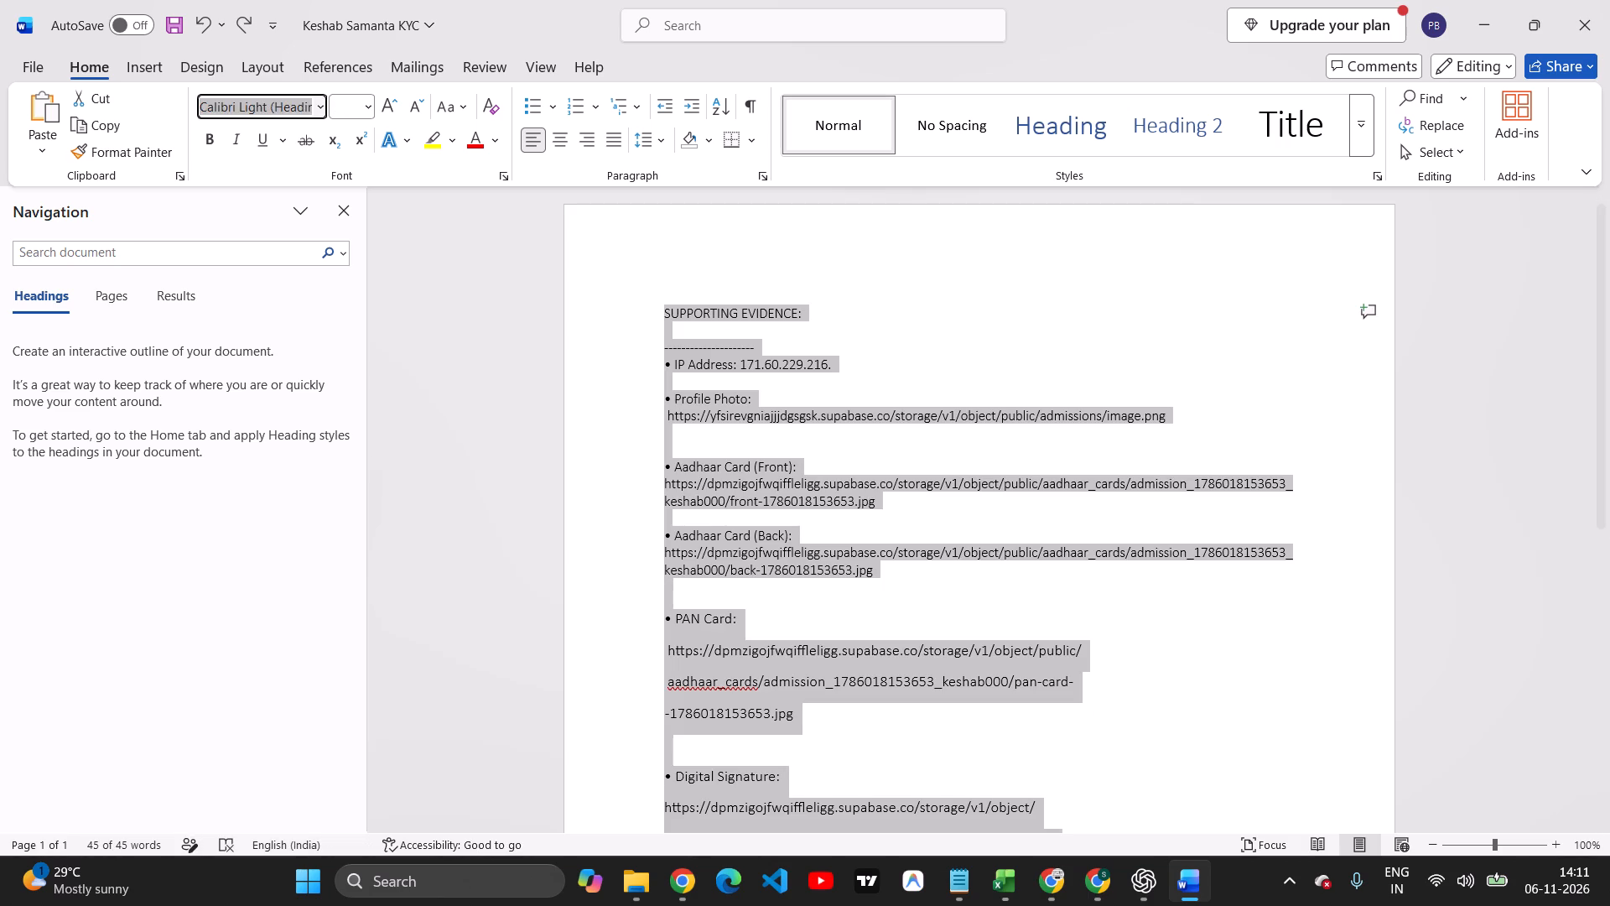
{"action": "left_click", "coordinate": [252, 108]}
{"action": "left_click_drag", "start_coordinate": [242, 108], "coordinate": [304, 109]}
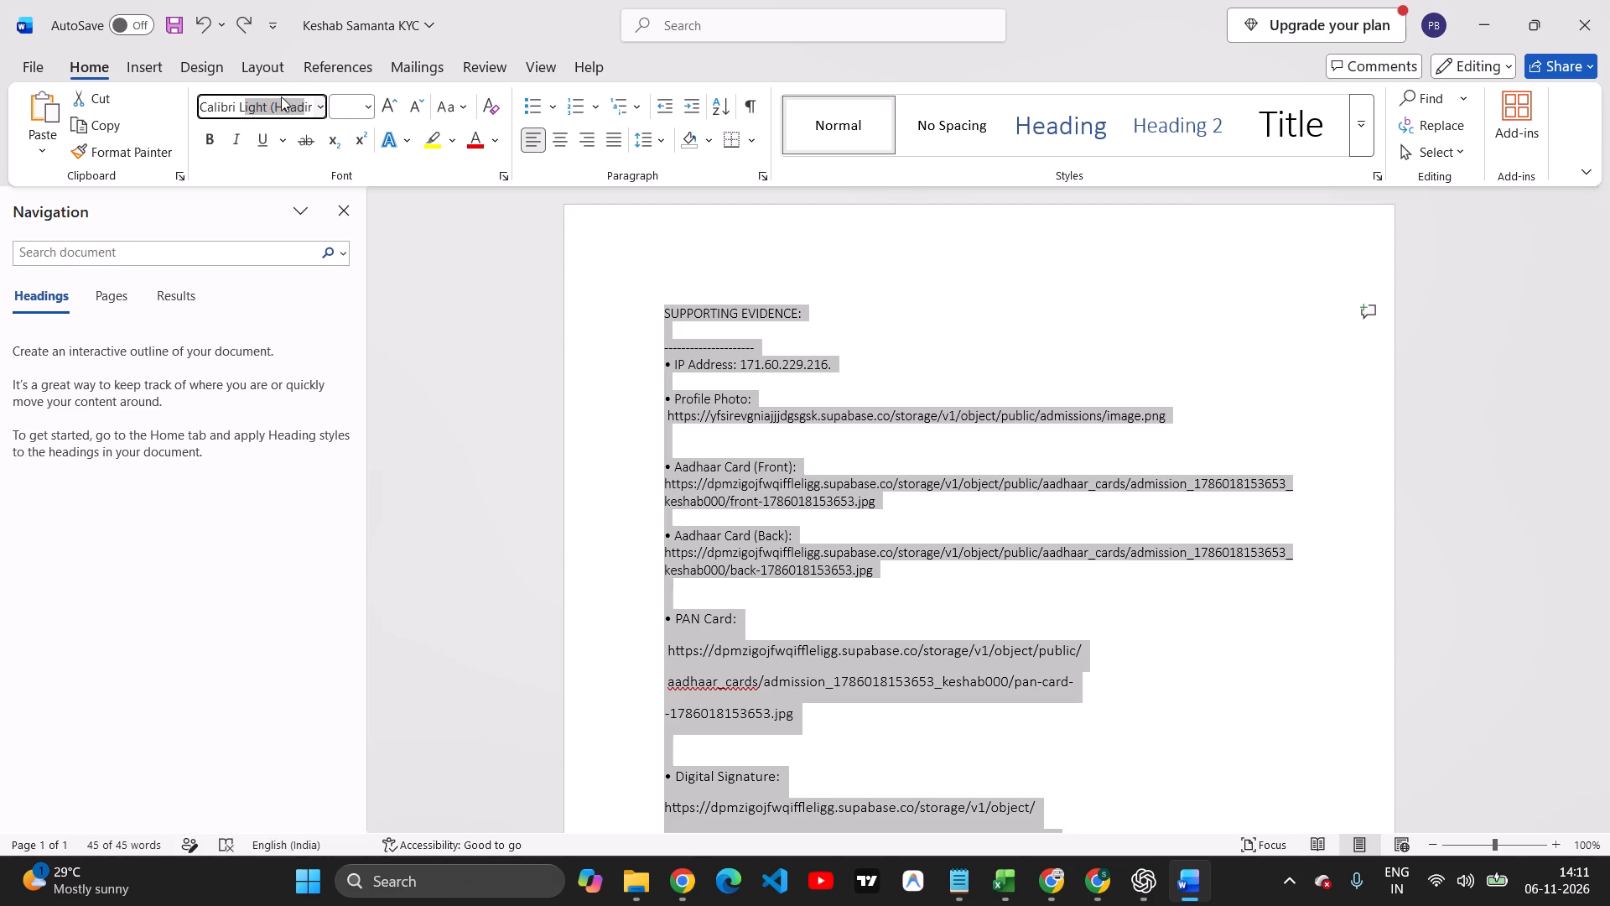
{"action": "key", "text": "Delete"}
{"action": "left_click_drag", "start_coordinate": [273, 107], "coordinate": [232, 107]}
{"action": "key", "text": "Delete"}
{"action": "key", "text": "i"}
{"action": "key", "text": "Return"}
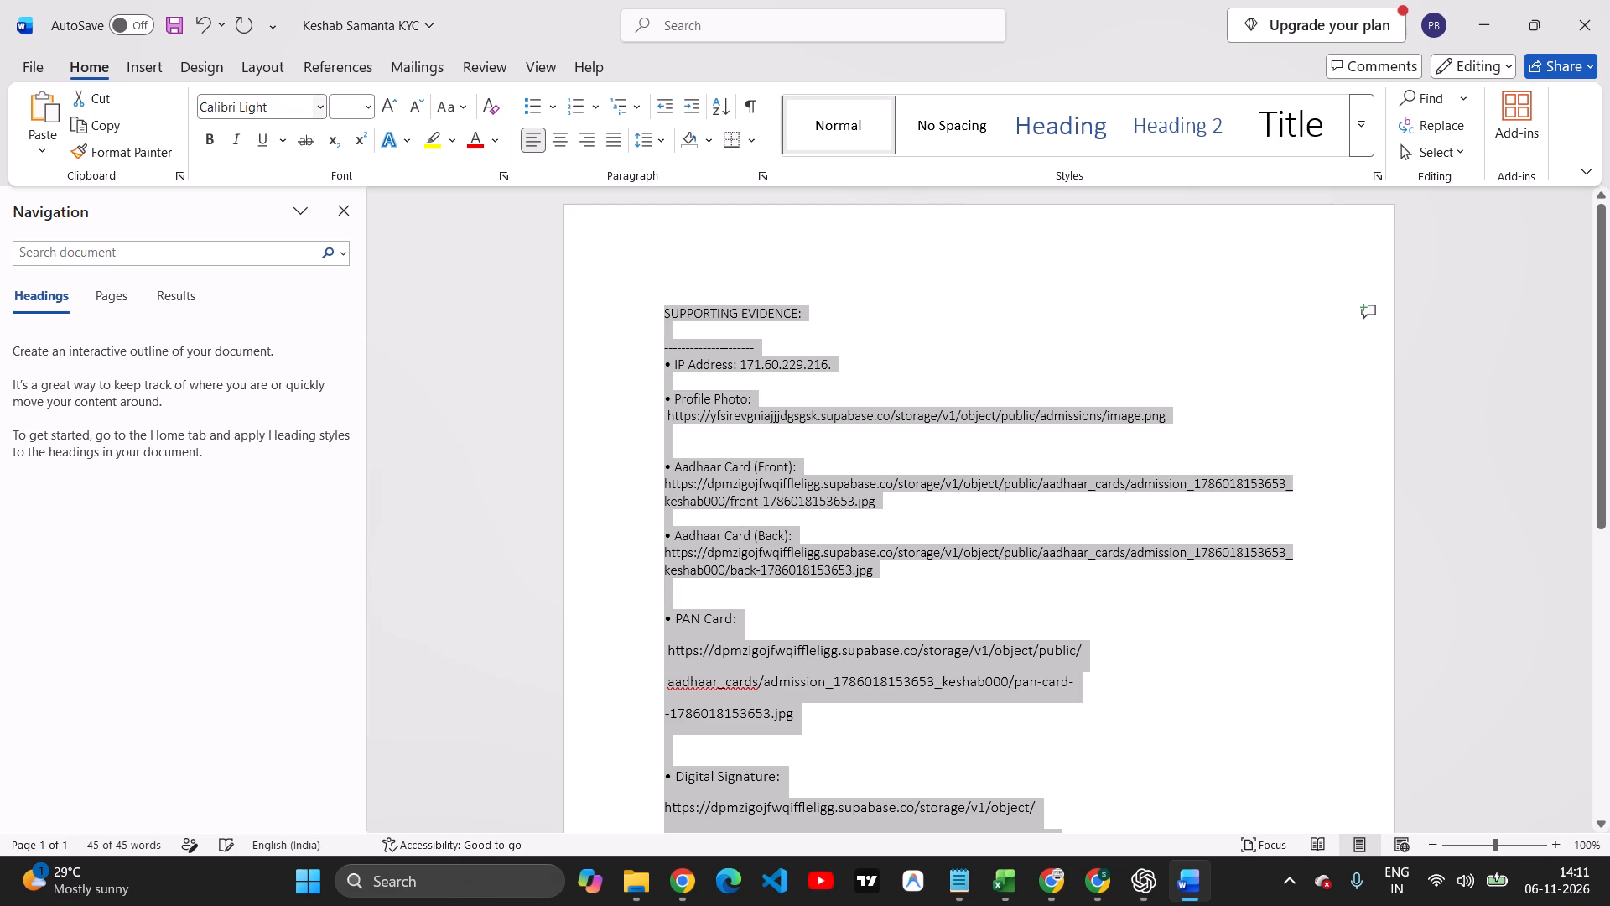
{"action": "left_click_drag", "start_coordinate": [238, 108], "coordinate": [288, 114]}
{"action": "left_click", "coordinate": [288, 109]}
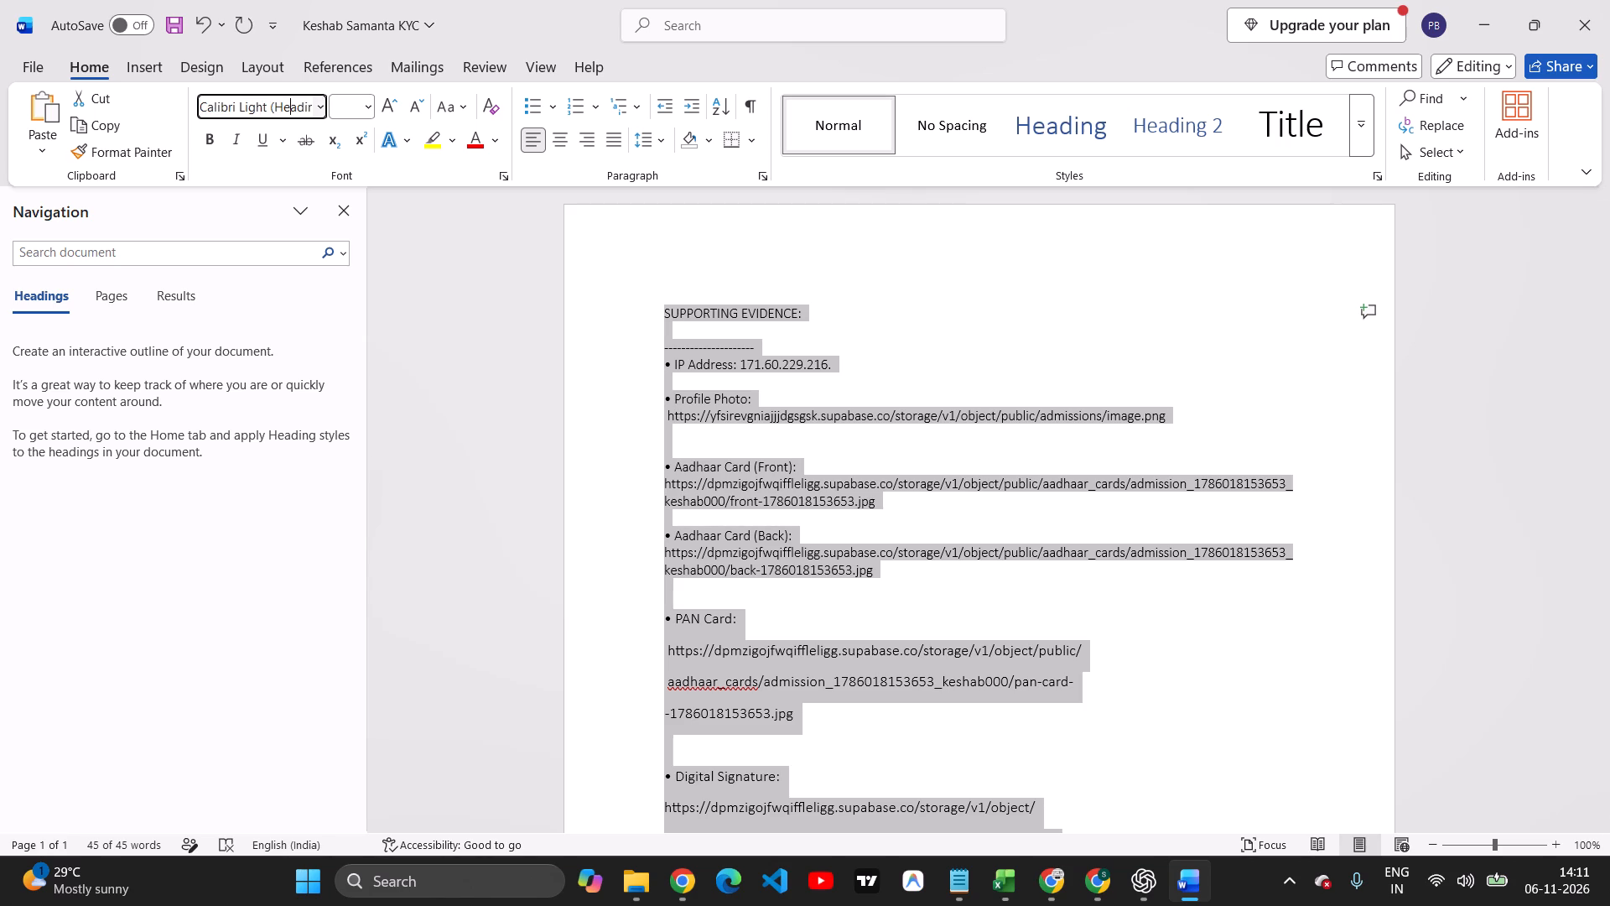